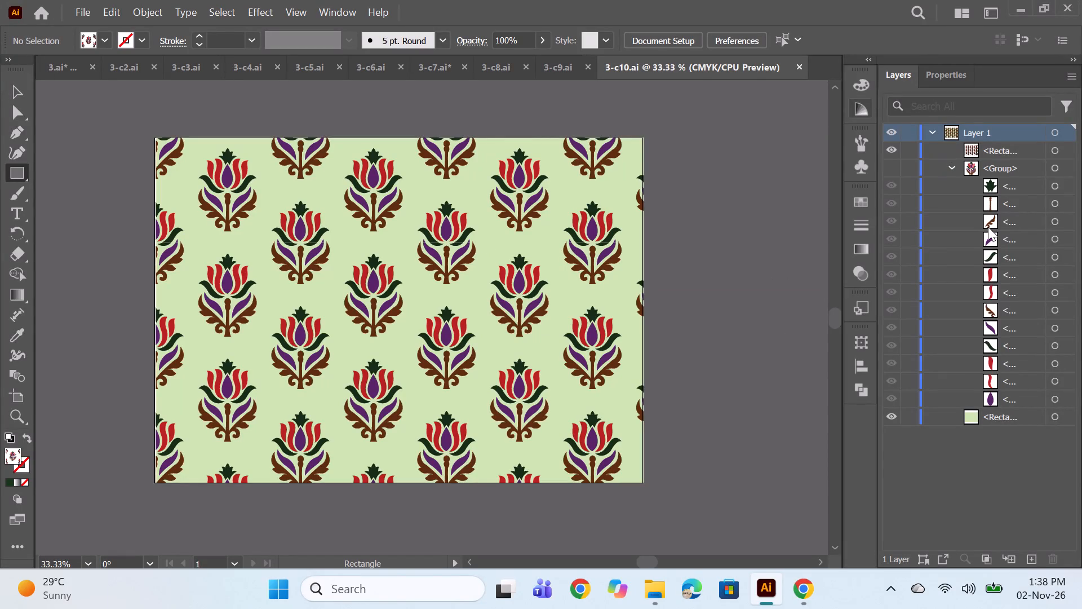
Save the 3-c10.ai tulip pattern document after comparing it with 3-c9.ai.
key("ctrl+s")
left_click(557, 56)
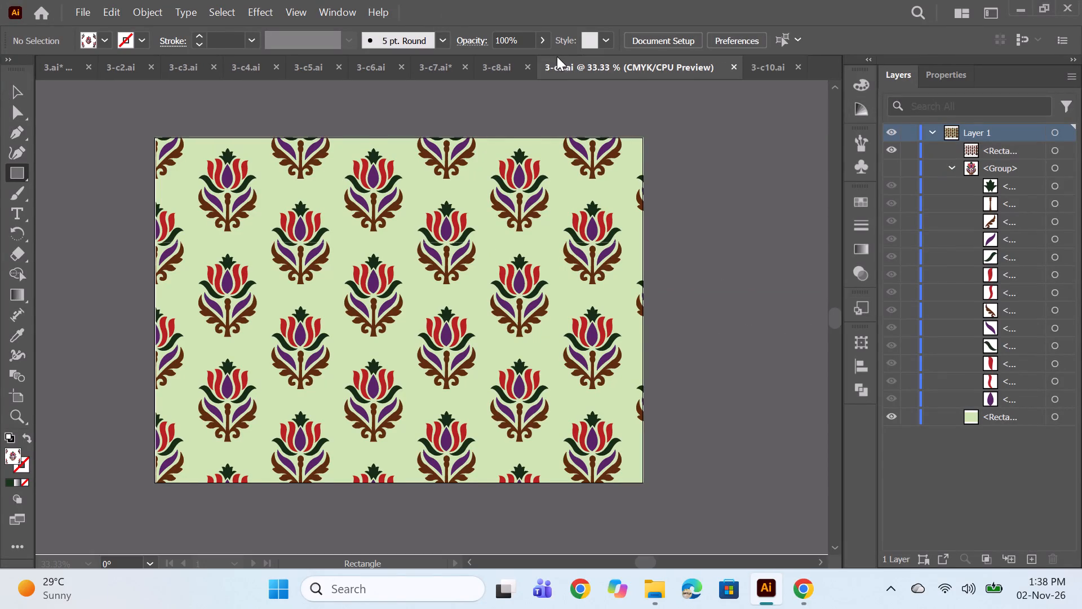
left_click(761, 65)
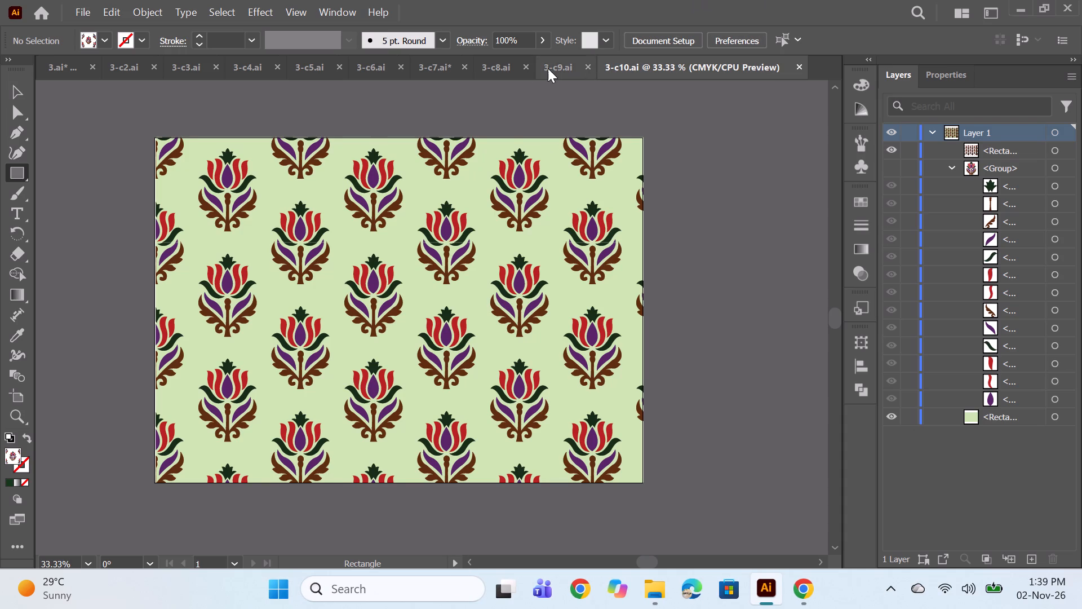
left_click(548, 68)
left_click(754, 63)
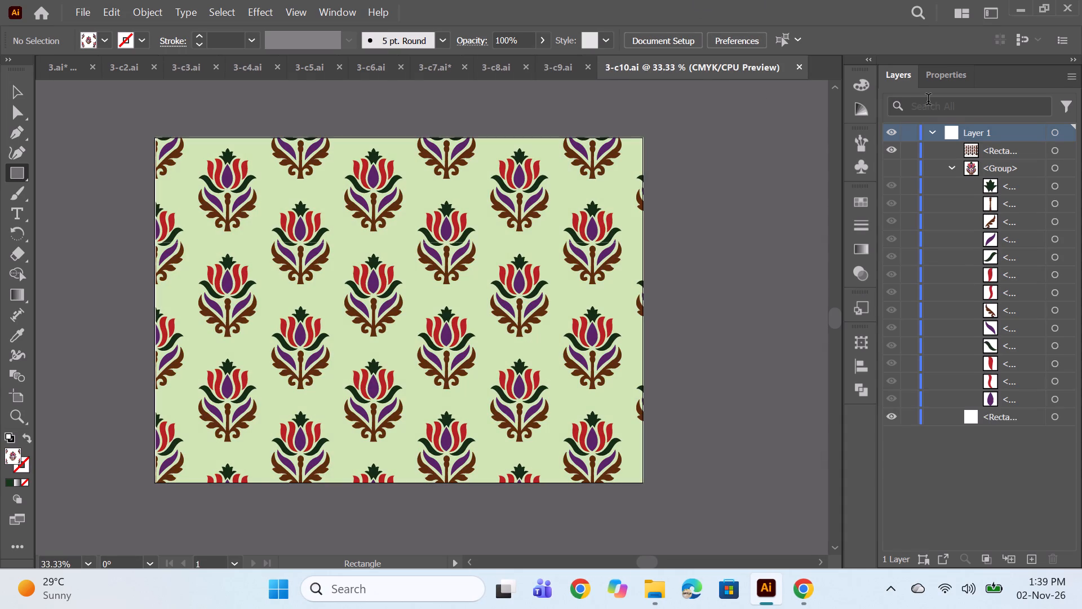
key("ctrl+s")
Switch to the Chrome browser.
left_click(805, 586)
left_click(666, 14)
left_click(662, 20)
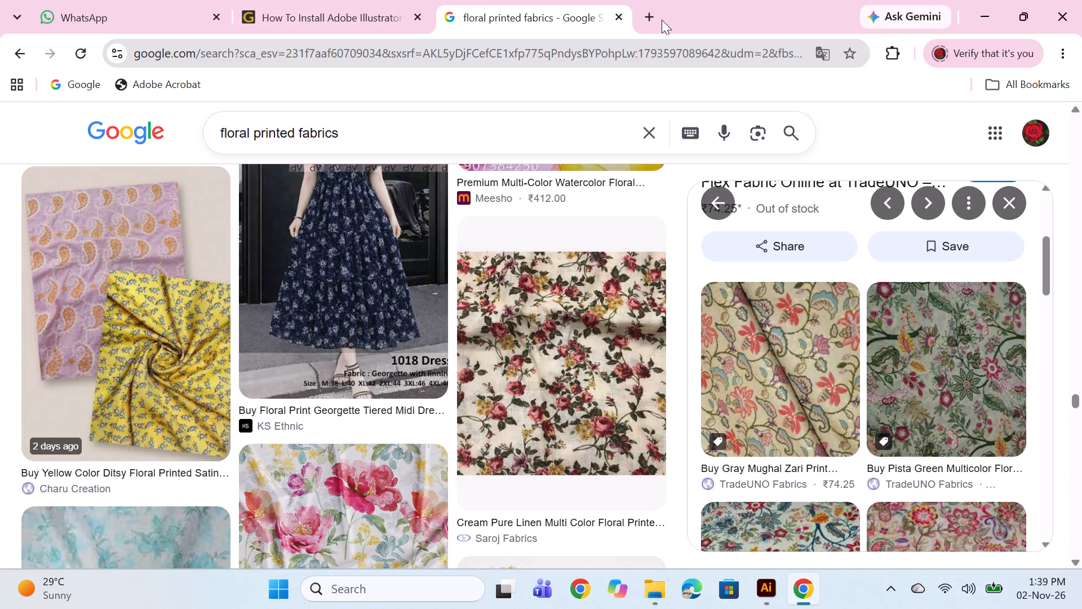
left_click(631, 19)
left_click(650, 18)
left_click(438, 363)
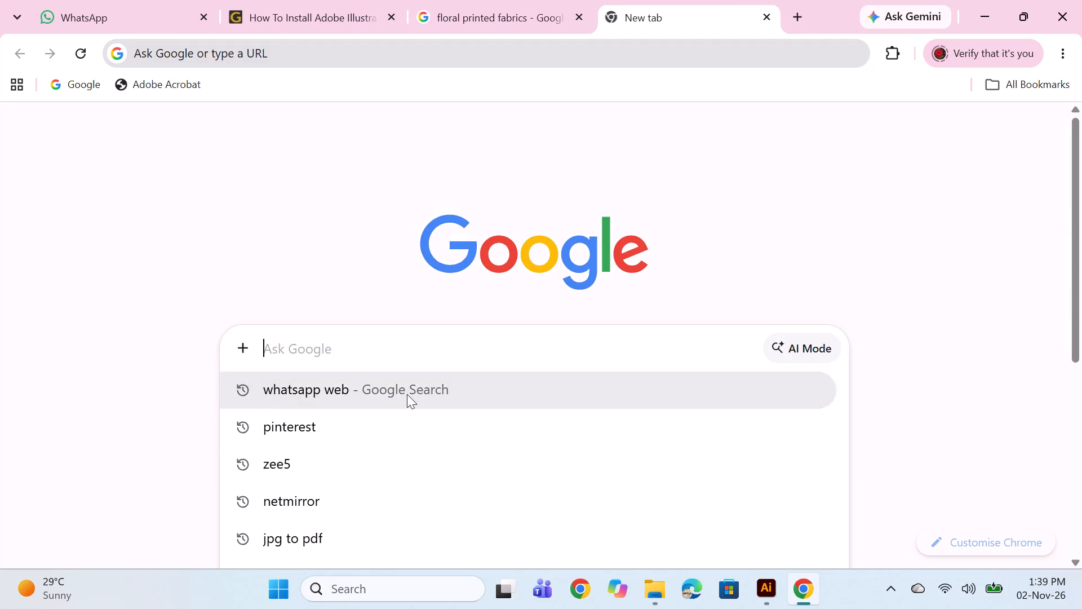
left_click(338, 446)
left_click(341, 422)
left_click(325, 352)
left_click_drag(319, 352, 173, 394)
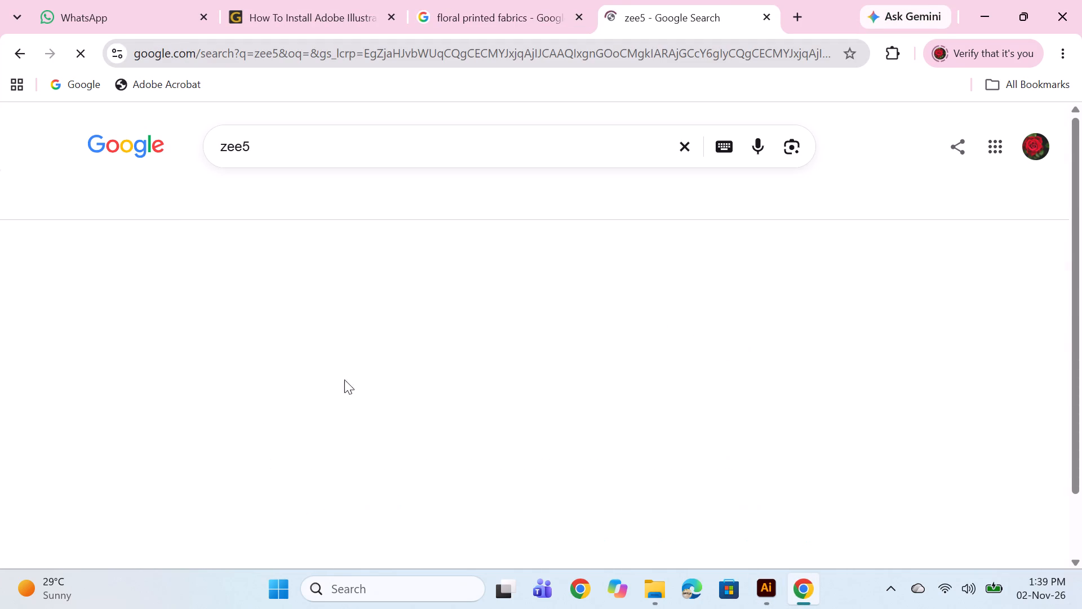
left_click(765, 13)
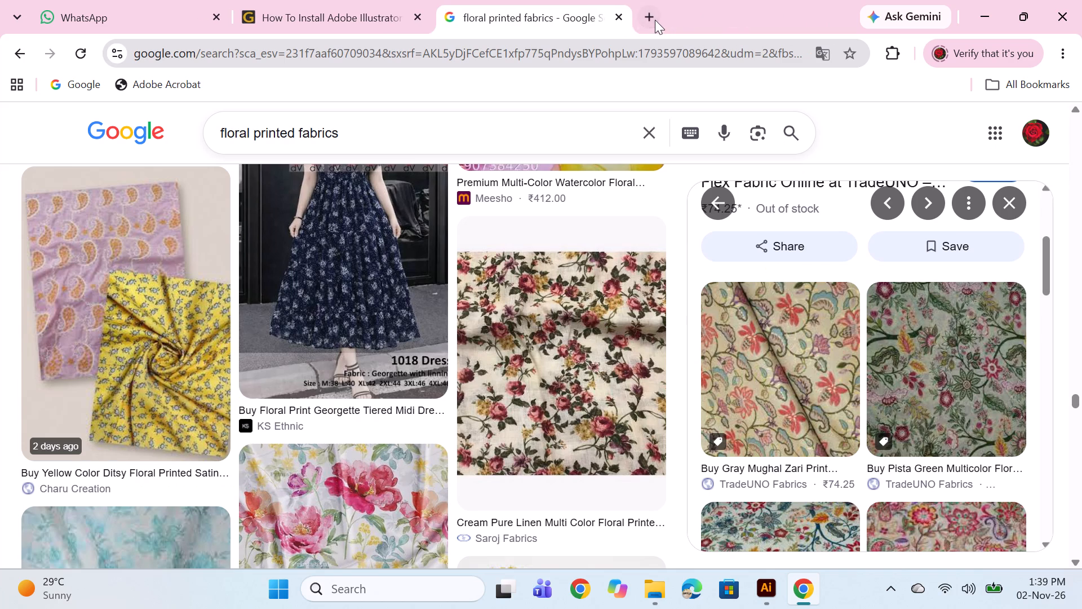
Open Pinterest in a new browser tab through the suggested pinterest search.
left_click(637, 24)
left_click(642, 22)
left_click(363, 346)
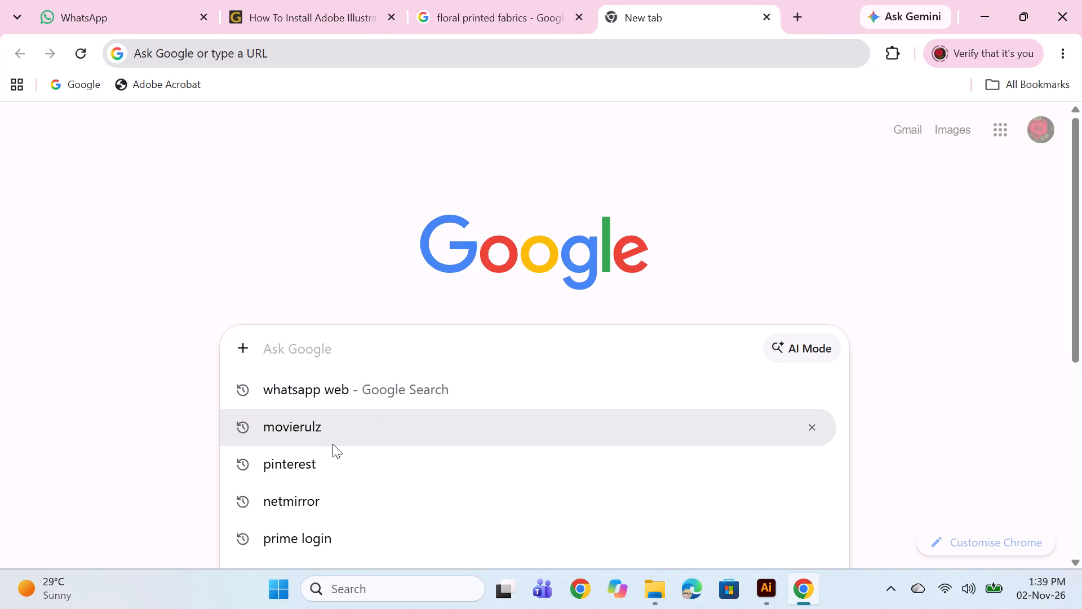
left_click(326, 461)
double_click(141, 288)
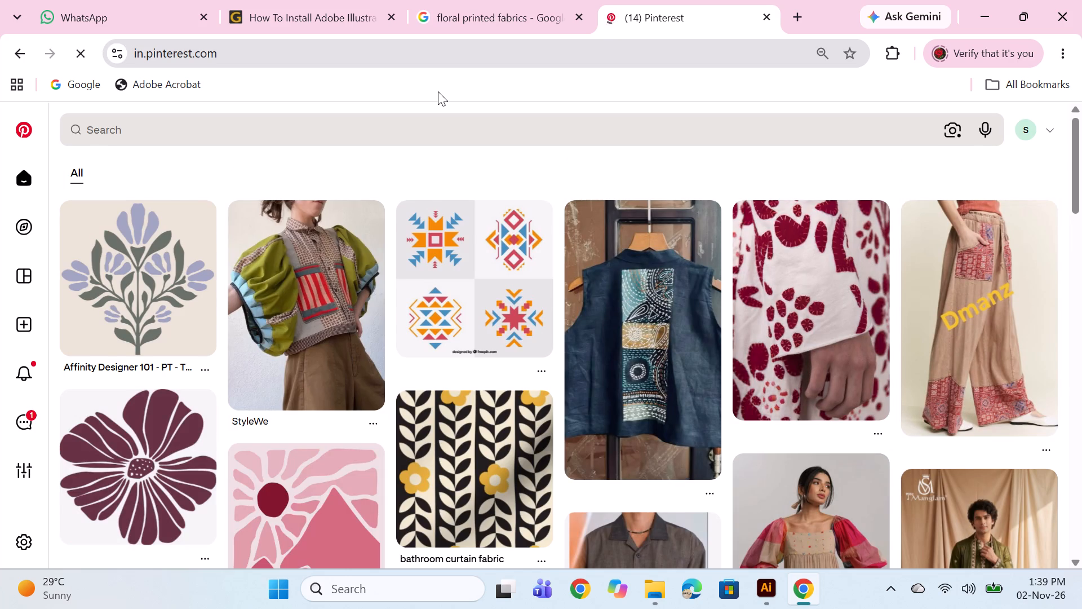
Browse the Pinterest home feed, a received message and the notifications for a floral design reference.
scroll(436, 339, "down", 3)
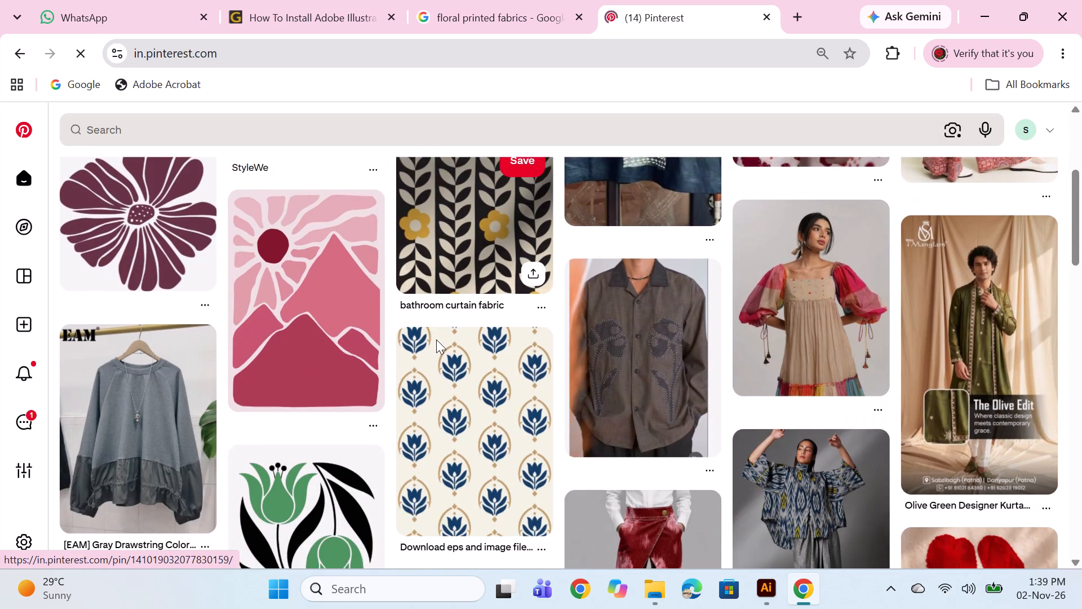
scroll(436, 340, "down", 4)
scroll(424, 346, "up", 1)
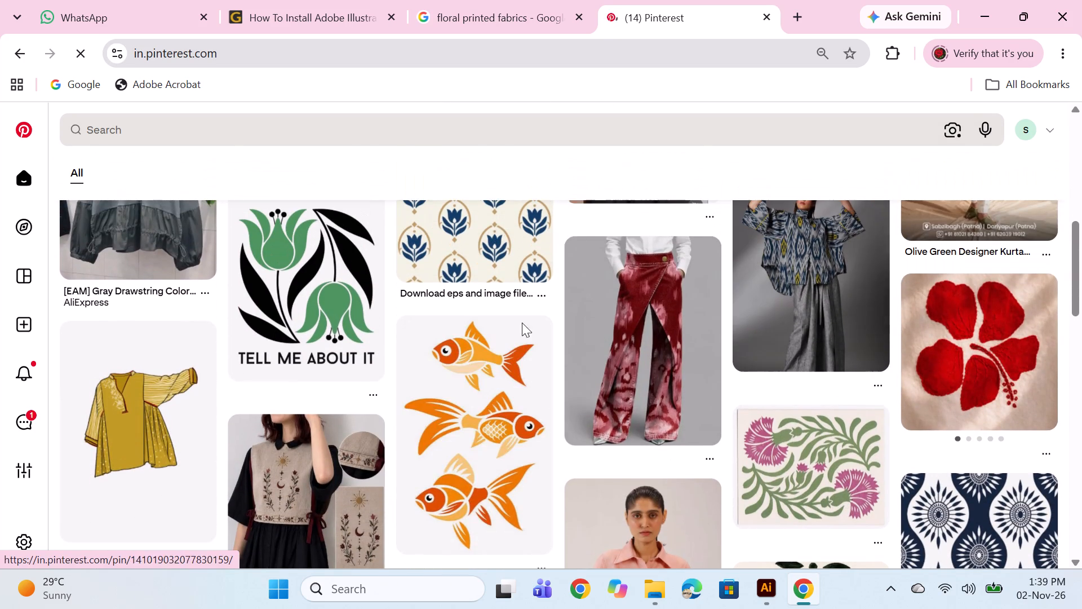
scroll(675, 350, "down", 2)
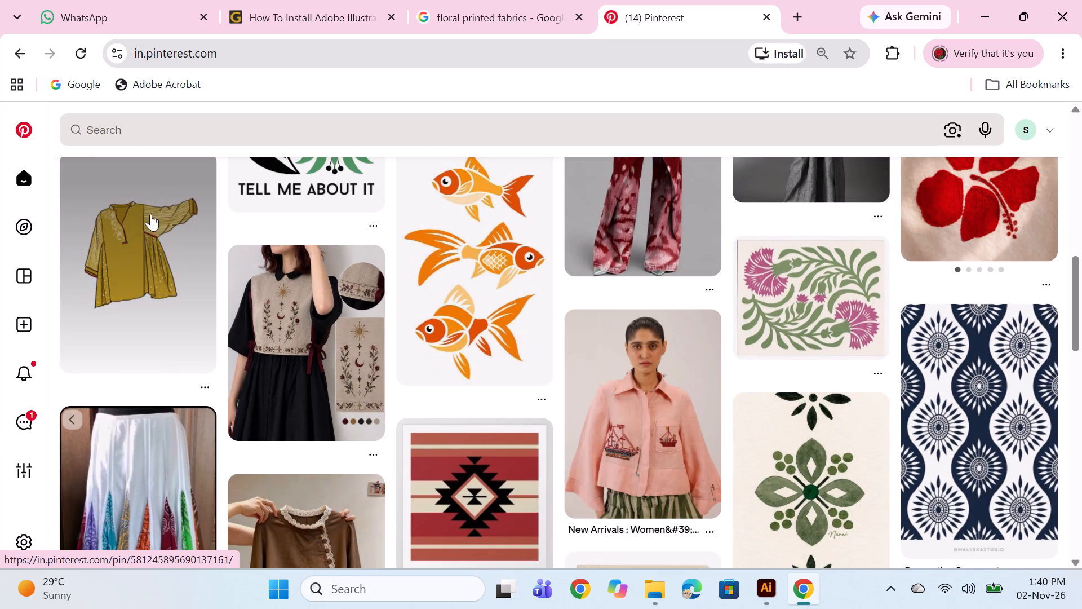
left_click(21, 417)
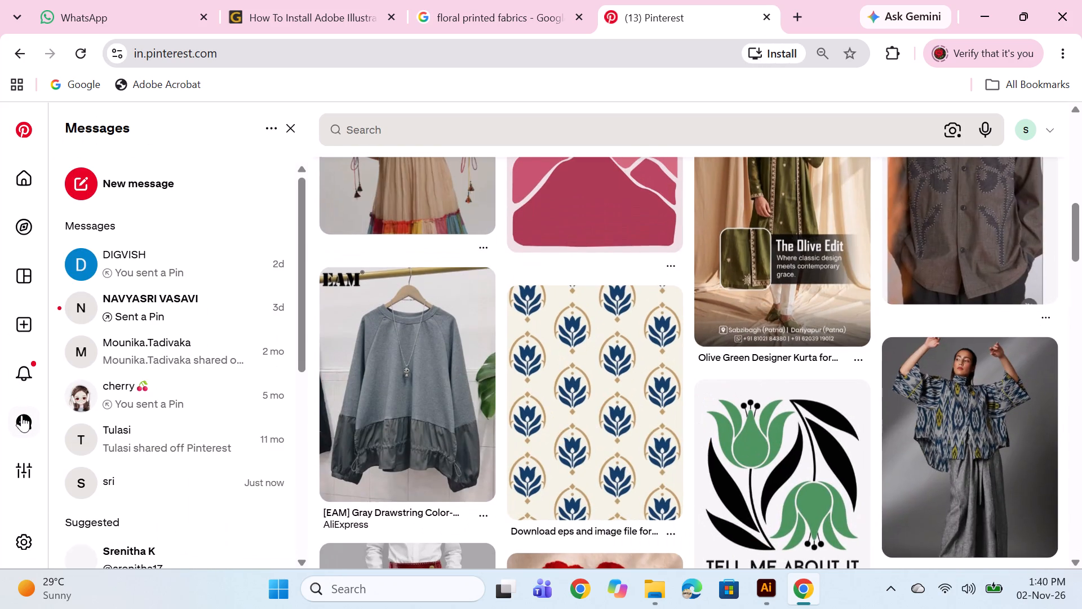
left_click(180, 310)
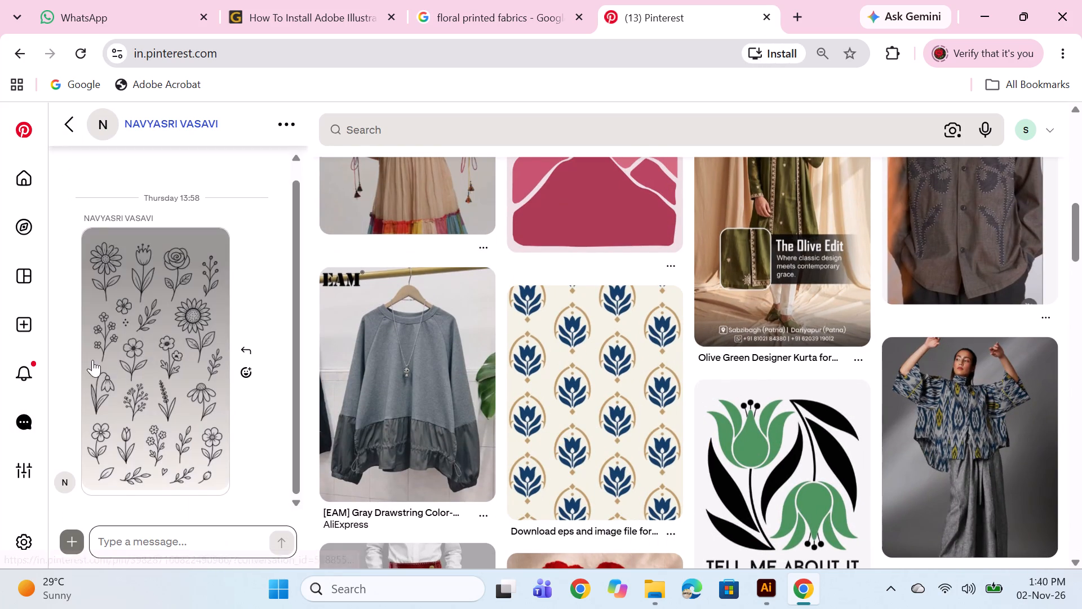
left_click(24, 369)
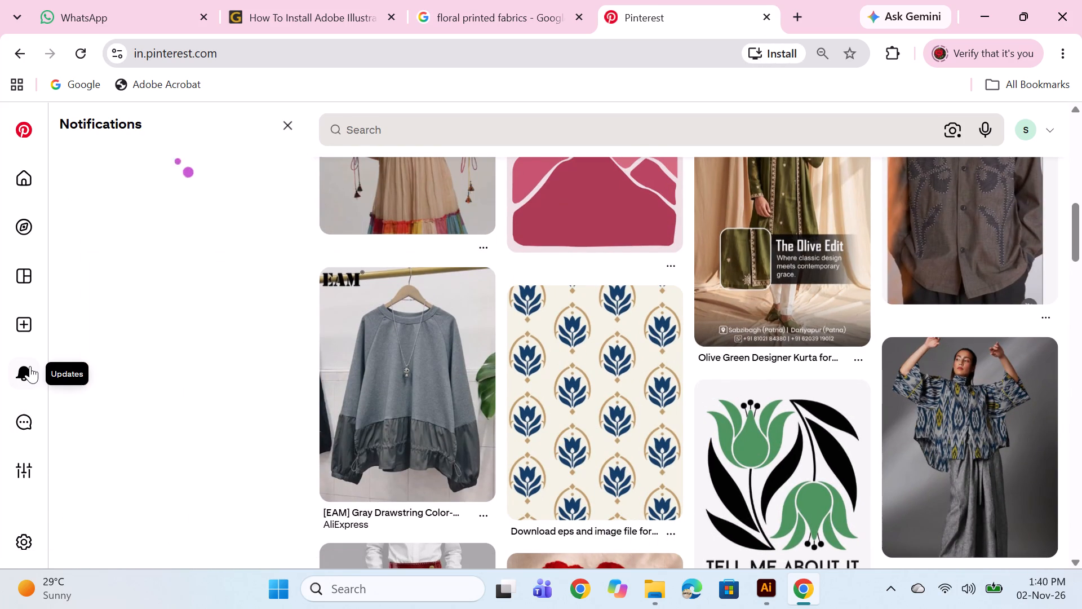
Open the Abstract Floral Design Stencil pin from the saved pins.
left_click(30, 289)
scroll(604, 387, "down", 1)
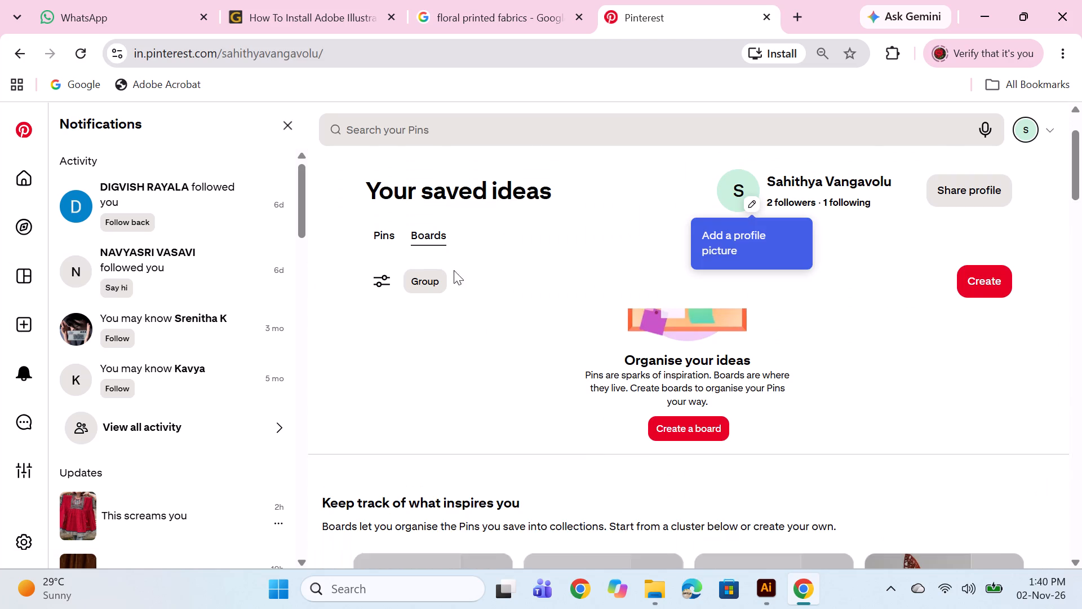
left_click(393, 242)
scroll(618, 396, "down", 4)
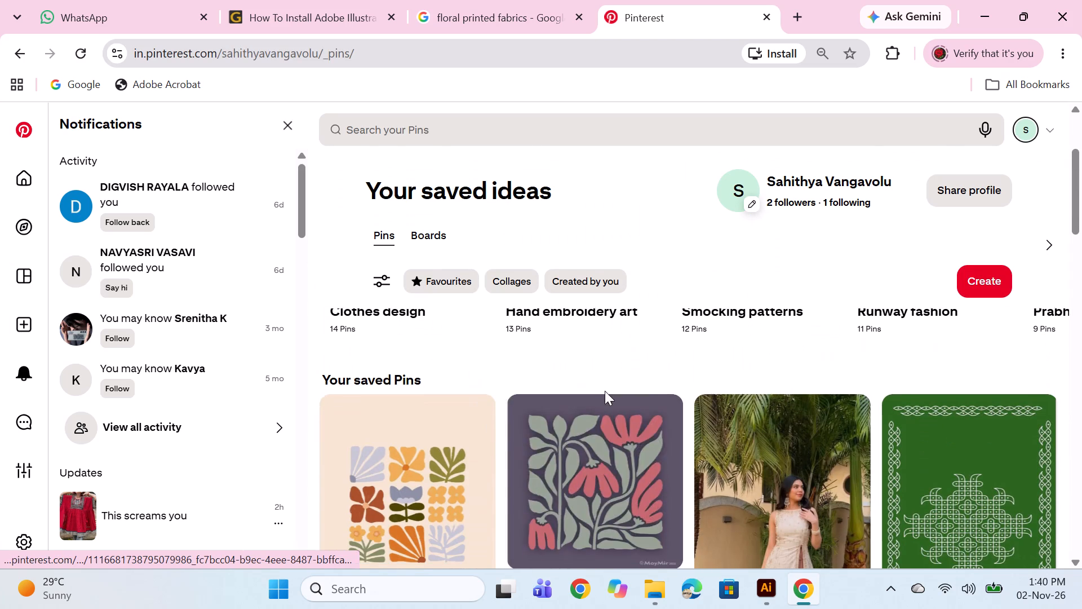
scroll(578, 467, "down", 2)
scroll(586, 392, "up", 1)
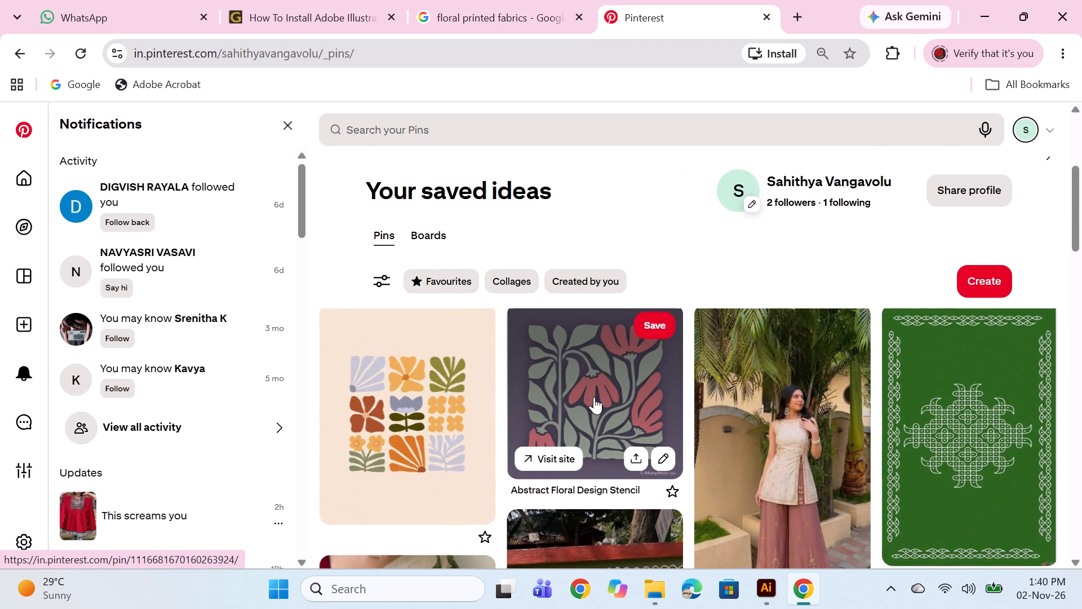
left_click(594, 397)
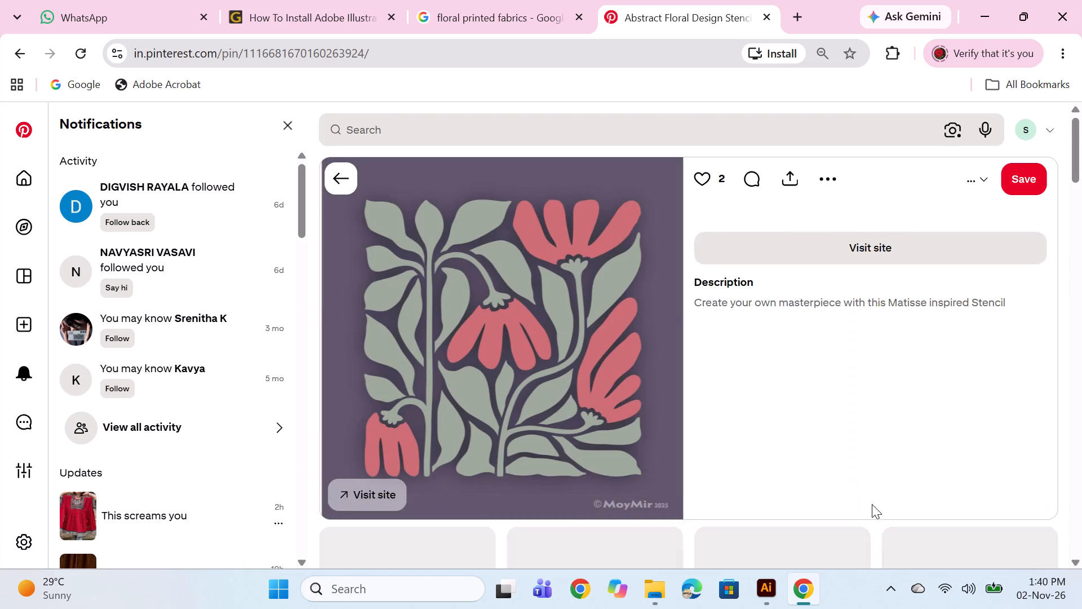
Check the related pins and copy the Abstract Floral Design Stencil image.
scroll(630, 394, "down", 2)
scroll(582, 402, "up", 3)
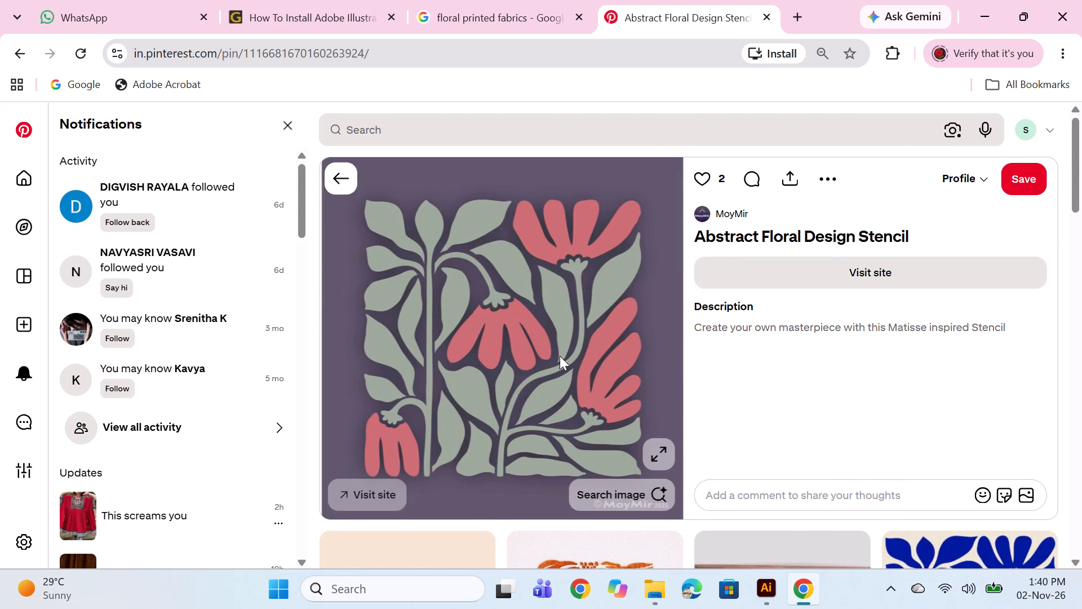
scroll(623, 363, "down", 1)
scroll(633, 379, "up", 3)
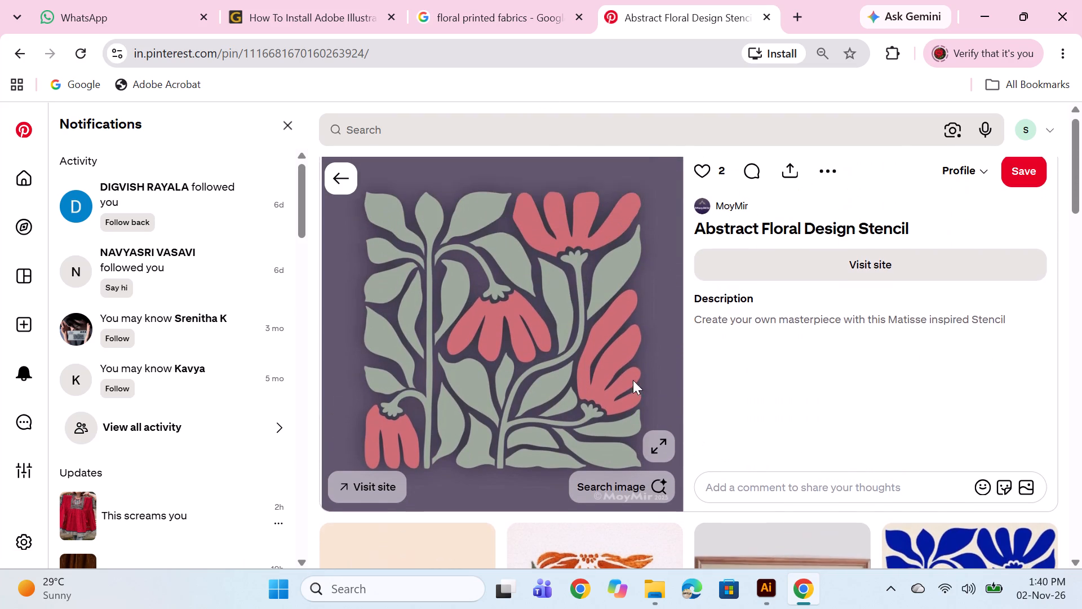
scroll(560, 379, "down", 4)
scroll(560, 379, "up", 2)
scroll(560, 379, "down", 1)
scroll(560, 379, "up", 4)
left_click(539, 343)
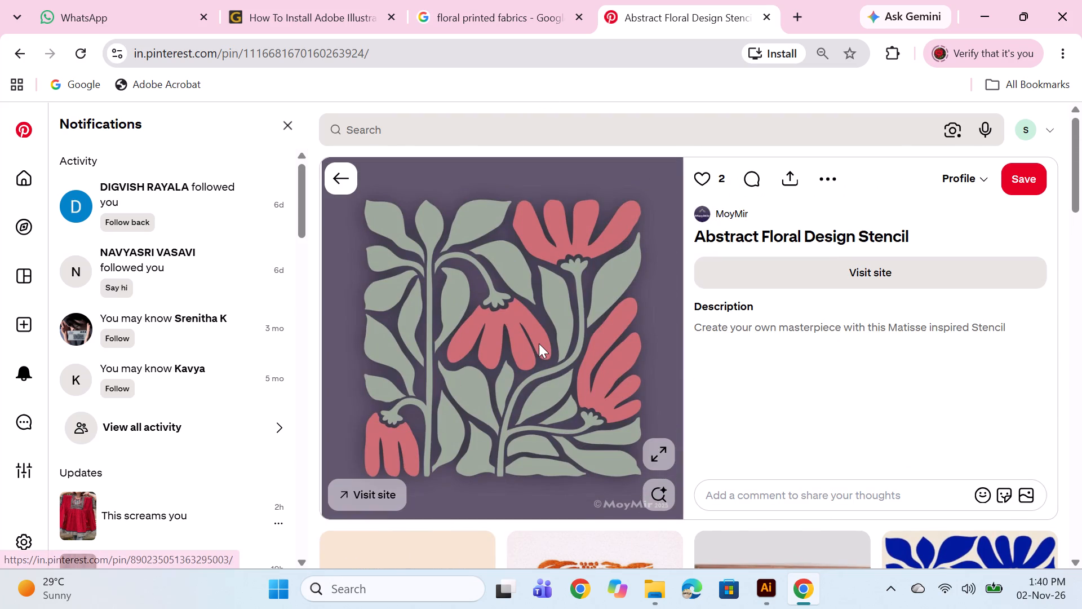
right_click(539, 343)
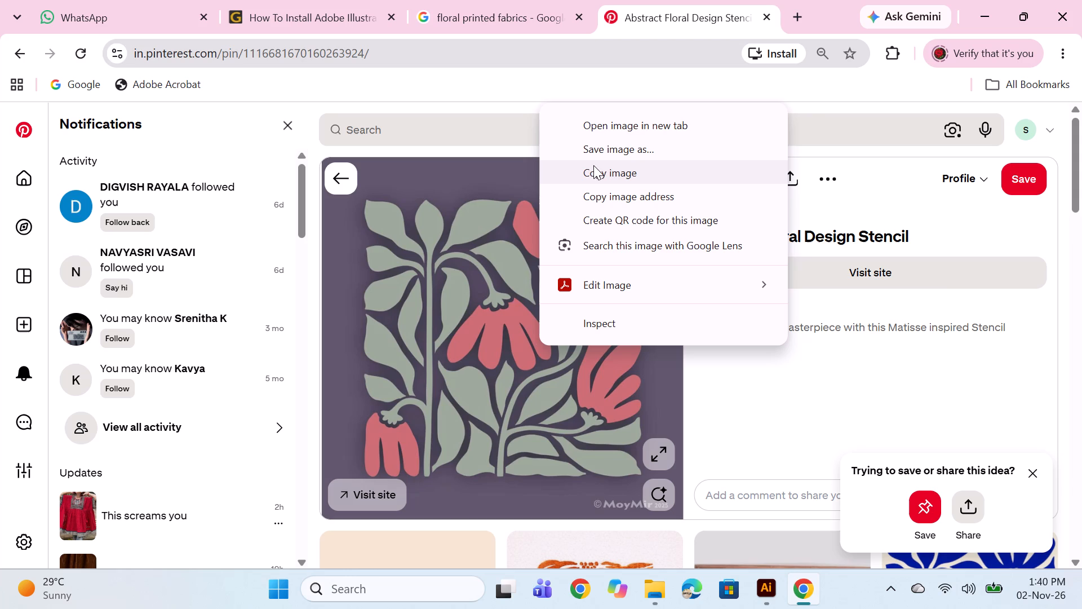
left_click(614, 170)
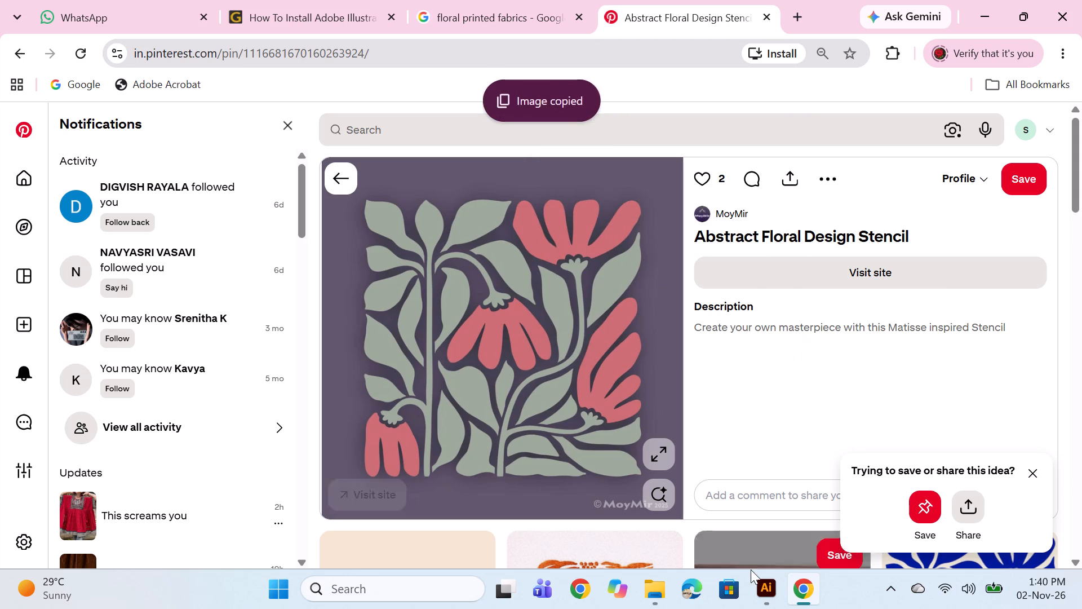
Create a new document in Illustrator and paste the copied floral stencil image into it.
left_click(758, 595)
key("ctrl+n")
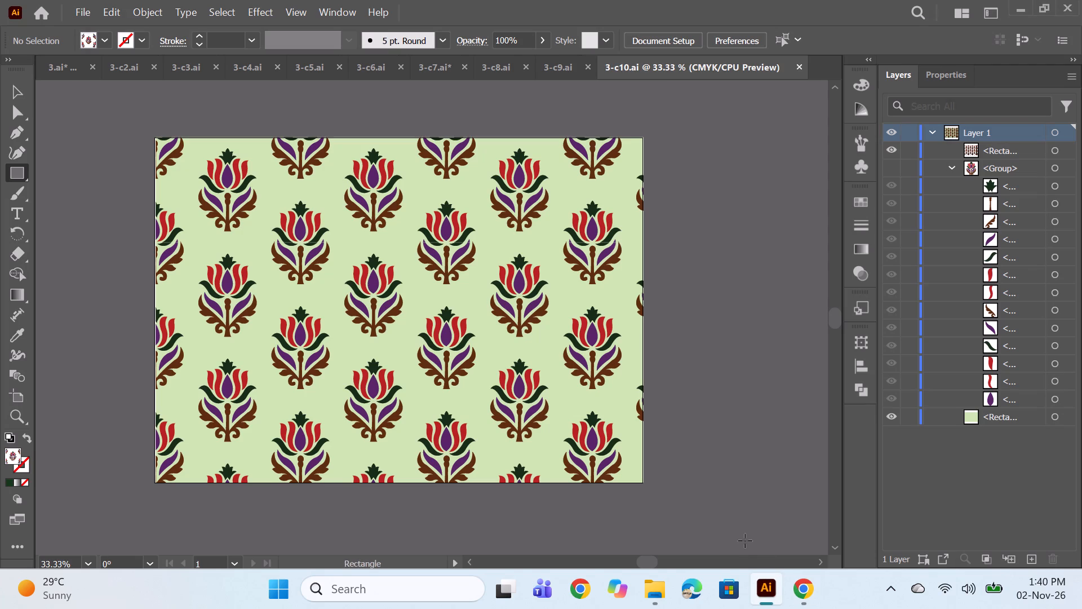
key("Return")
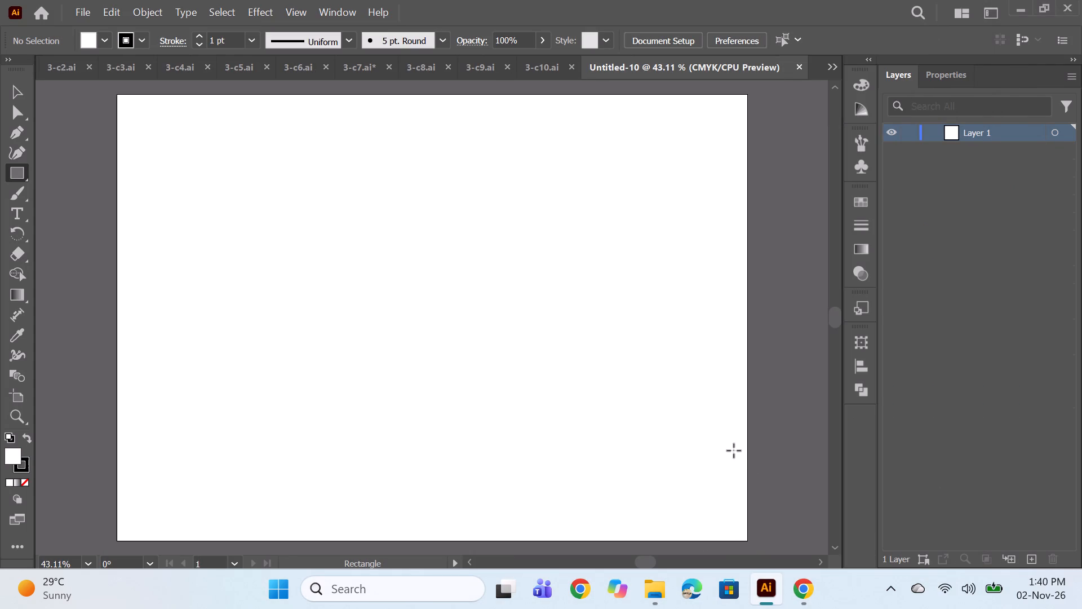
key("ctrl+v")
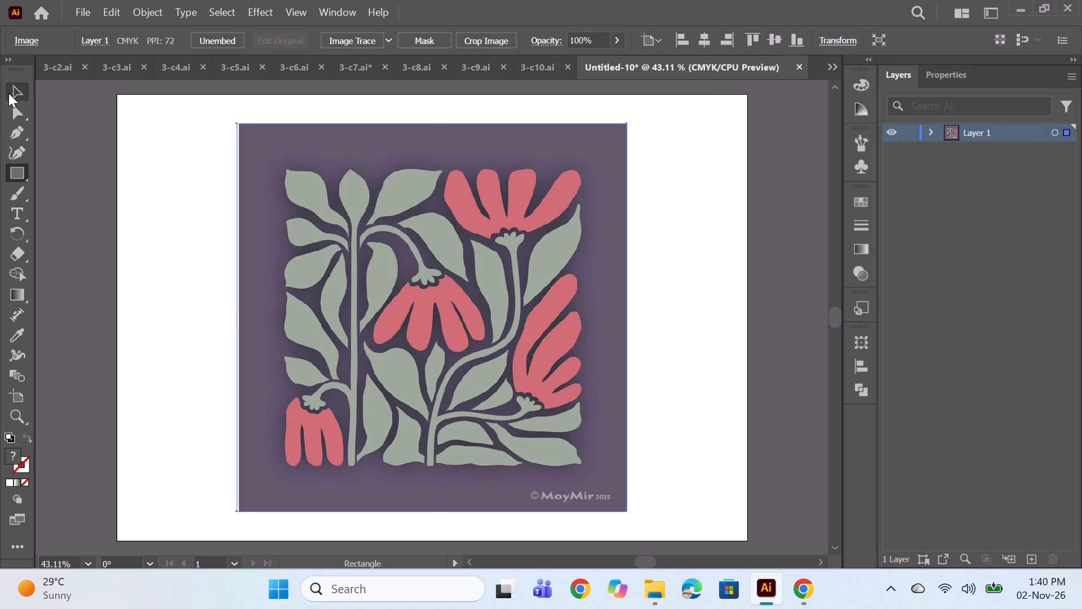
Scale the pasted floral image down proportionally about its centre to roughly half its size, keeping it selected on the artboard.
left_click(11, 92)
left_click(598, 477)
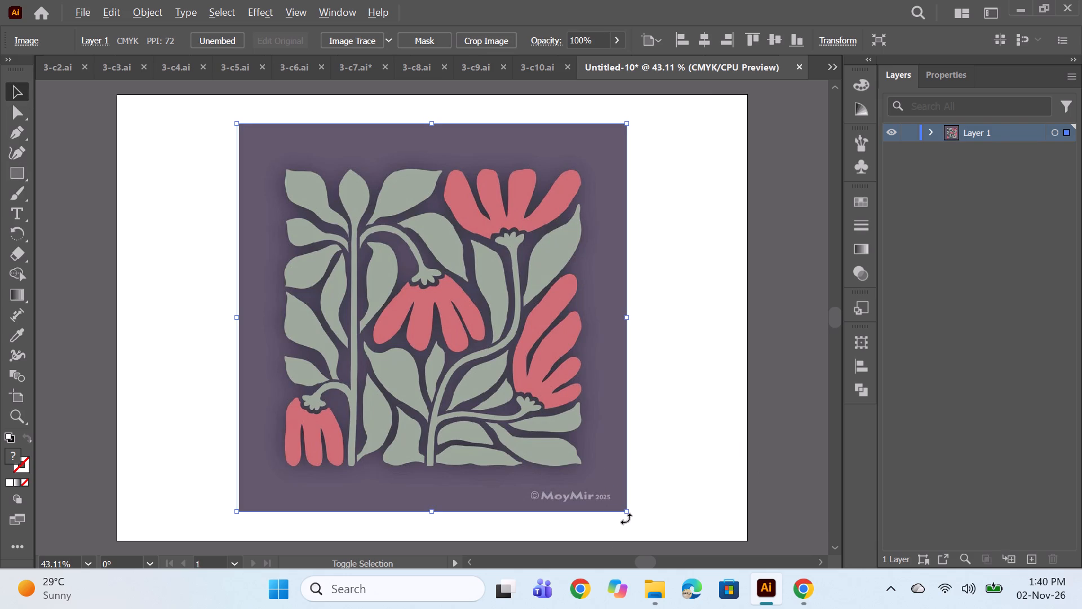
left_click_drag(626, 510, 570, 470, "alt+shift")
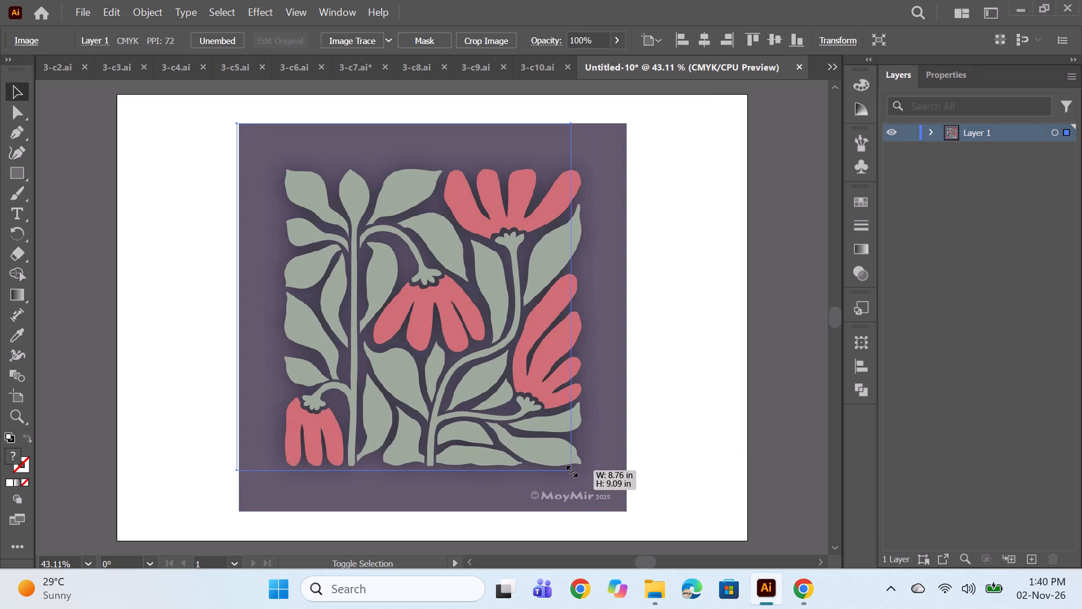
left_click_drag(570, 470, 437, 350, "alt+shift")
key("ctrl+z")
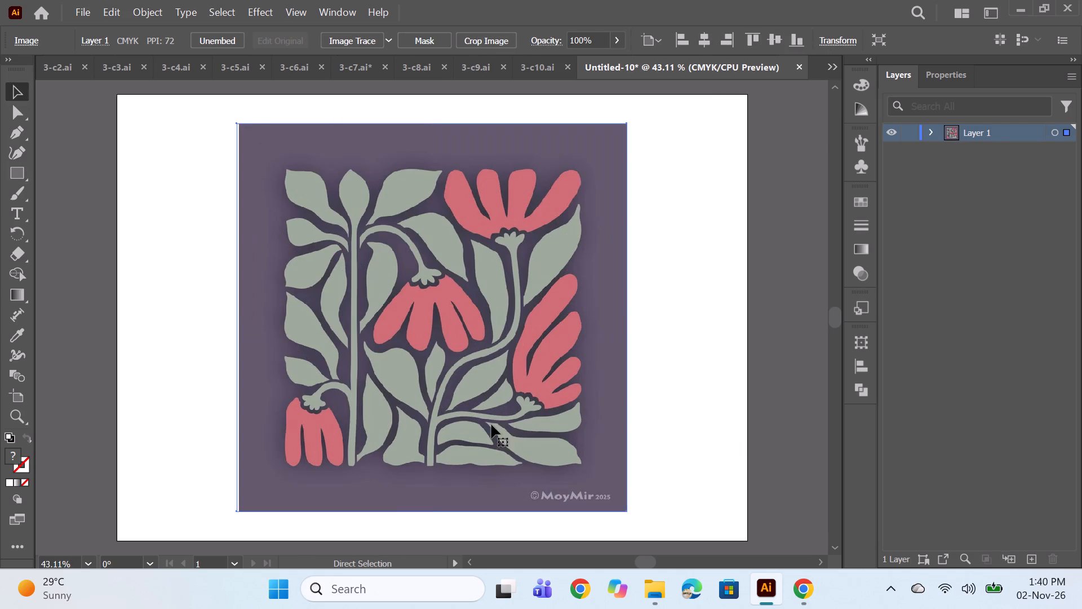
left_click_drag(627, 509, 577, 438, "alt+shift")
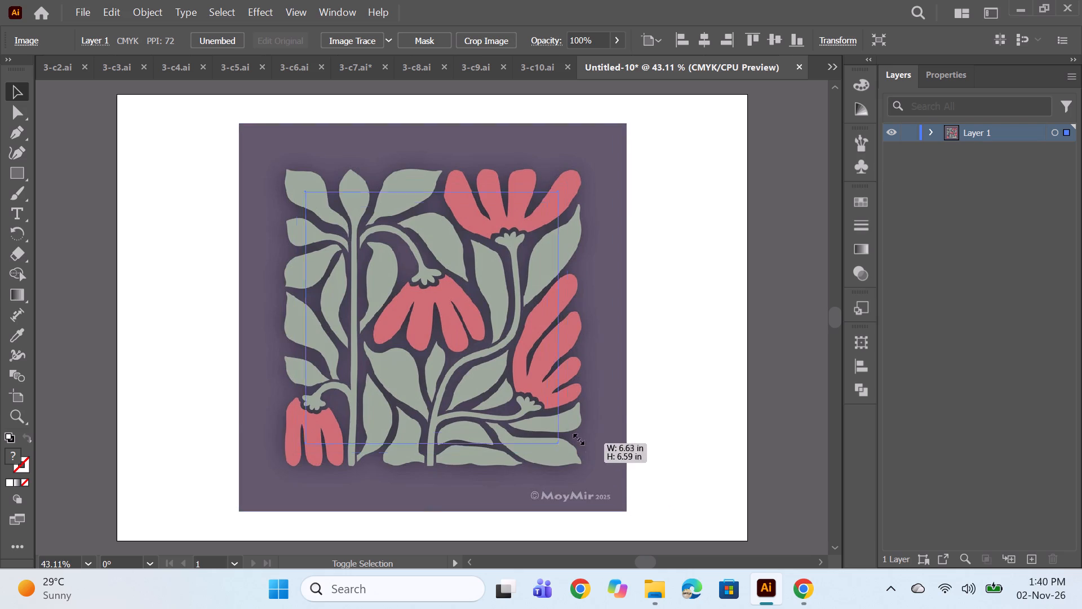
left_click_drag(577, 438, 560, 411, "alt+shift")
left_click(635, 425)
scroll(438, 282, "up", 1, "alt")
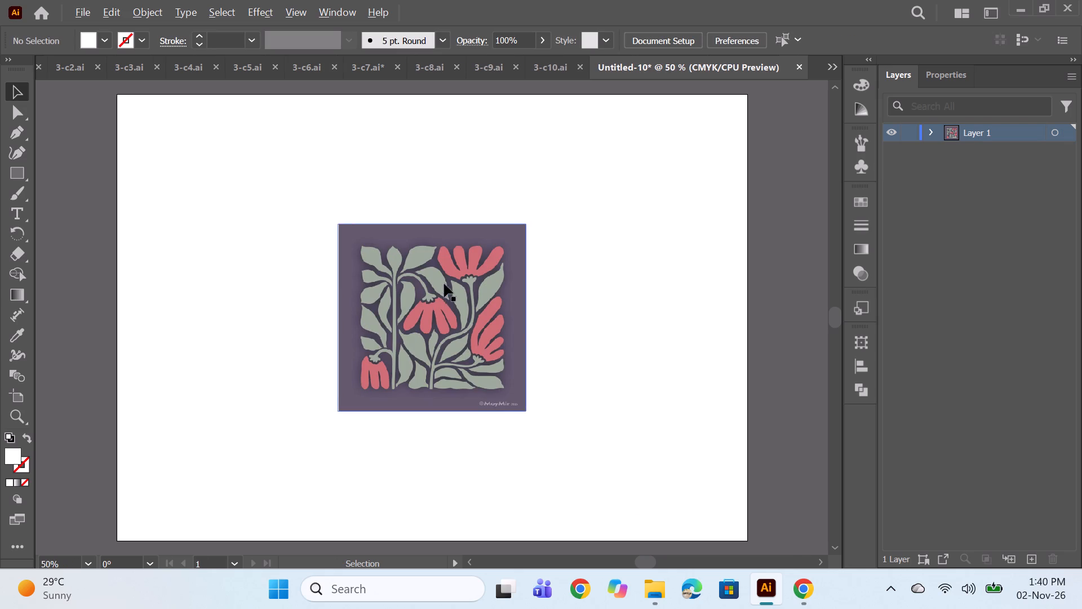
left_click(449, 272)
scroll(528, 348, "down", 1, "alt+shift")
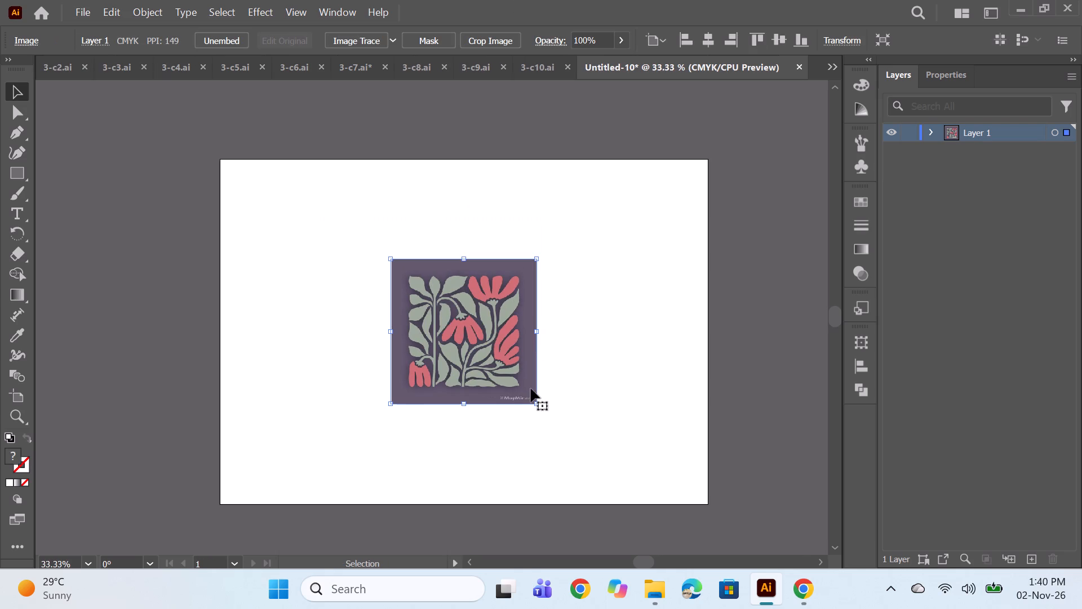
Scale the floral image down slightly more, keeping its proportions and centre, and deselect it.
left_click_drag(535, 401, 528, 396, "alt+shift")
left_click(619, 358)
scroll(513, 326, "up", 1, "alt")
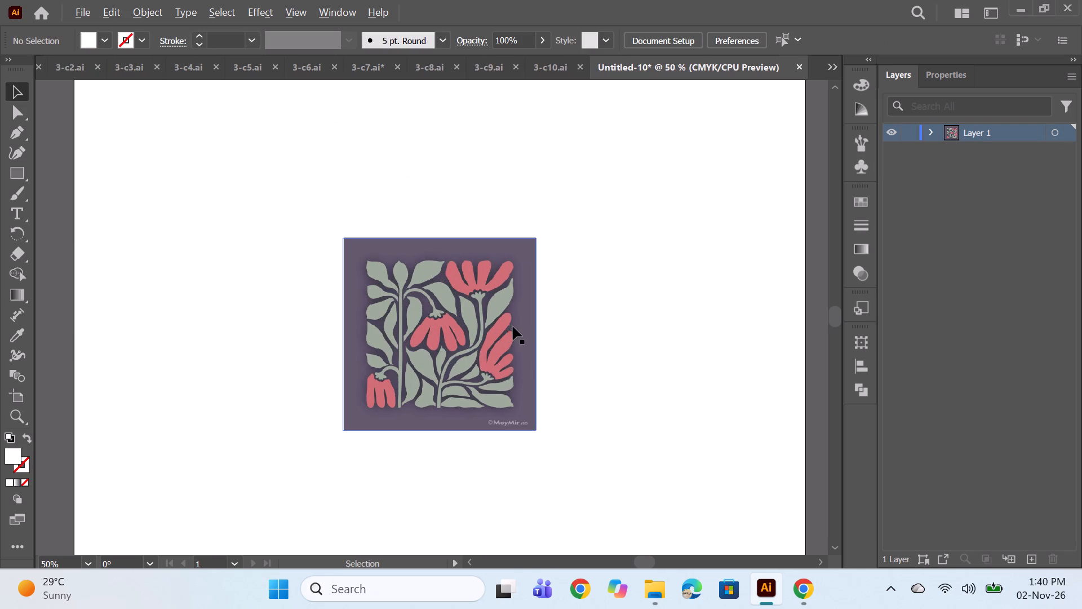
Convert the floral image into an image tracing with the default Image Trace settings.
left_click(481, 346)
left_click(145, 21)
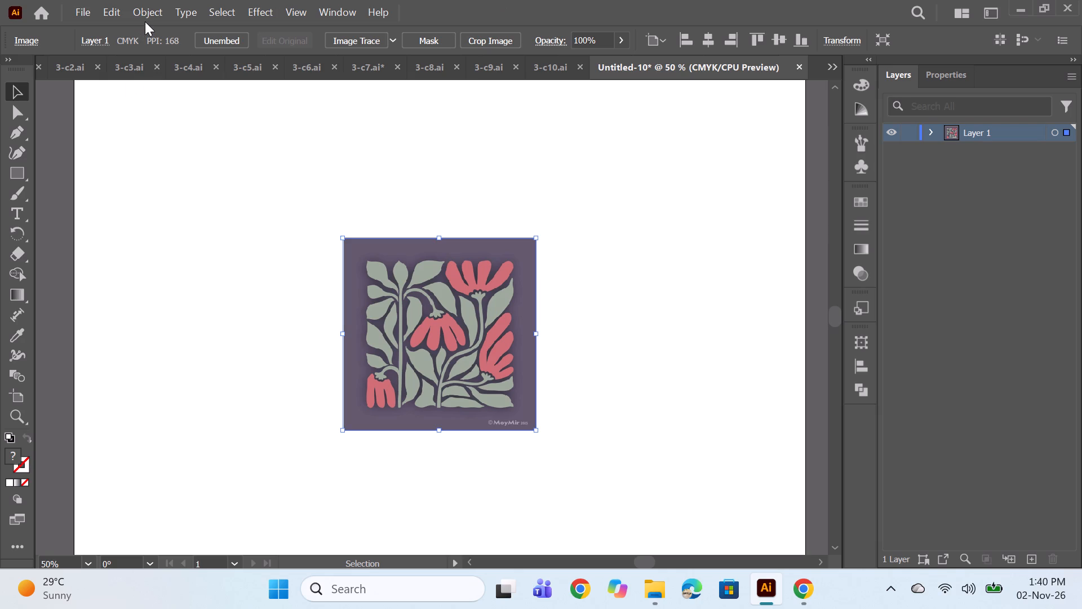
left_click(150, 15)
left_click(153, 544)
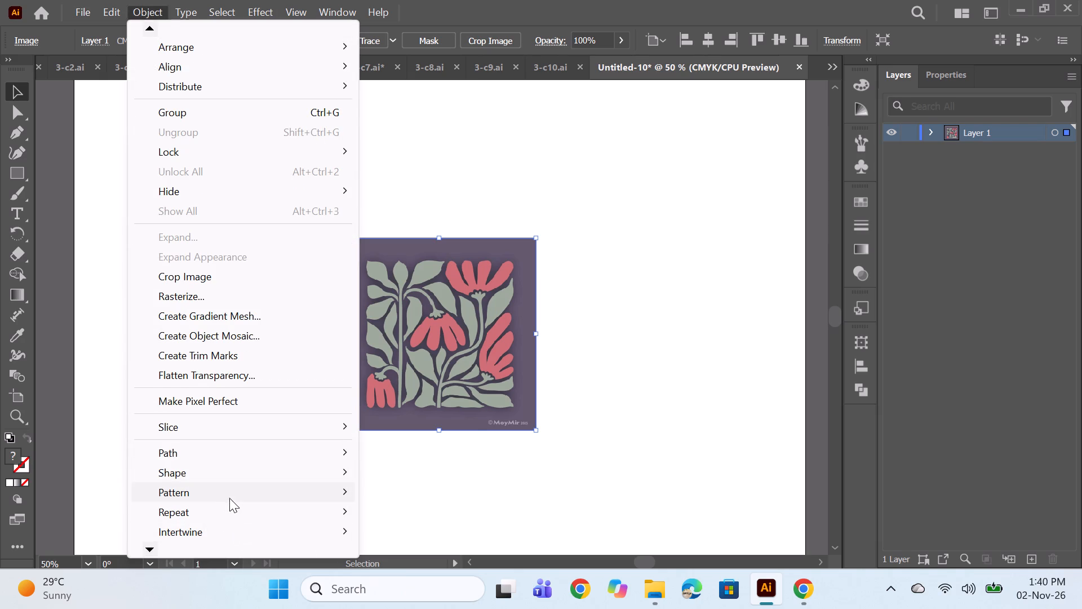
triple_click(154, 550)
triple_click(154, 550)
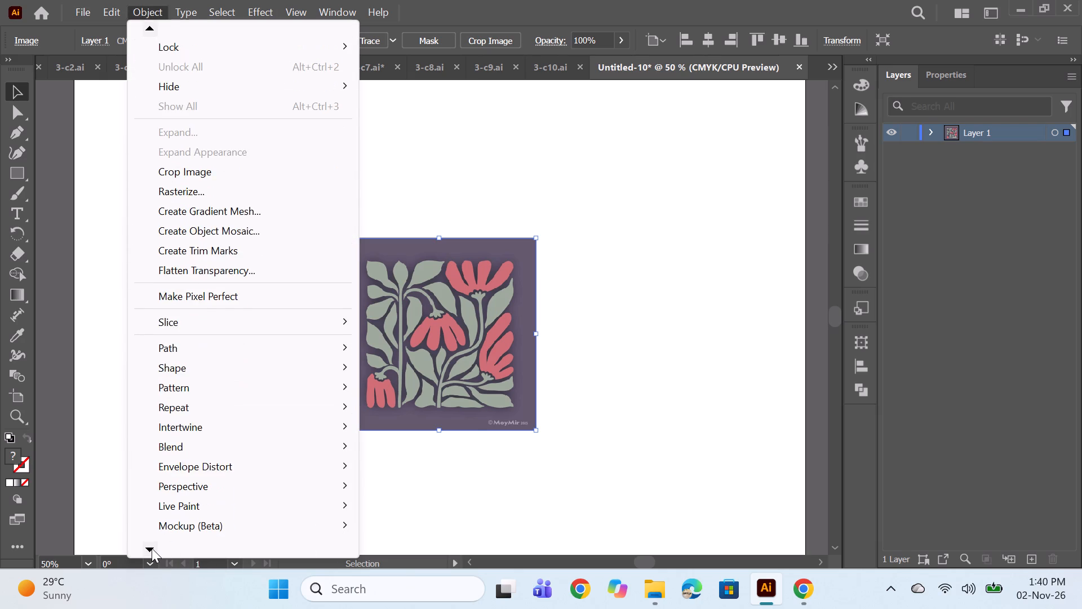
left_click(152, 548)
left_click(181, 527)
left_click(198, 506)
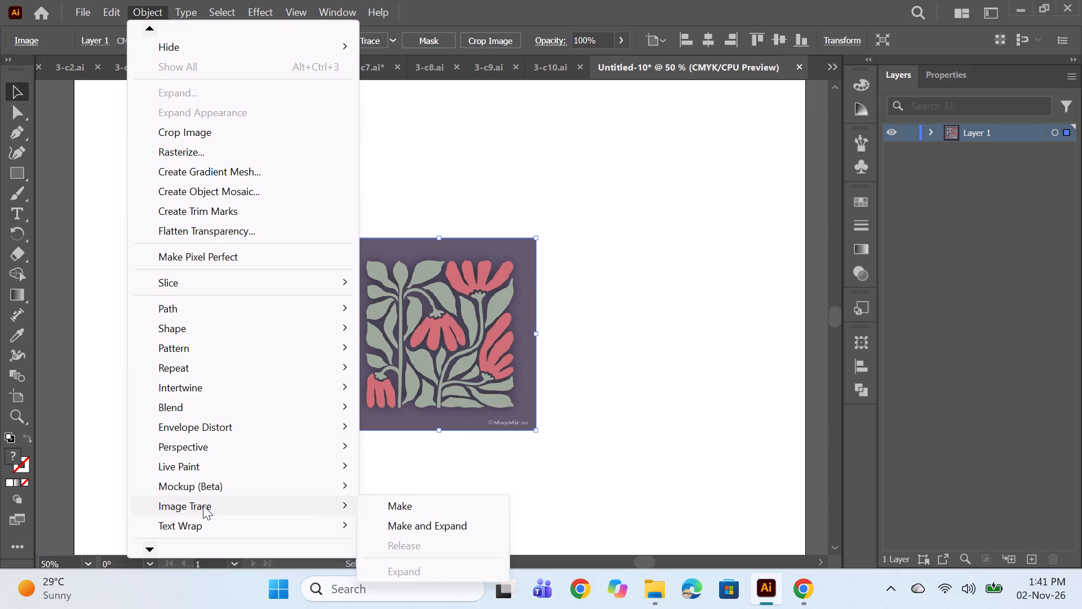
left_click(397, 506)
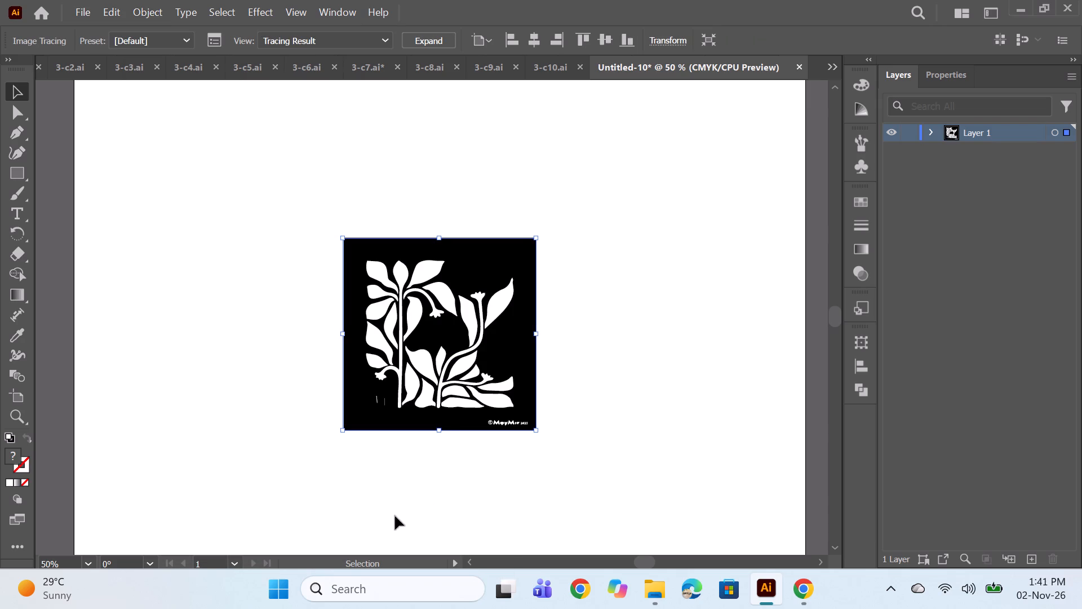
Change the floral image's tracing preset to 6 Colors.
left_click(936, 83)
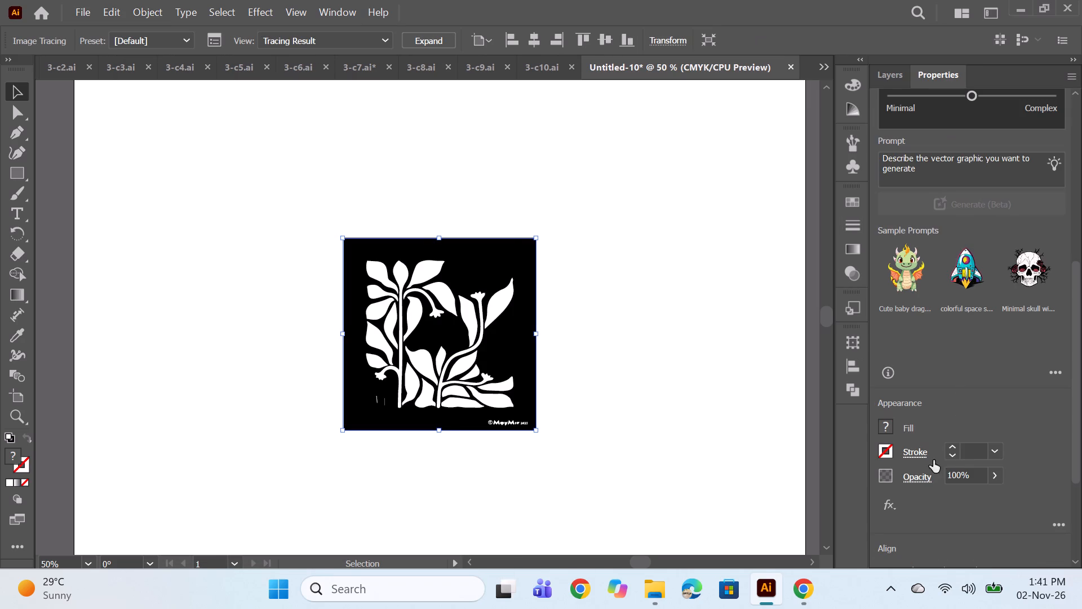
scroll(952, 449, "down", 9)
left_click(998, 489)
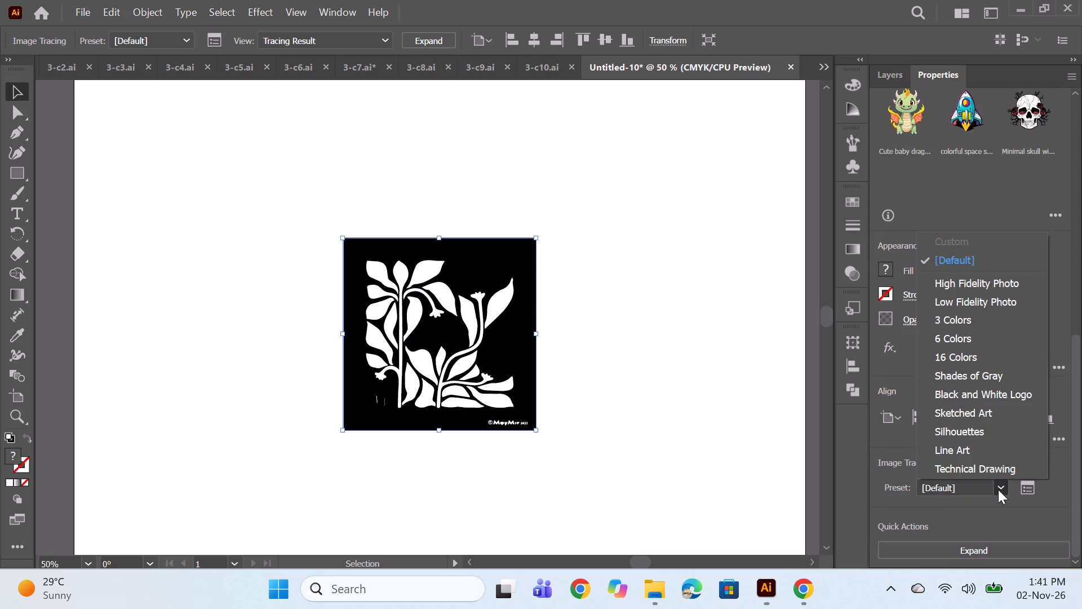
left_click(981, 343)
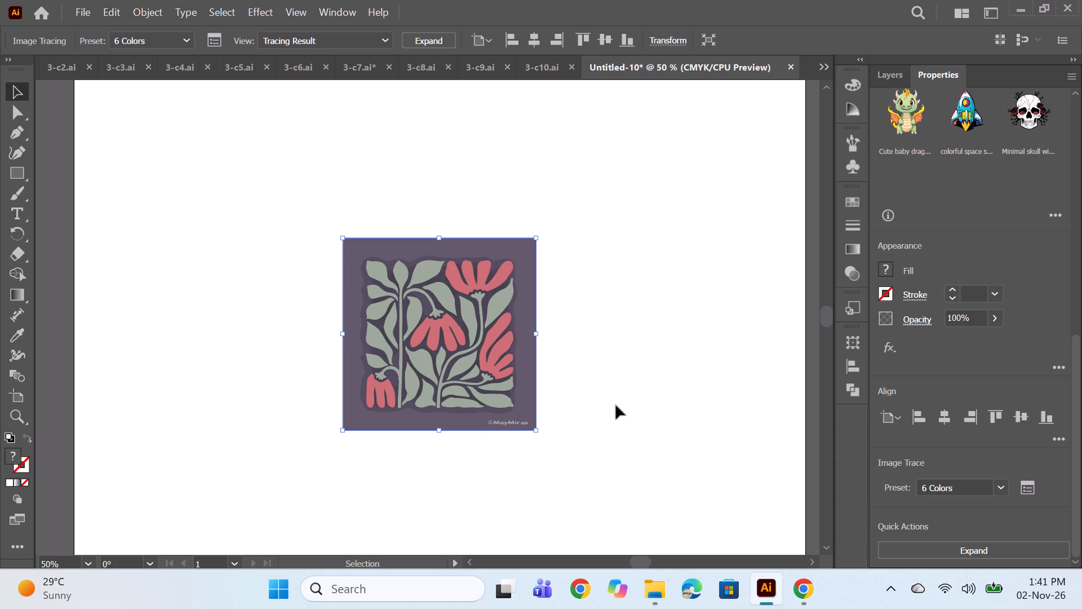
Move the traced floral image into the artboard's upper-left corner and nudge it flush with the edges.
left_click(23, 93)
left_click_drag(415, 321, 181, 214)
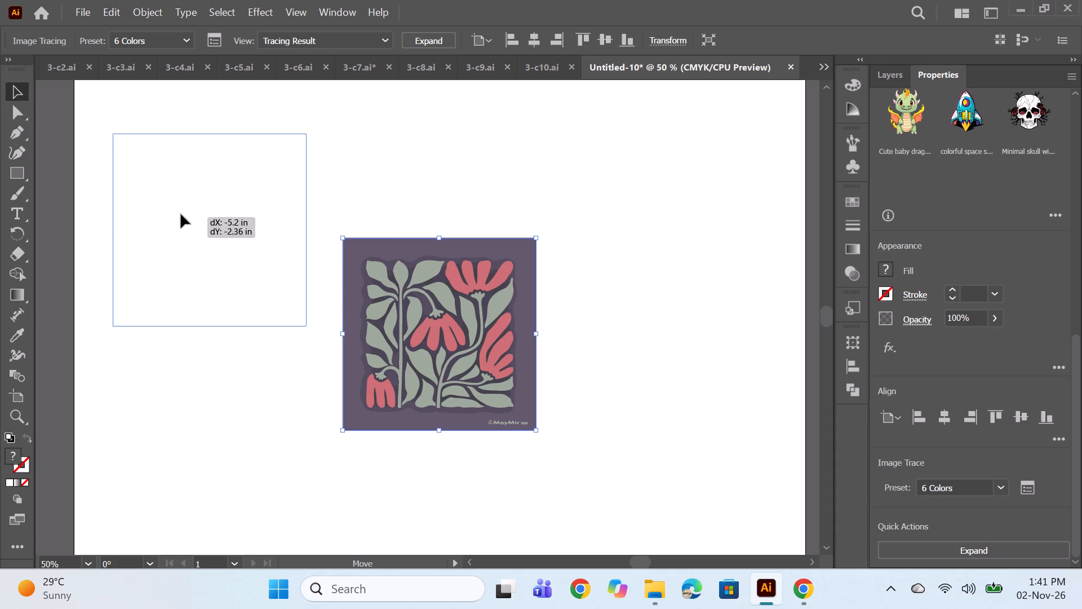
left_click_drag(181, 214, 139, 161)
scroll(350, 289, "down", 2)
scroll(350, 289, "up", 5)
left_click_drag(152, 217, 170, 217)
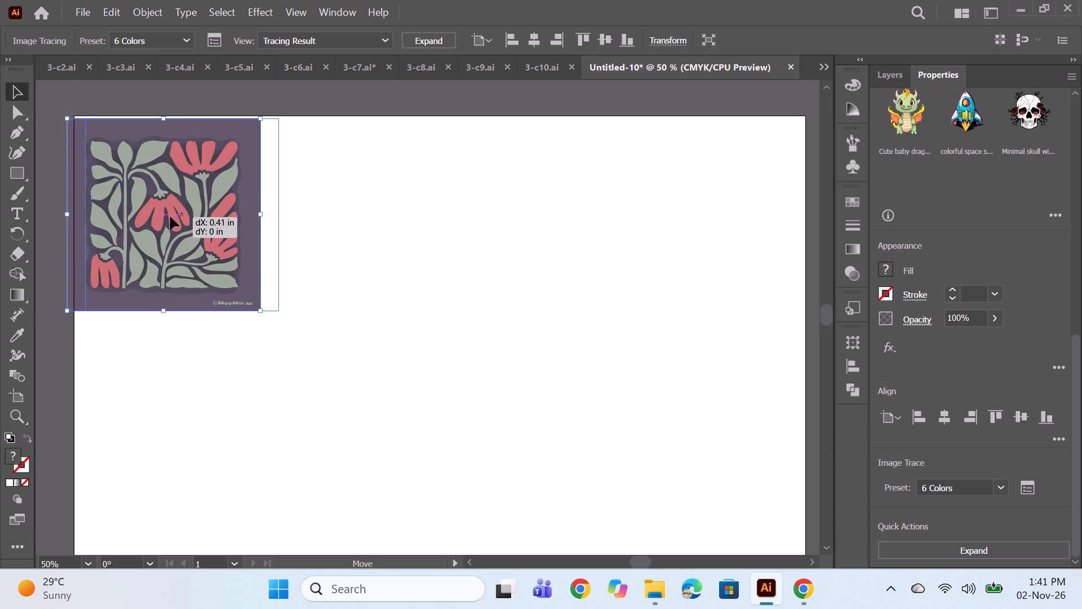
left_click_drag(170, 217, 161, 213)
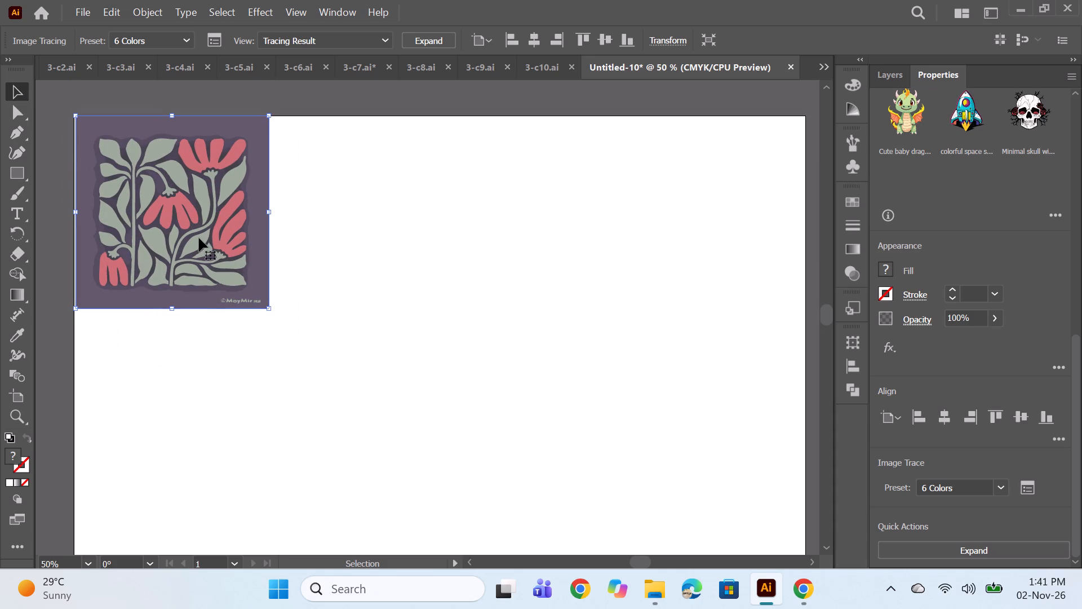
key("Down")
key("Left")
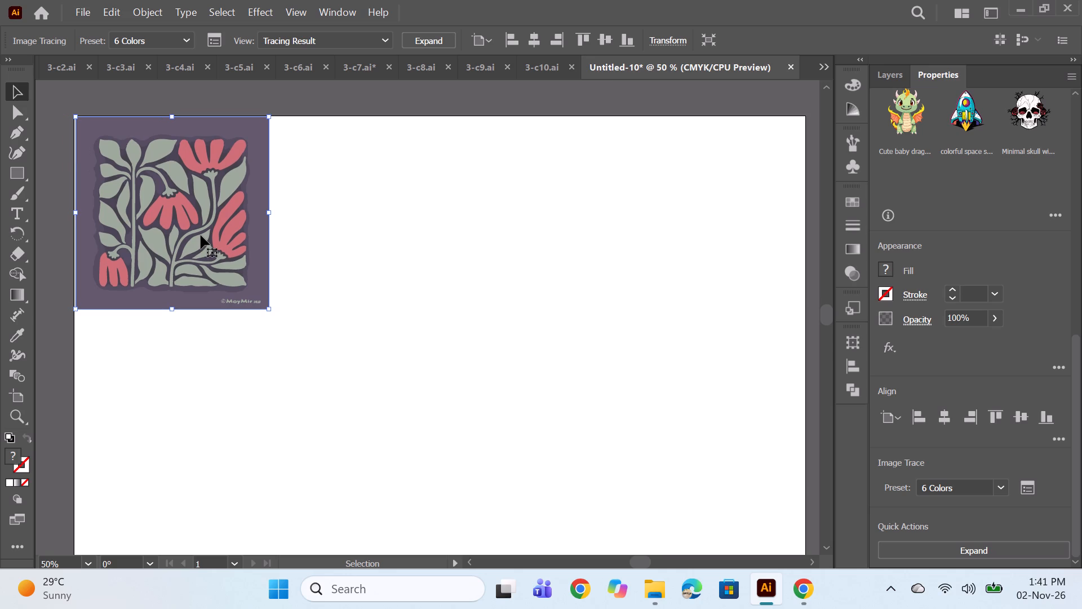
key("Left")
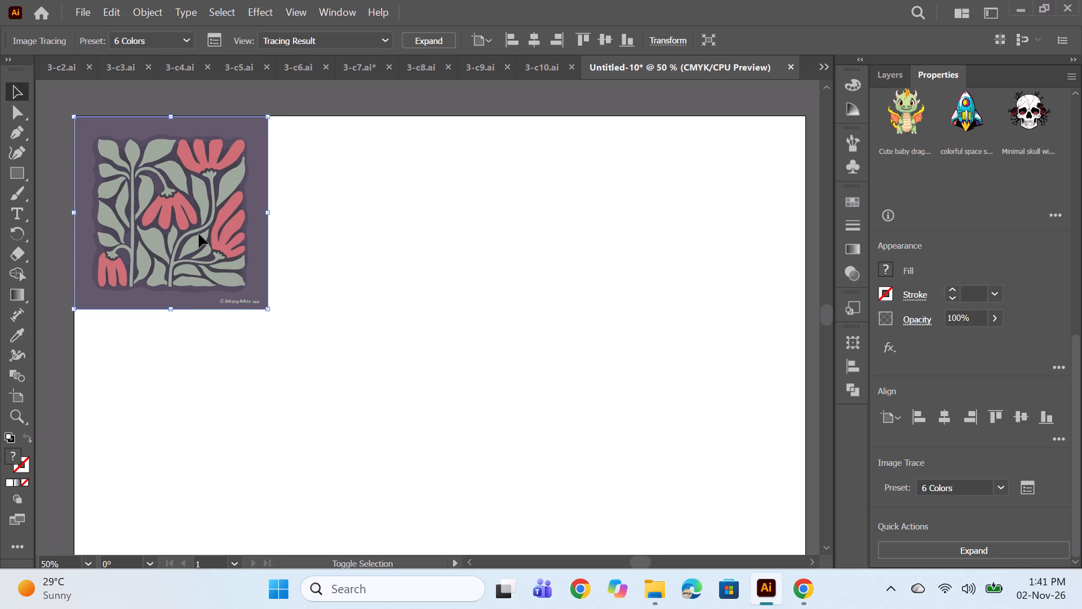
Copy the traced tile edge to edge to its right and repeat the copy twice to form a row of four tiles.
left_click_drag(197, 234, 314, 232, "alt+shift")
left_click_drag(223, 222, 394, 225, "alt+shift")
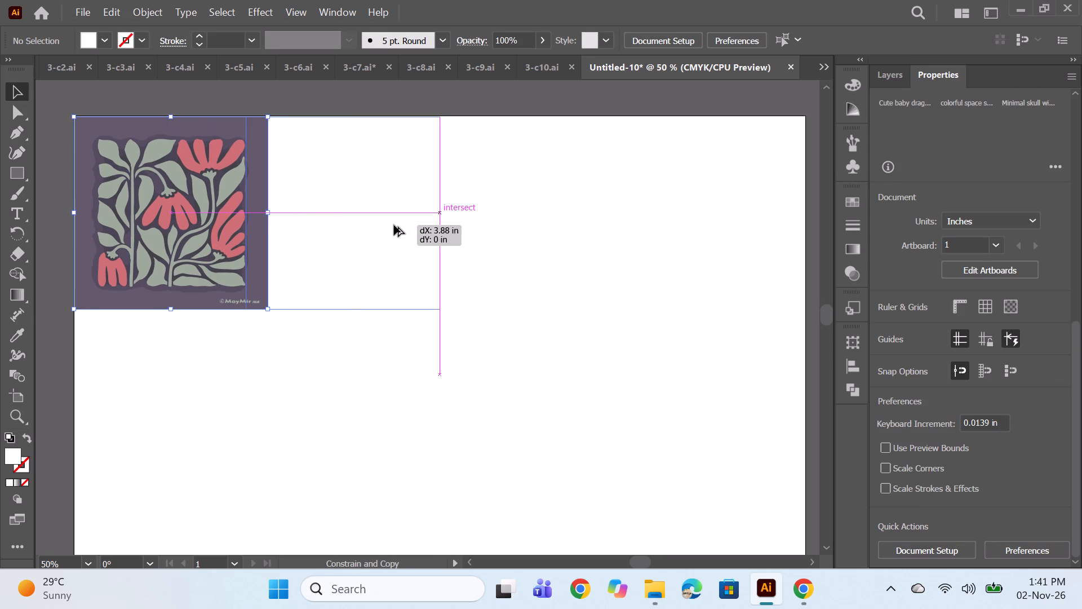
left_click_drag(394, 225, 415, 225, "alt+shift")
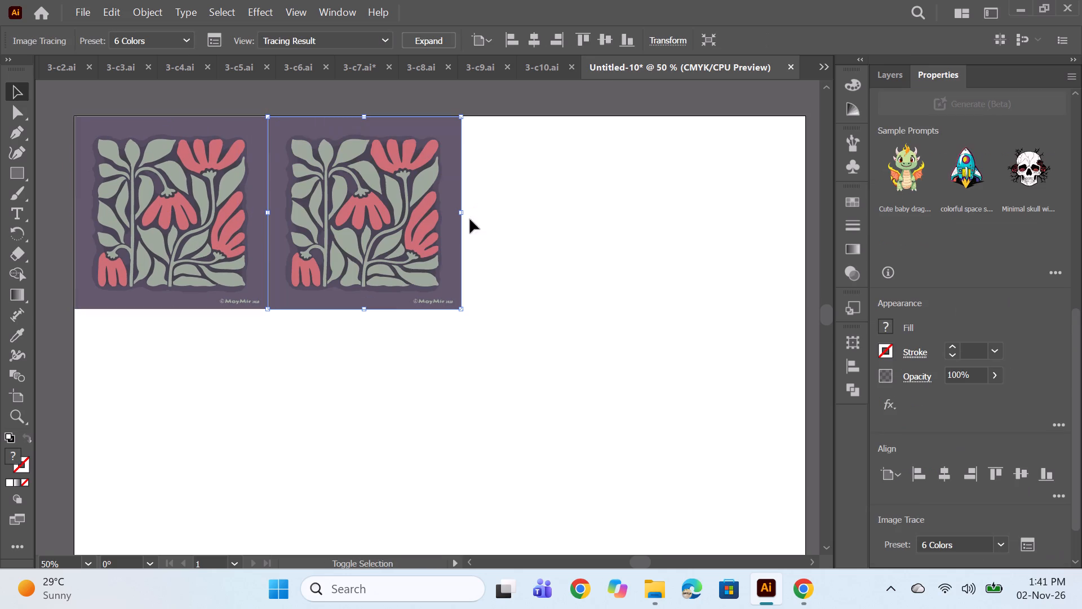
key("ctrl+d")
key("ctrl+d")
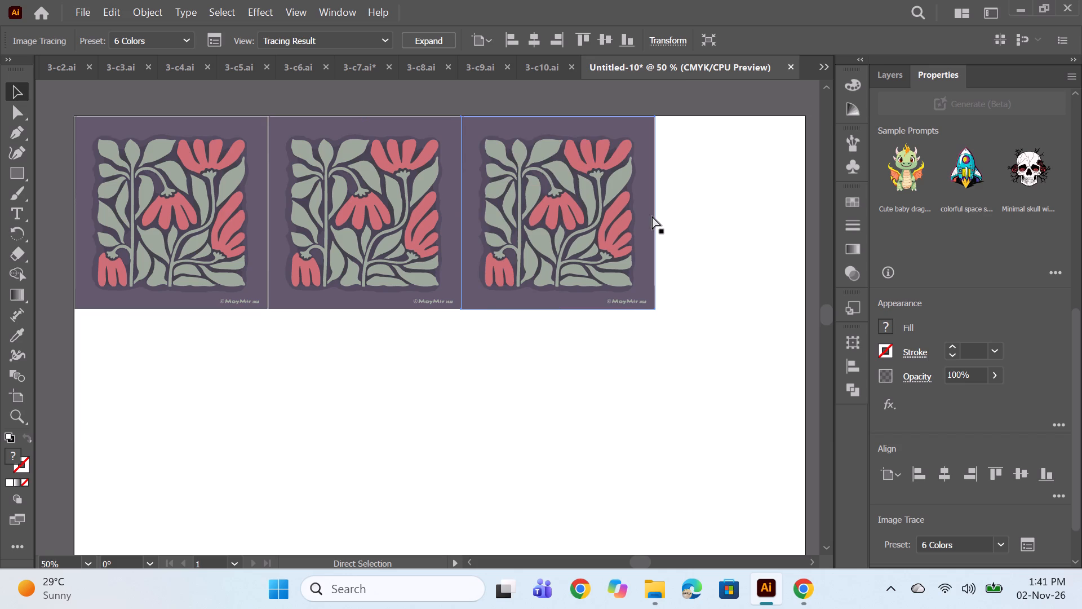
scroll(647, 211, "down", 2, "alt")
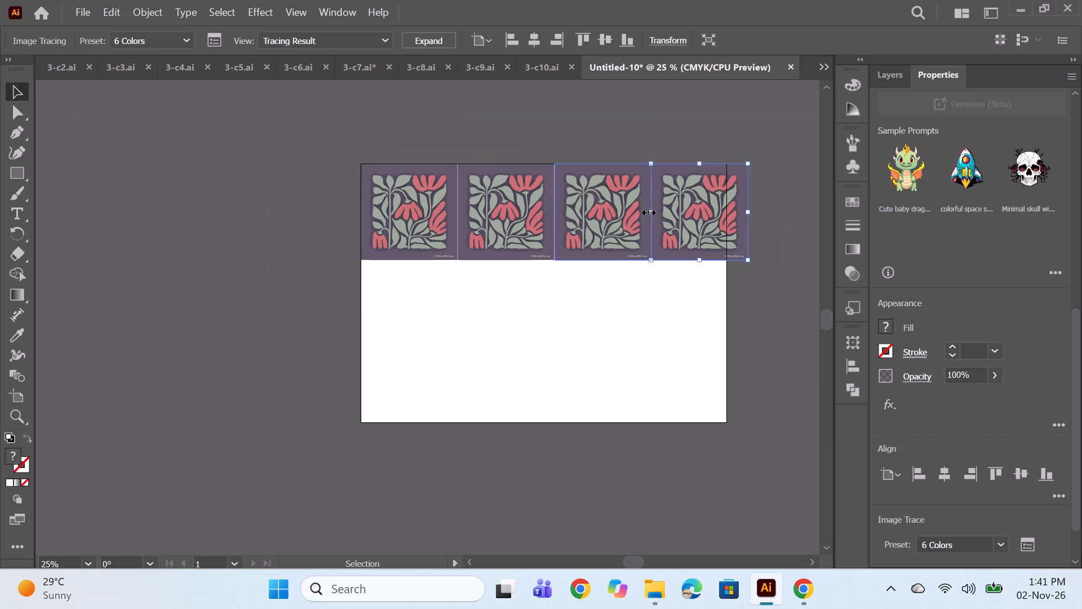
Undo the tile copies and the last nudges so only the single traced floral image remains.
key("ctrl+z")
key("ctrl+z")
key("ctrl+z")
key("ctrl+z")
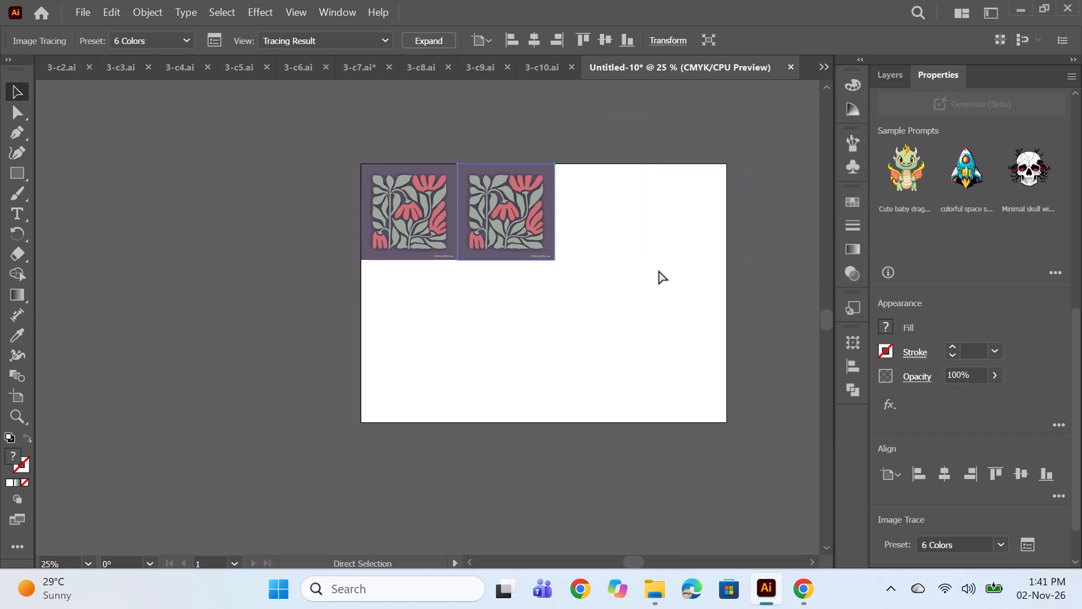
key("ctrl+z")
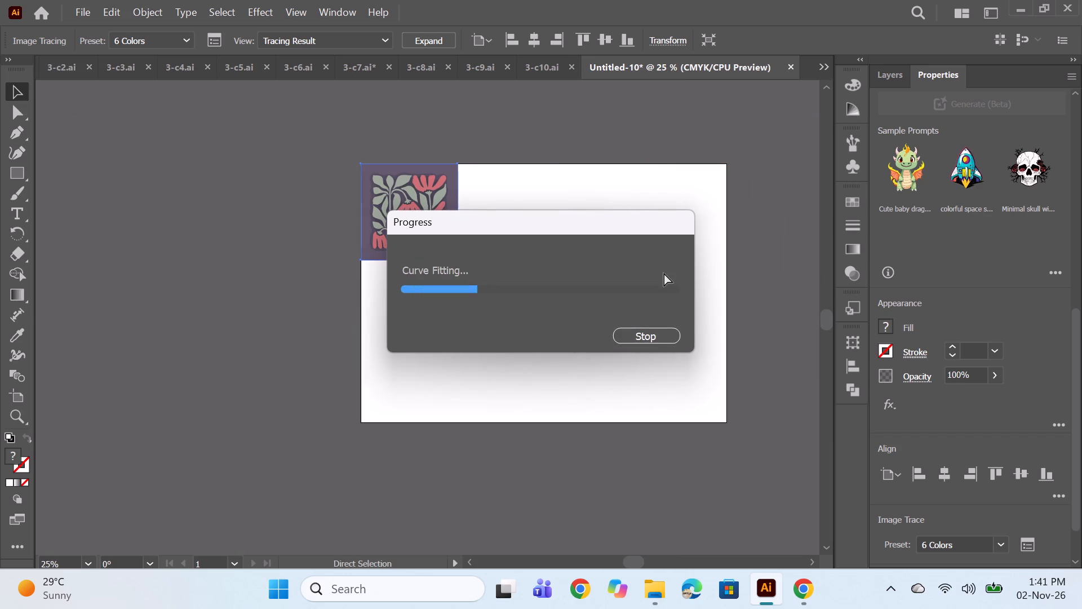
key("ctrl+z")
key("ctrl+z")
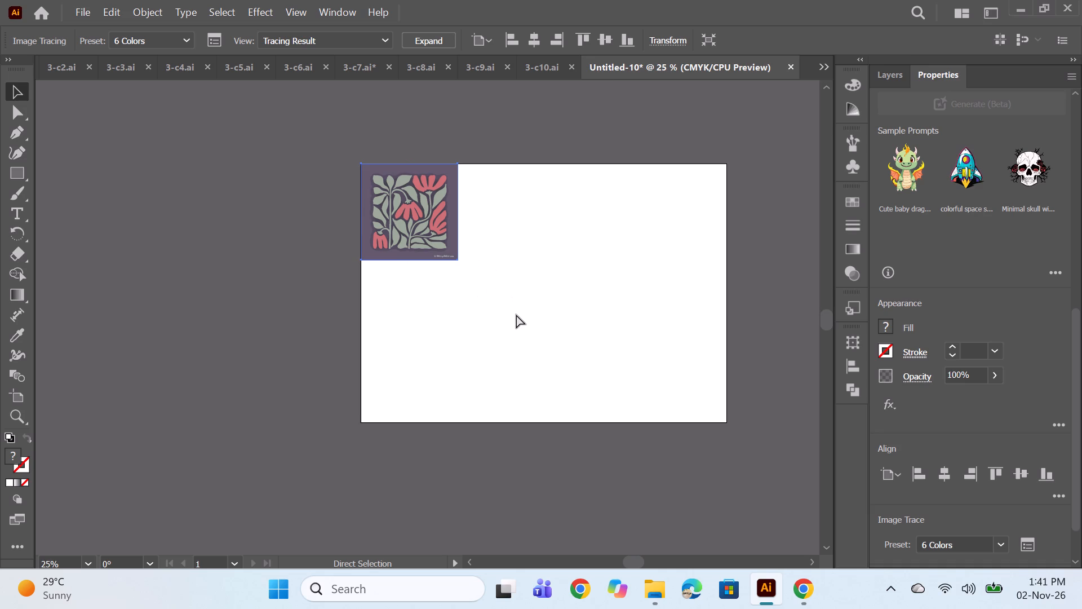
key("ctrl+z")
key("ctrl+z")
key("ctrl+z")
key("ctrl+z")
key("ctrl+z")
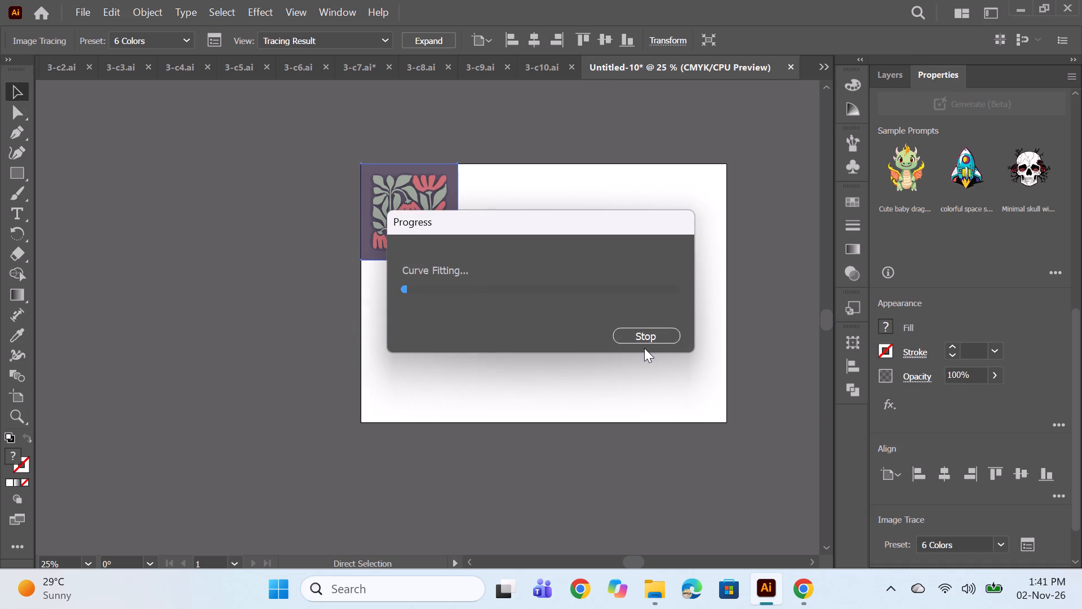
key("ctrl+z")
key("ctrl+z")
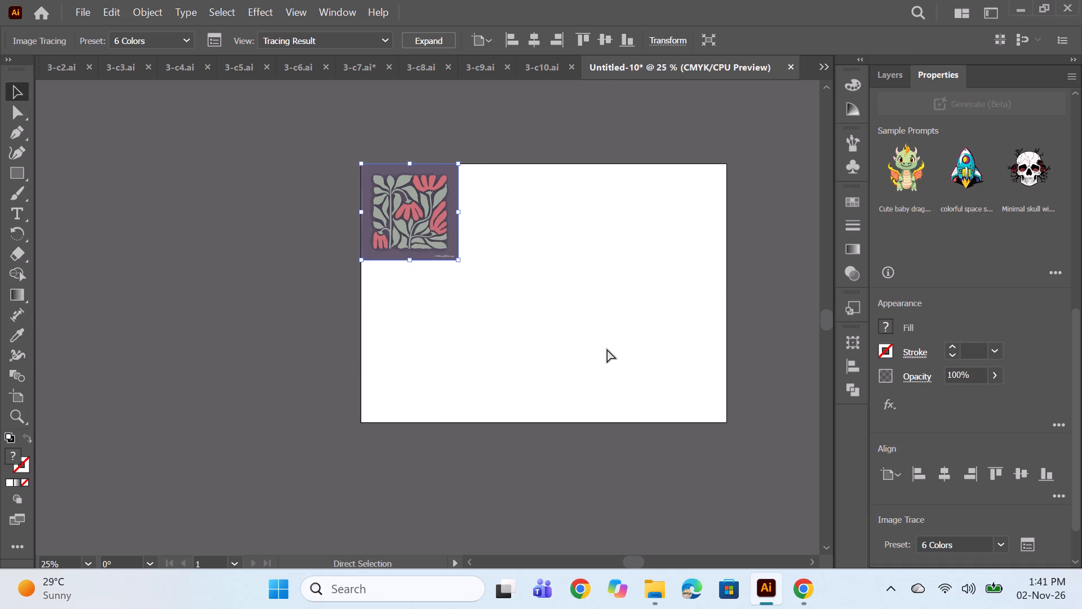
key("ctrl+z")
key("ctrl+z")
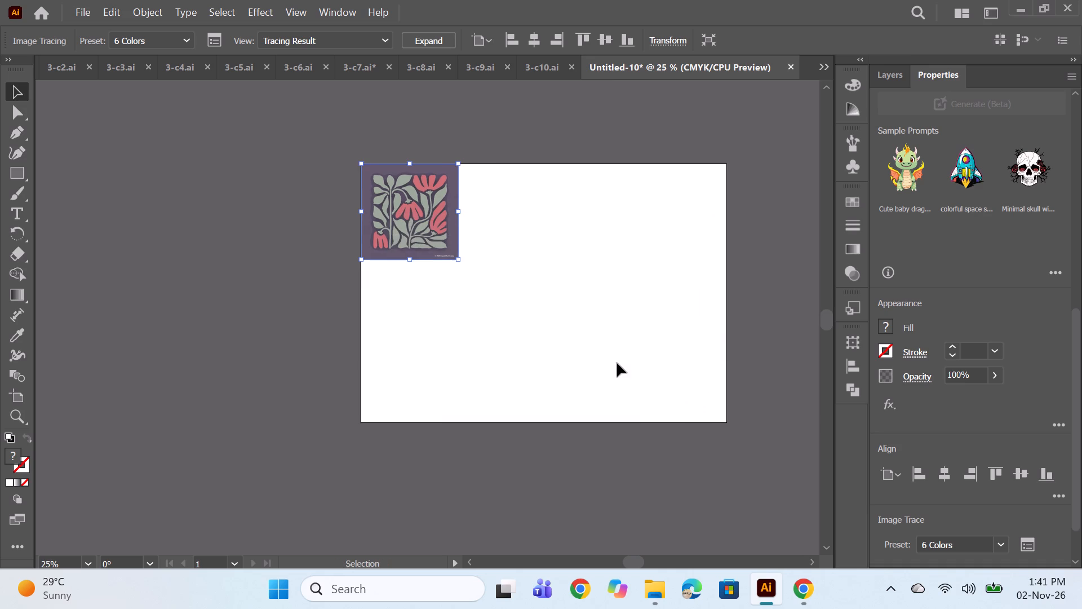
Move the traced floral image from the corner to near the middle of the artboard and deselect it.
left_click_drag(414, 204, 520, 268)
scroll(554, 267, "up", 3, "alt")
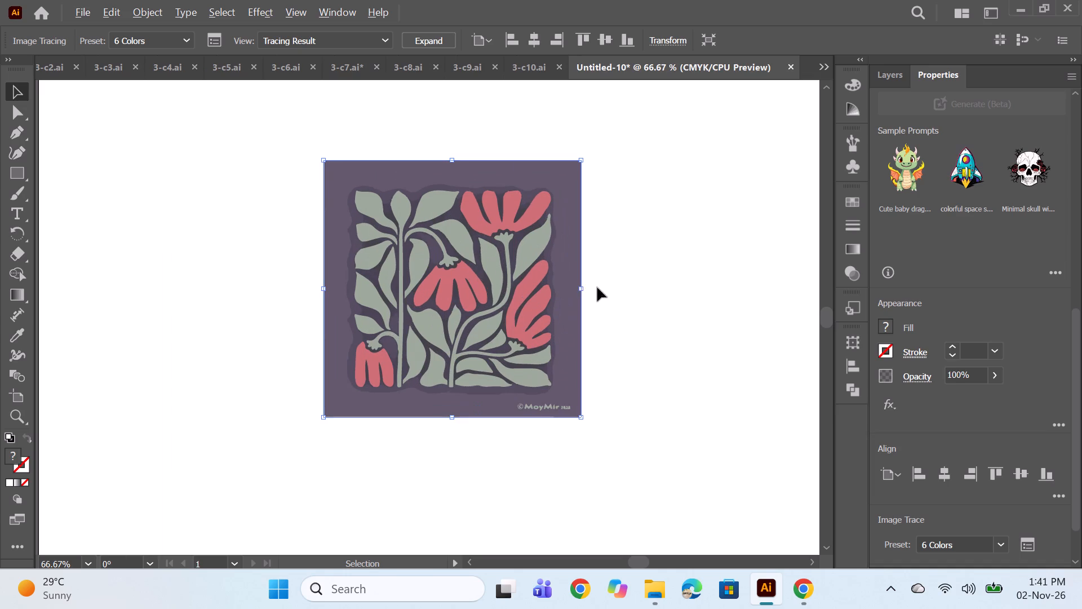
left_click(696, 293)
Activate the Pencil tool for tracing the upper leaves of the floral image, with the document's layers displayed.
scroll(457, 325, "up", 3, "alt")
scroll(536, 319, "down", 3, "alt")
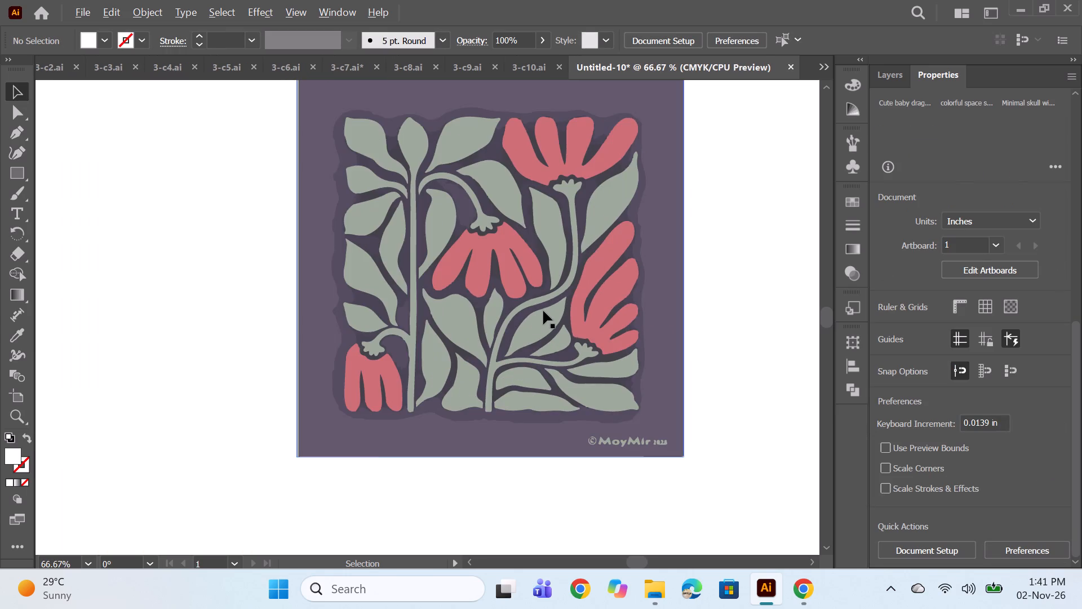
scroll(593, 297, "up", 1, "alt")
scroll(593, 294, "down", 1, "alt")
key("space")
left_click_drag(699, 295, 655, 340)
scroll(558, 279, "up", 1, "alt")
scroll(551, 317, "up", 2)
scroll(615, 337, "down", 3)
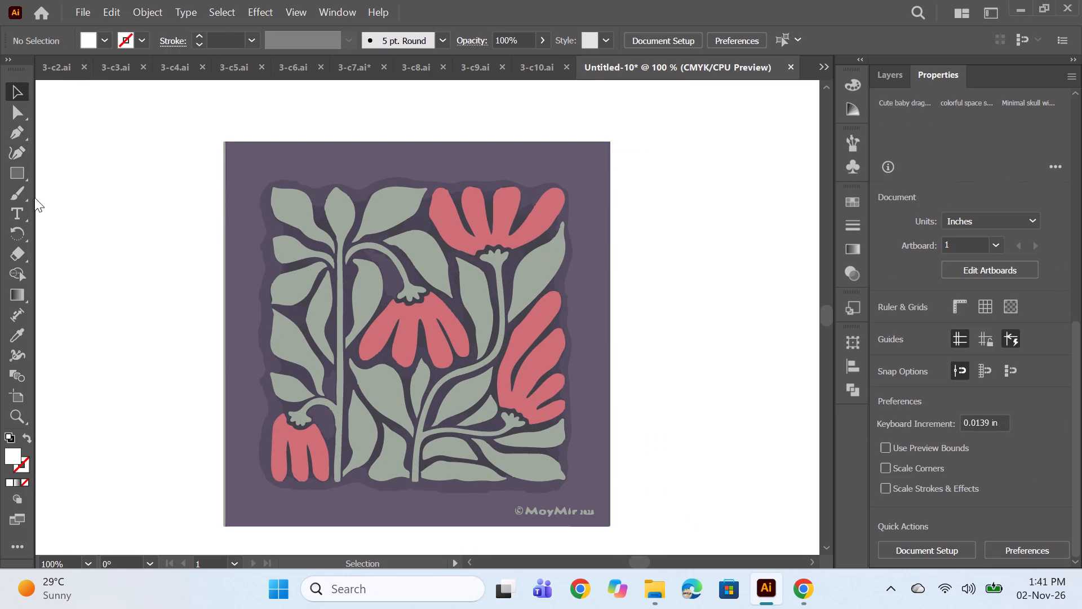
right_click(27, 195)
left_click(73, 233)
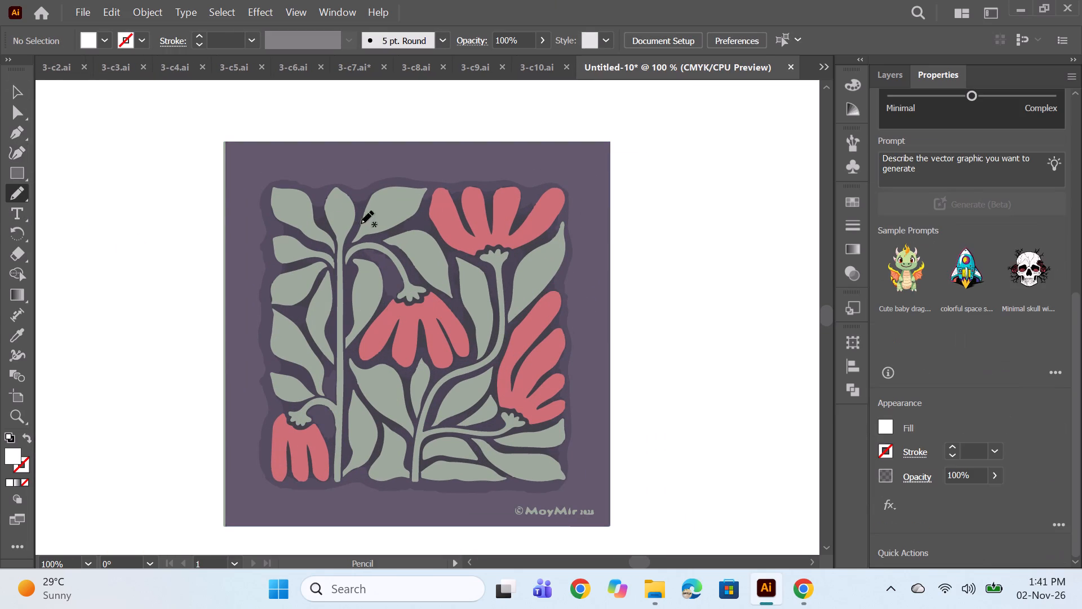
scroll(335, 204, "up", 2, "alt")
scroll(285, 212, "up", 2)
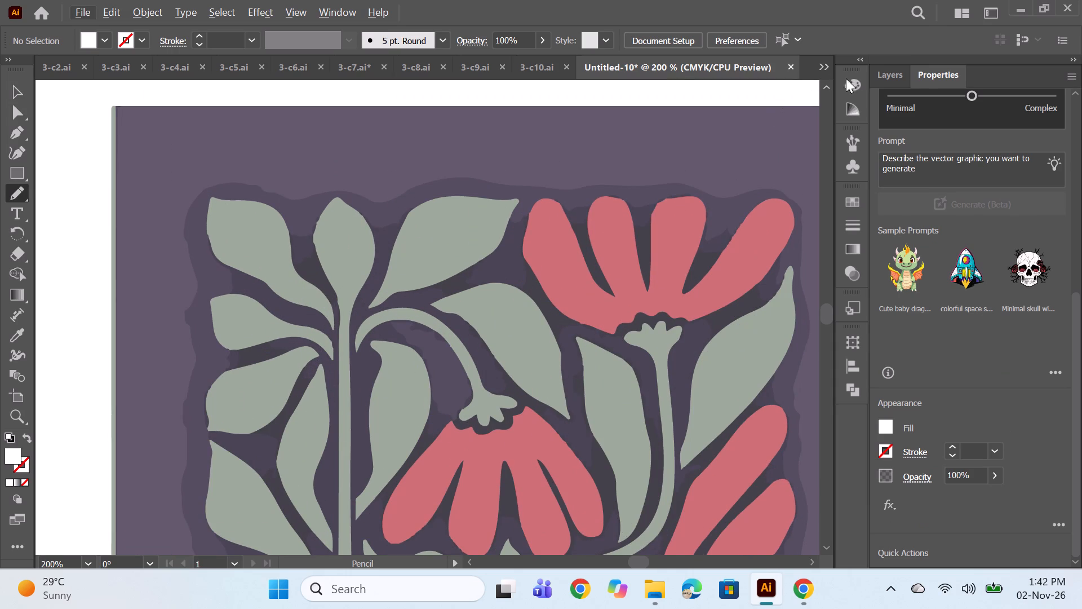
left_click(895, 70)
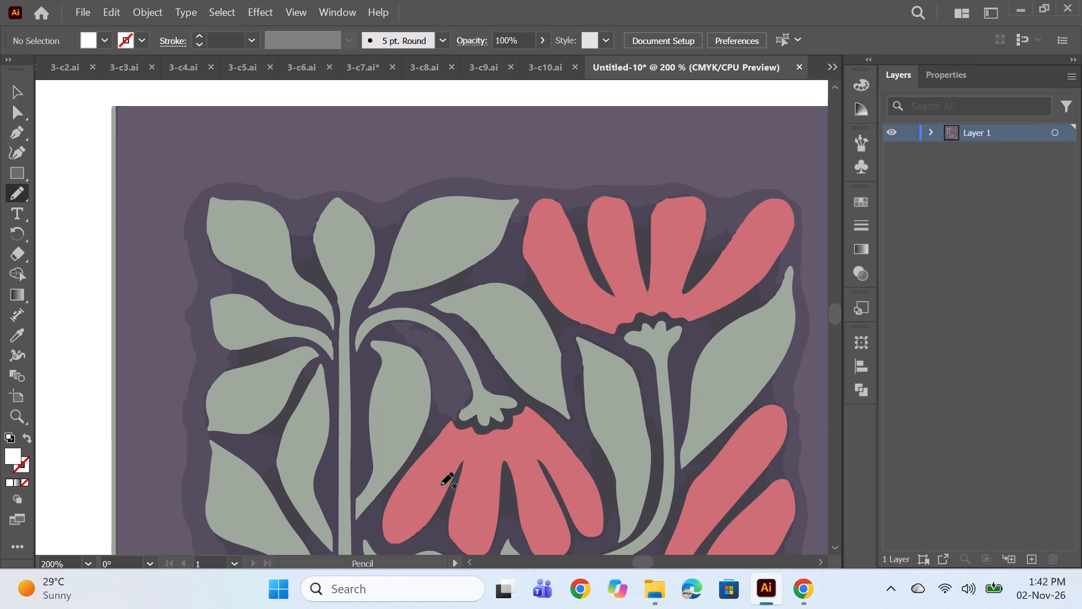
scroll(454, 292, "down", 1)
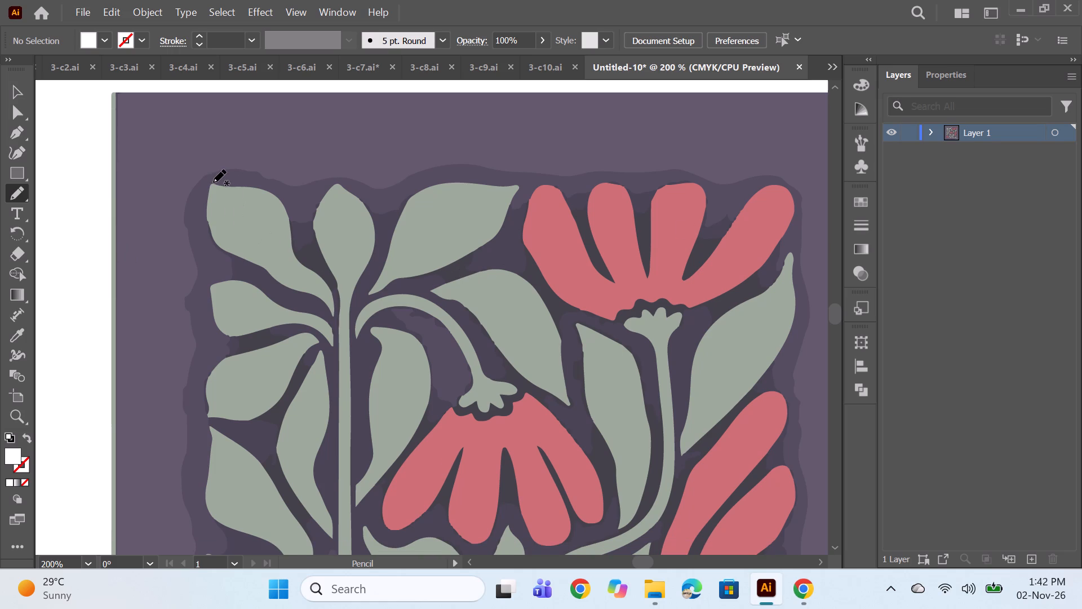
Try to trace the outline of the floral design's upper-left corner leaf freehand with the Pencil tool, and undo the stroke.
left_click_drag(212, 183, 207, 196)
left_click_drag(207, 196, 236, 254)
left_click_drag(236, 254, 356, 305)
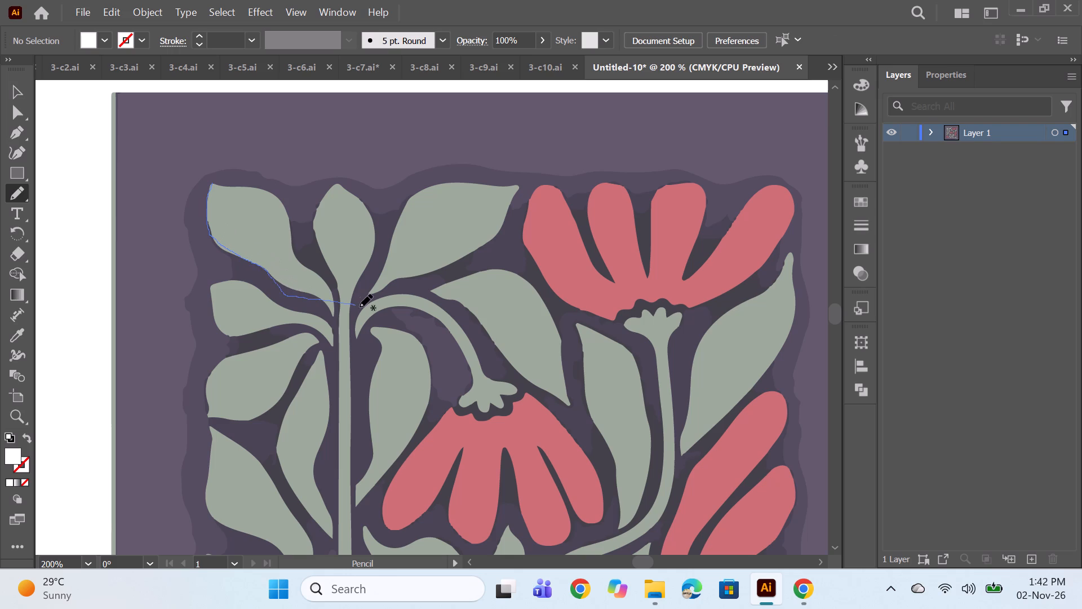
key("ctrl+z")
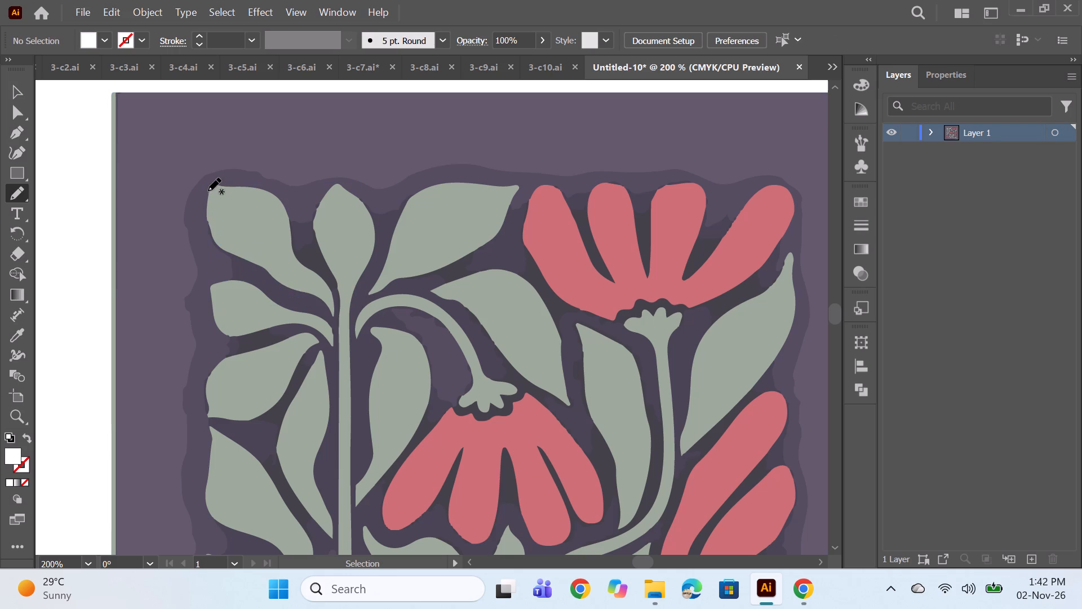
Trace the outline of the floral design's upper-left corner leaf freehand with the Pencil tool.
left_click(210, 183)
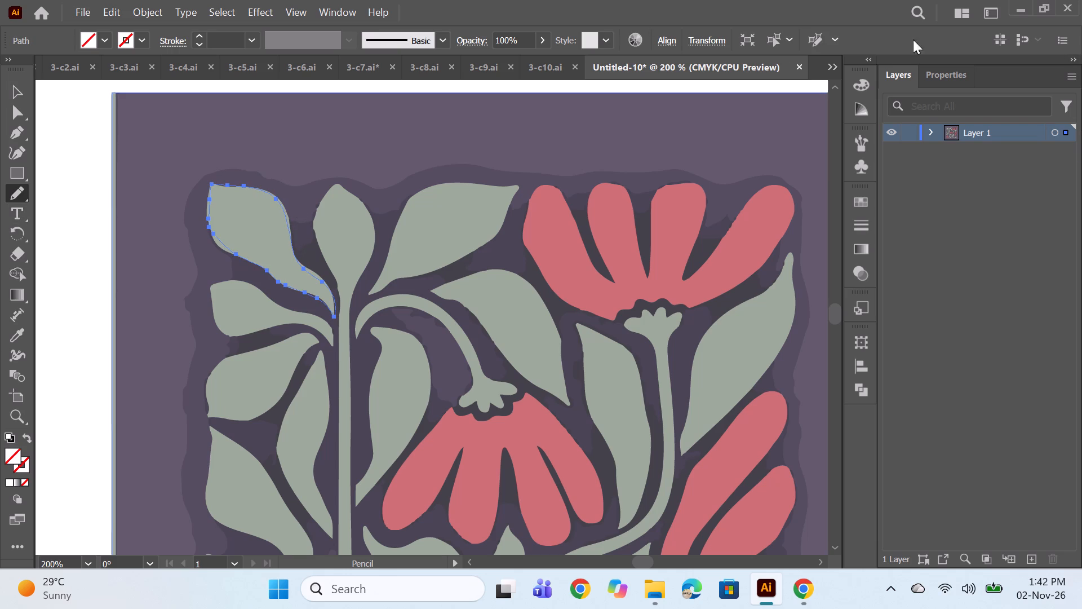
Give the traced corner leaf outline a 1 pt black stroke with no fill.
left_click(944, 77)
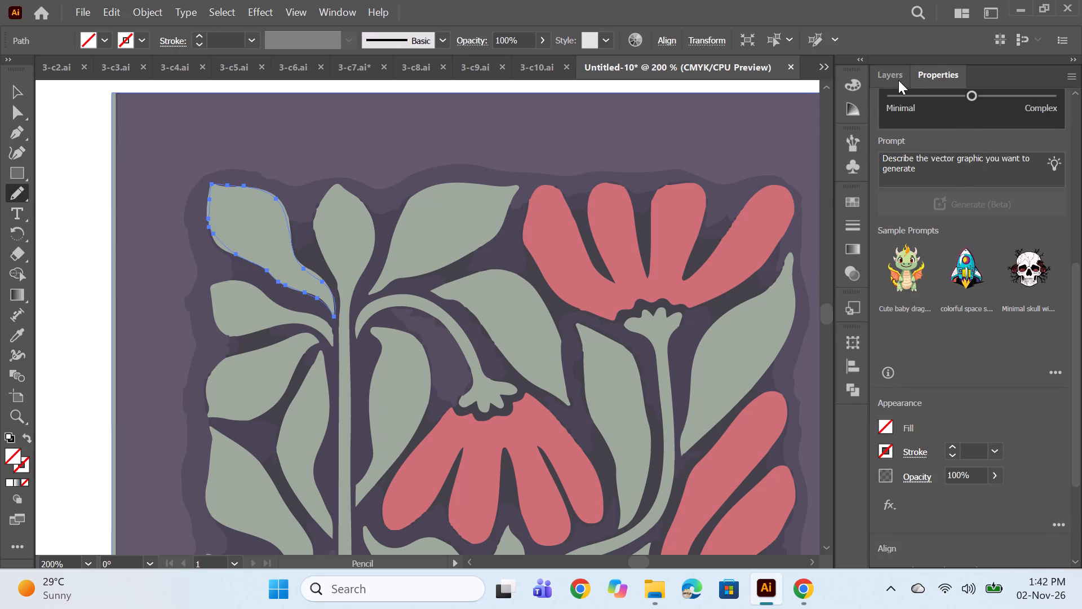
double_click(887, 433)
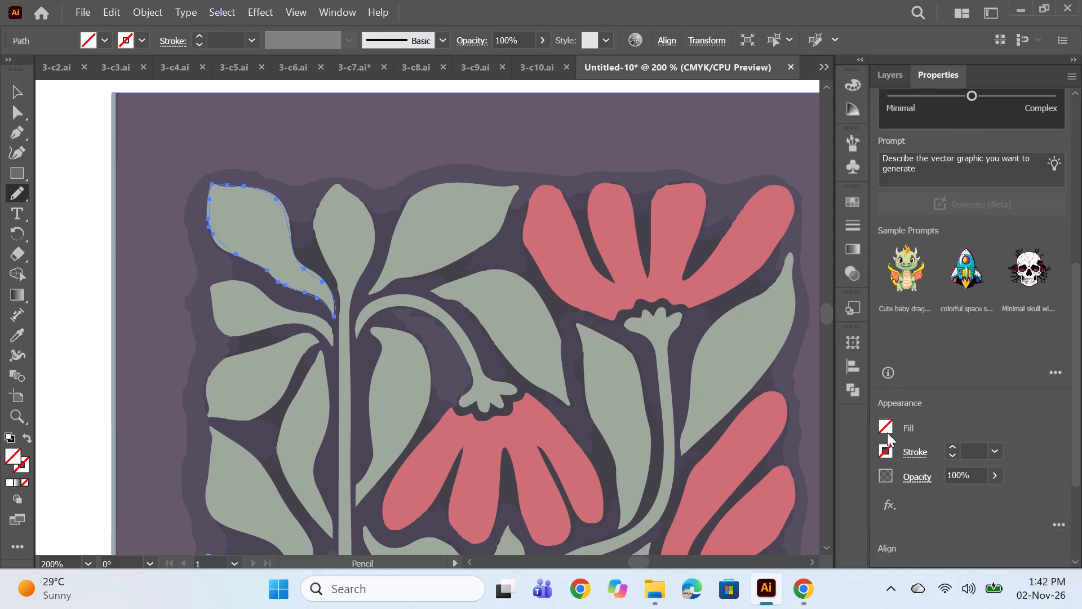
double_click(886, 423)
left_click(886, 423)
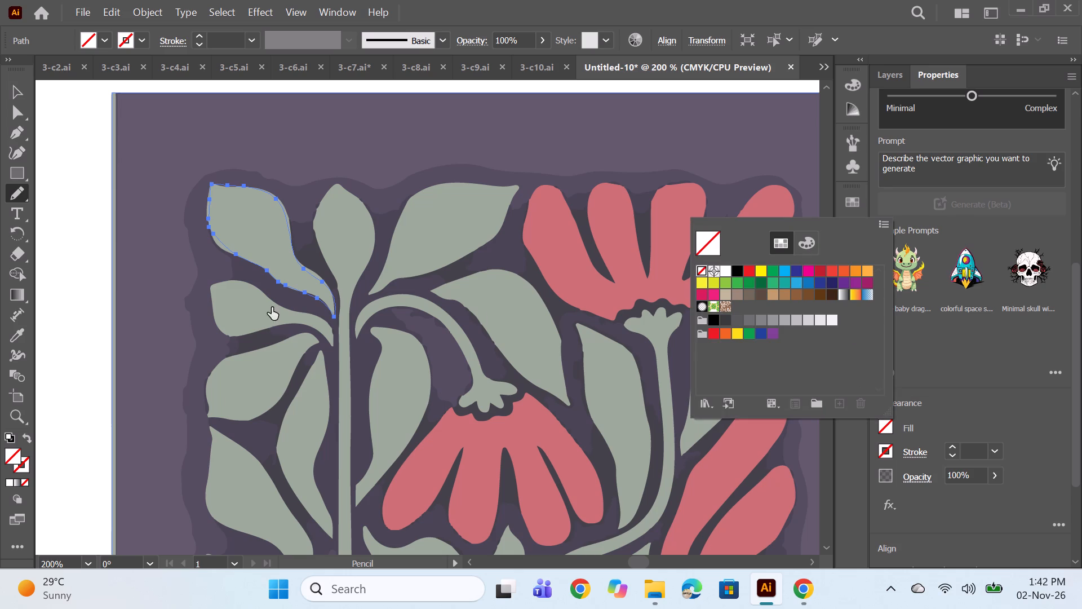
left_click(23, 331)
left_click(272, 230)
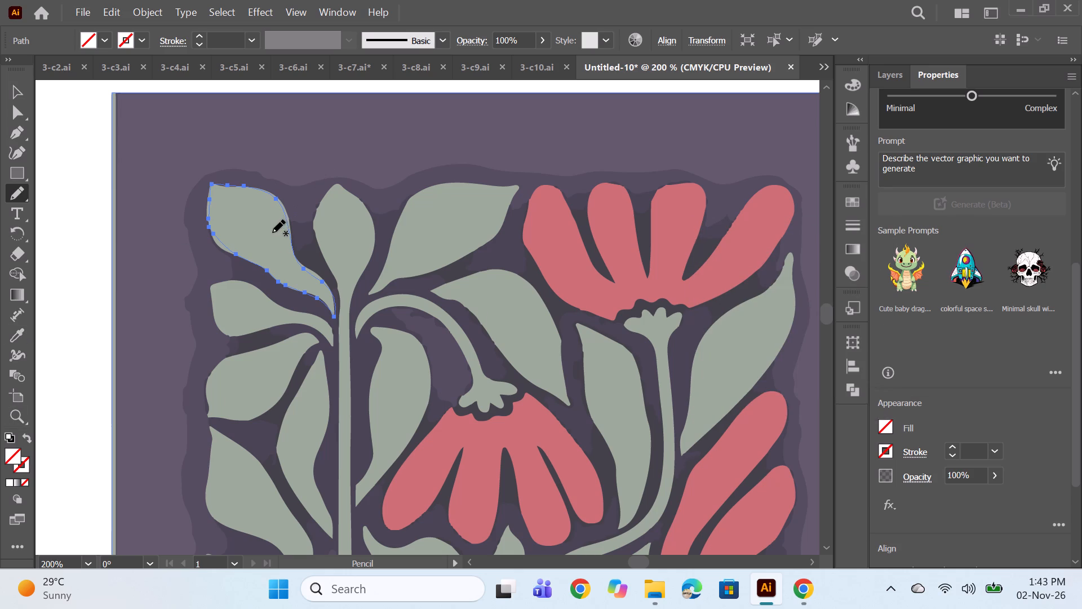
left_click(256, 226)
left_click(362, 227)
left_click(952, 447)
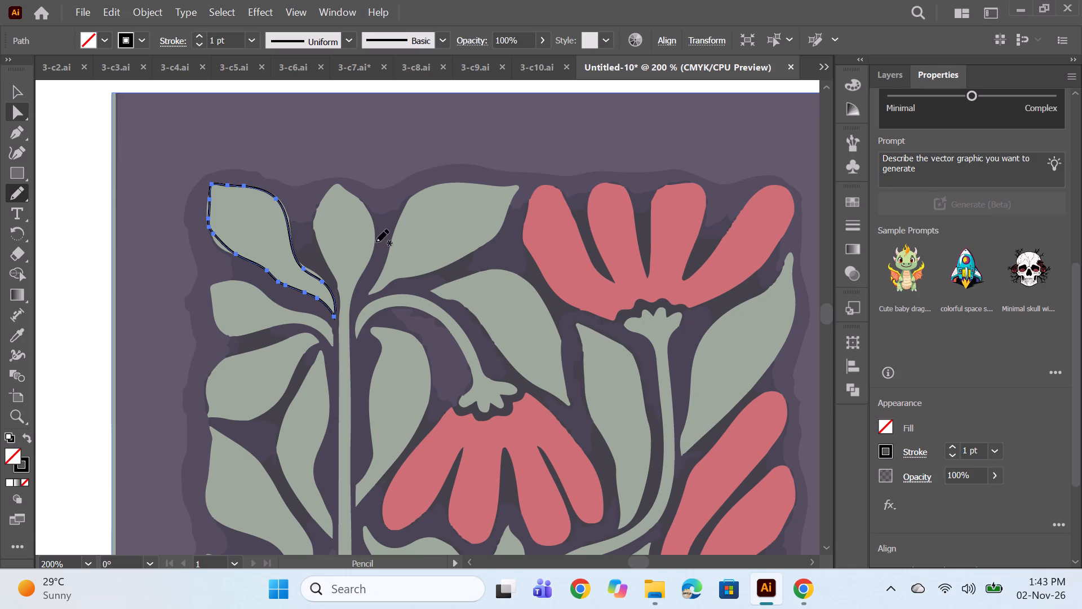
Trace the second leaf down the design's left edge as a closed outline with the Pencil tool.
scroll(371, 266, "down", 4)
left_click(209, 230)
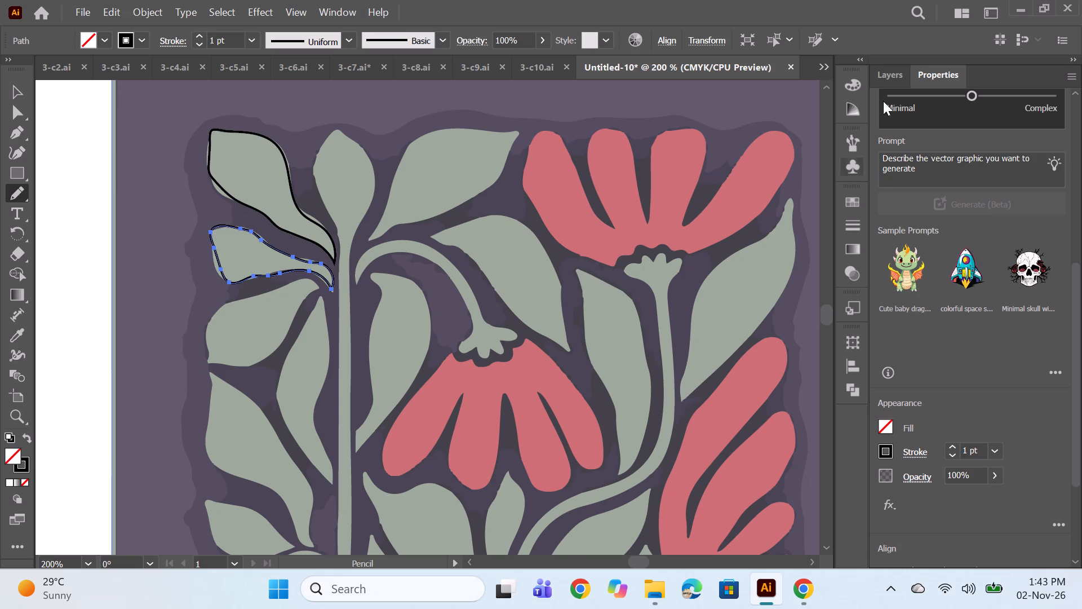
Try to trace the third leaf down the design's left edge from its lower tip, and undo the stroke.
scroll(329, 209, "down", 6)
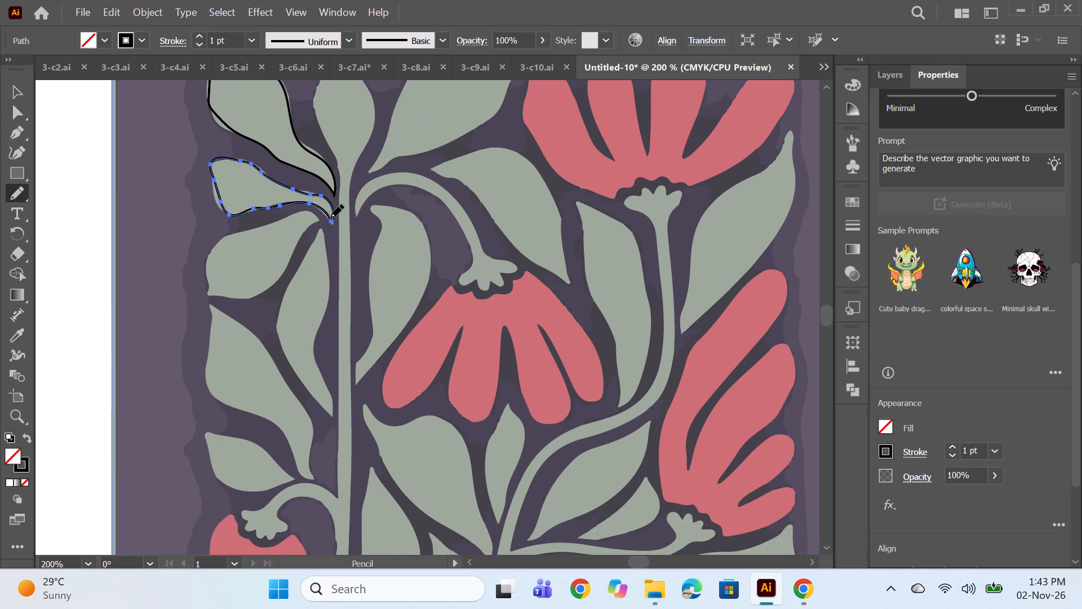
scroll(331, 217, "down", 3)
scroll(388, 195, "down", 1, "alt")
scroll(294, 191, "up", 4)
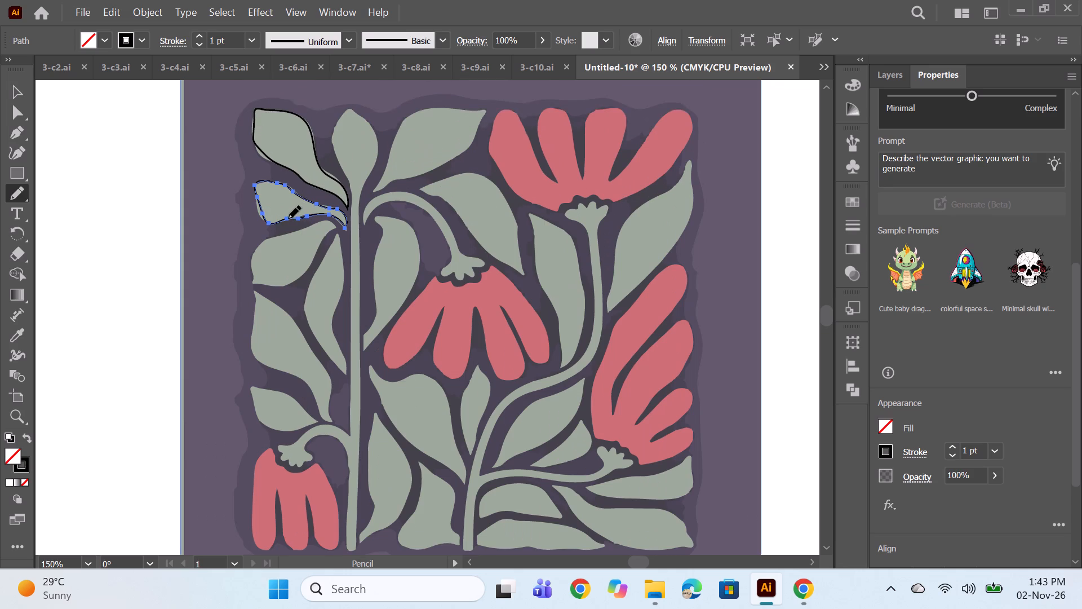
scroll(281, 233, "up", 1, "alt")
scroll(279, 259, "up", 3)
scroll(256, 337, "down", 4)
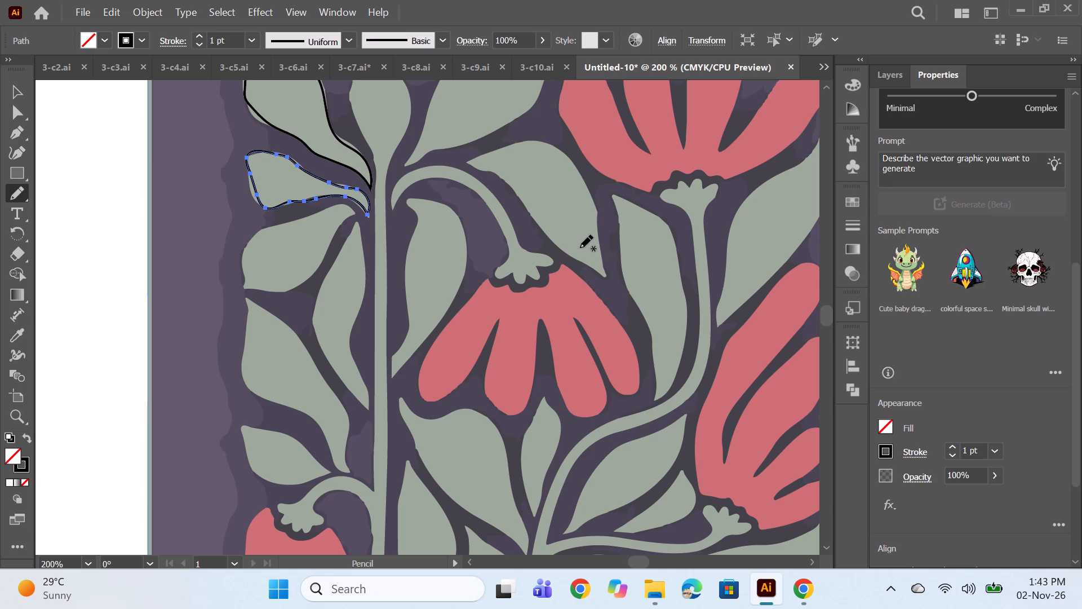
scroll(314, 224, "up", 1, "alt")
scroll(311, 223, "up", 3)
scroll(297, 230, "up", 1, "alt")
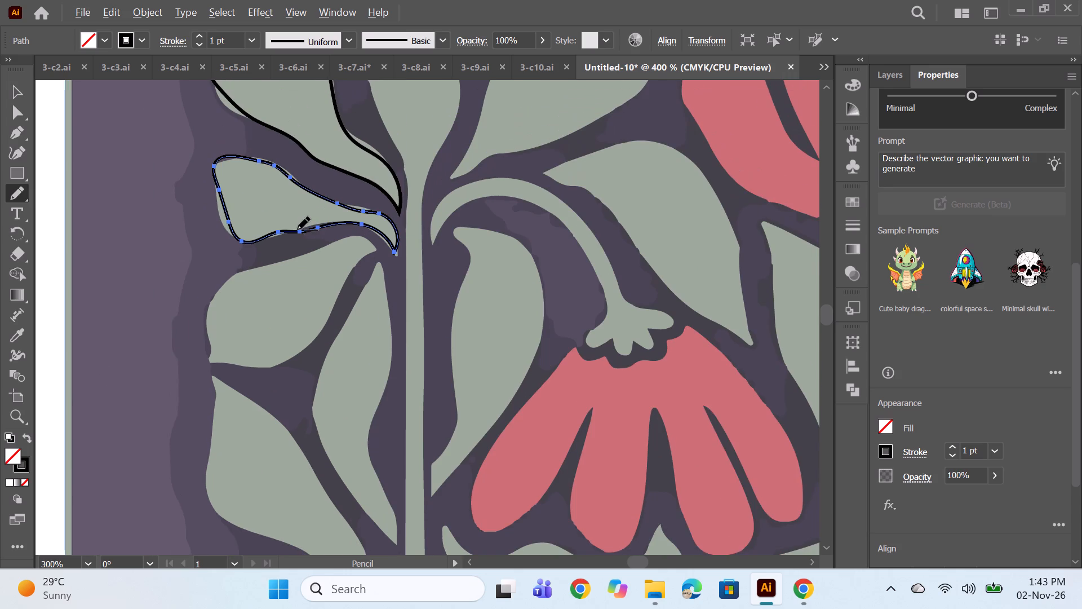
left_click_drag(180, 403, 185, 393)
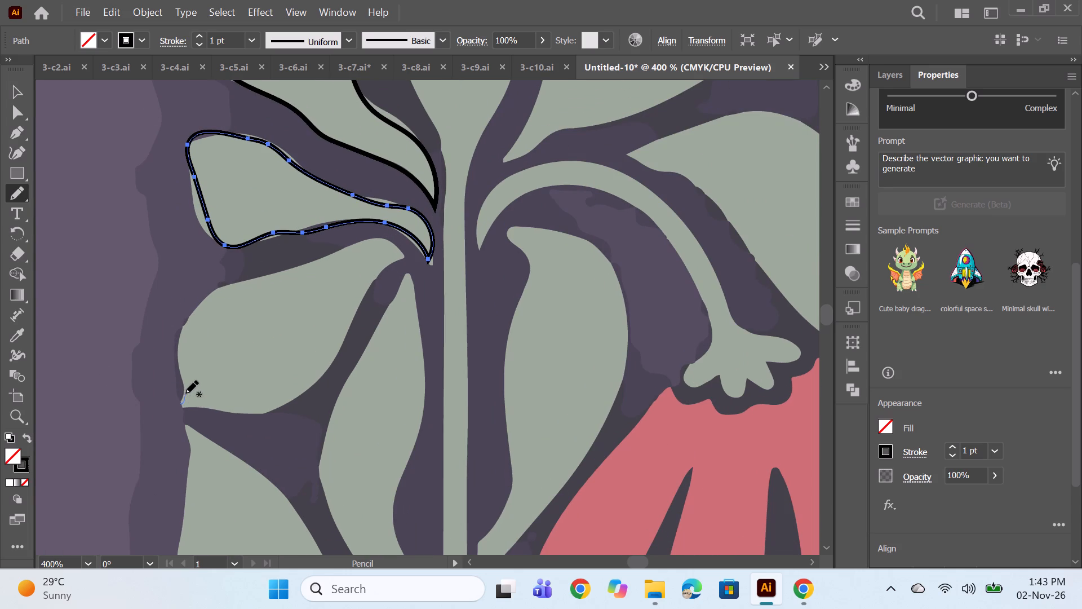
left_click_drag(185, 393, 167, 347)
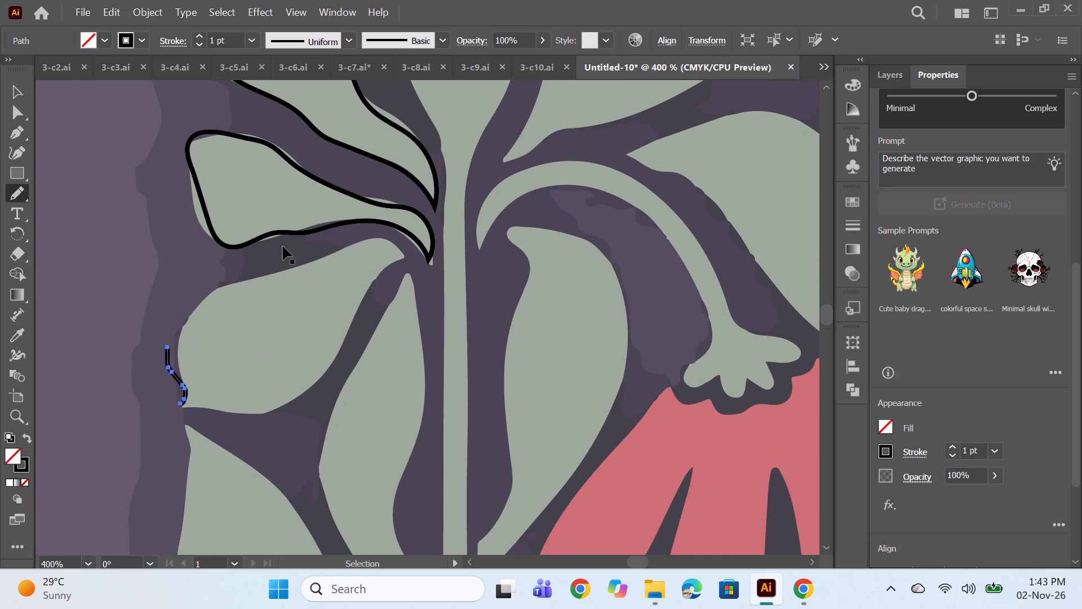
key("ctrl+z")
Trace the third leaf down the design's left edge as a closed outline, starting from its lower tip.
left_click(182, 404)
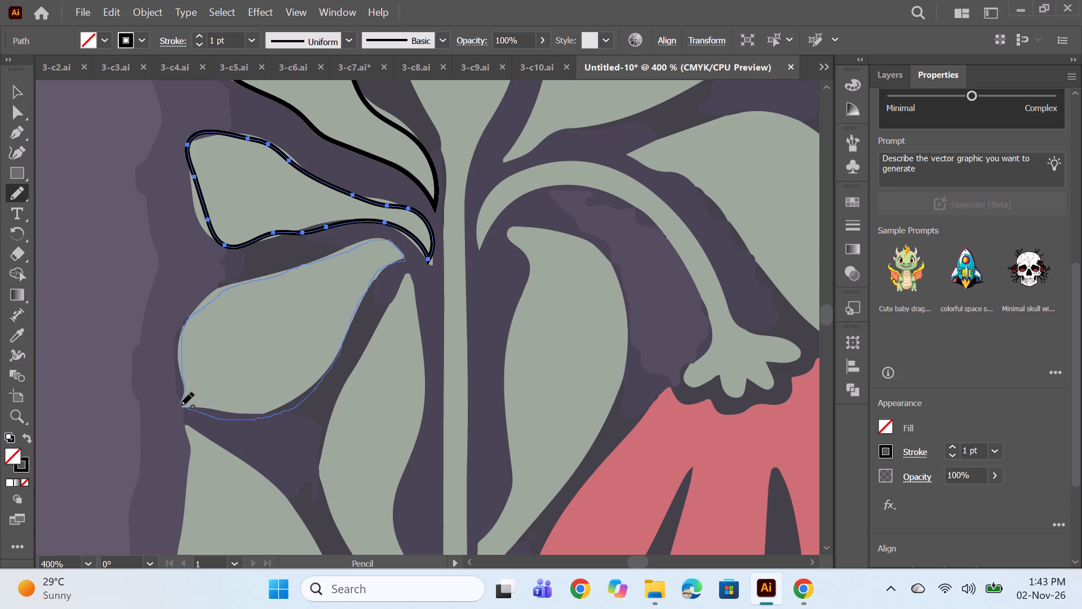
Trace the long curved fourth leaf down the design's left edge as a closed outline with the Pencil tool.
scroll(448, 306, "down", 9)
scroll(342, 360, "up", 1)
scroll(219, 317, "down", 3)
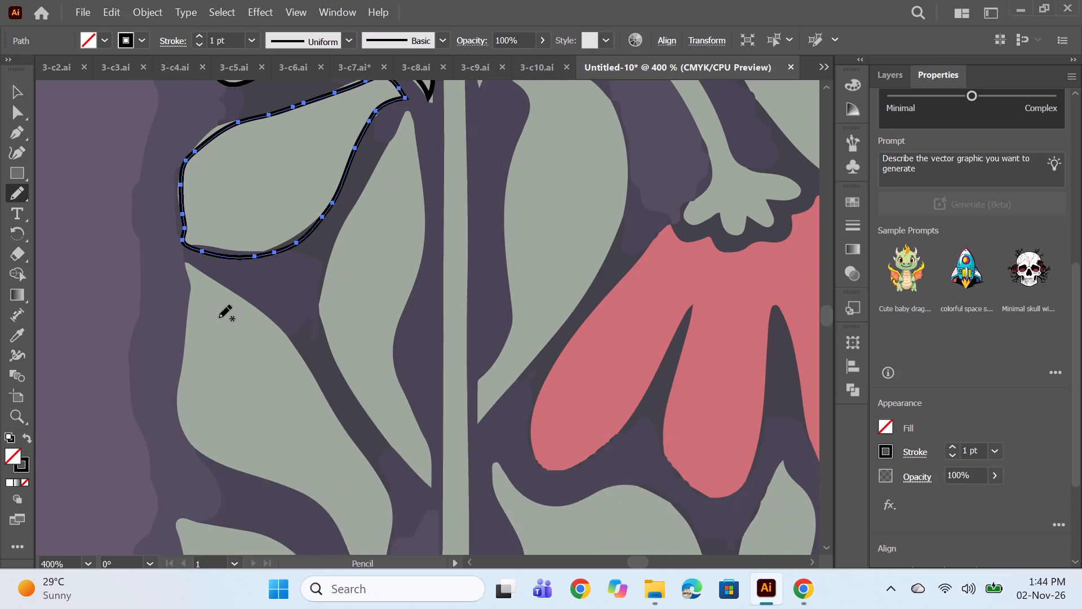
scroll(219, 317, "down", 7)
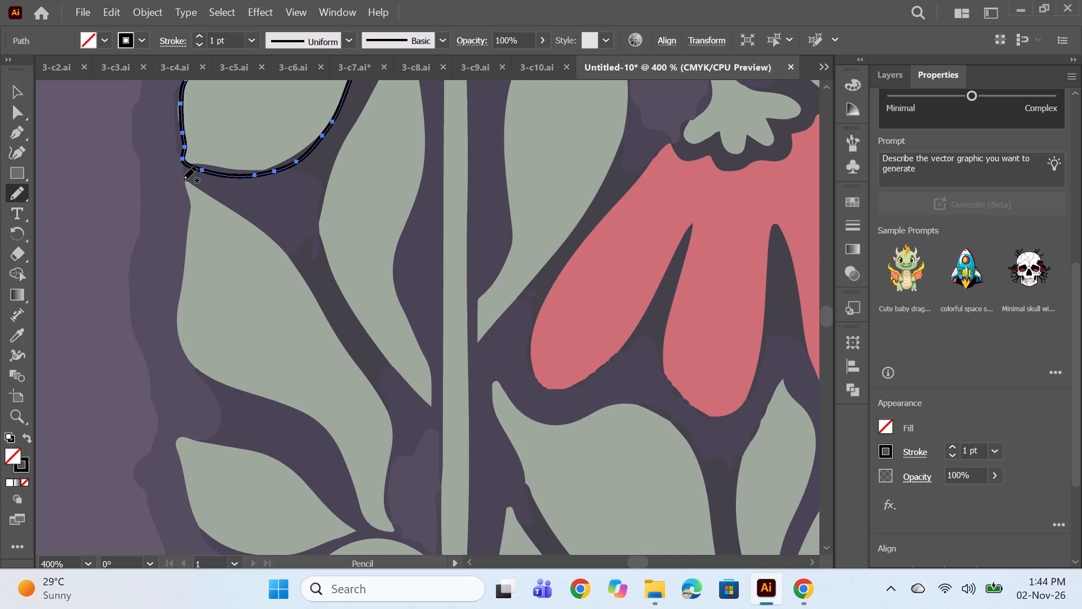
left_click(183, 179)
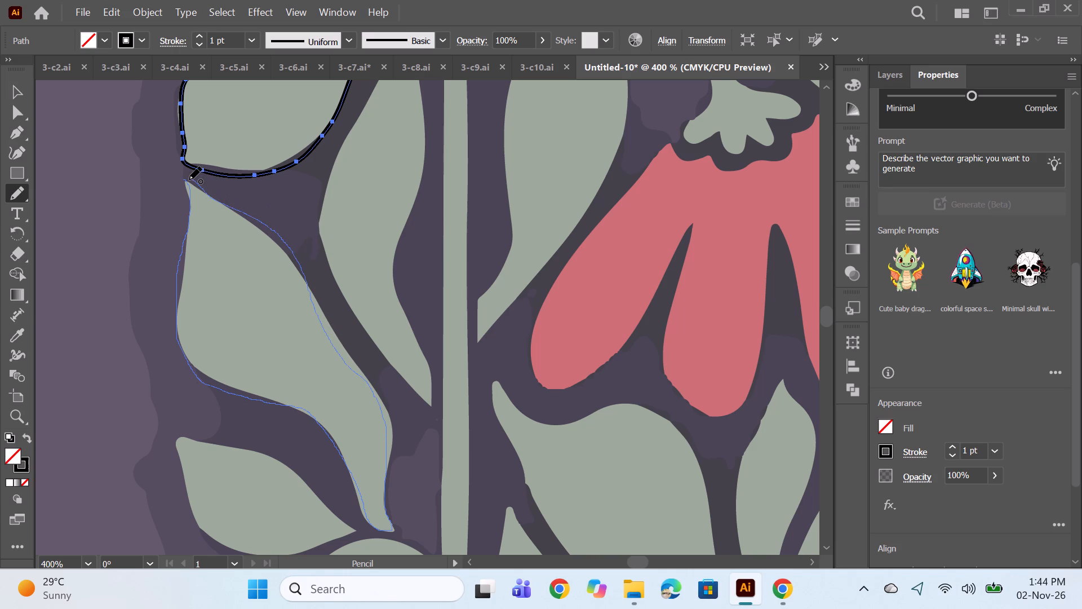
Trace the small leaf just above the design's lower-left flower stem as a closed Pencil outline.
scroll(411, 341, "down", 5)
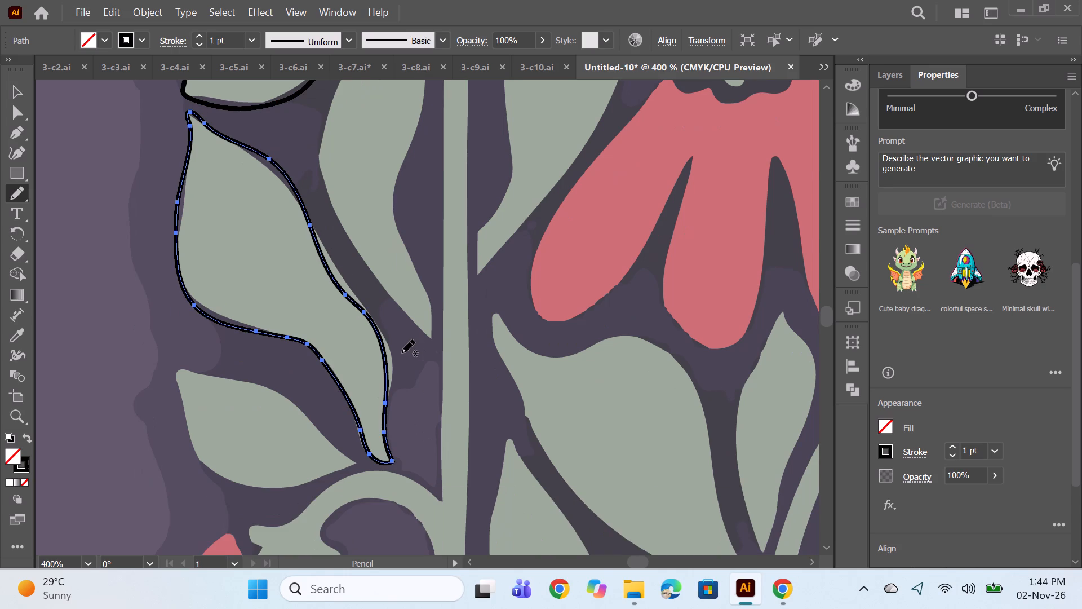
scroll(282, 102, "down", 7)
scroll(165, 255, "down", 4)
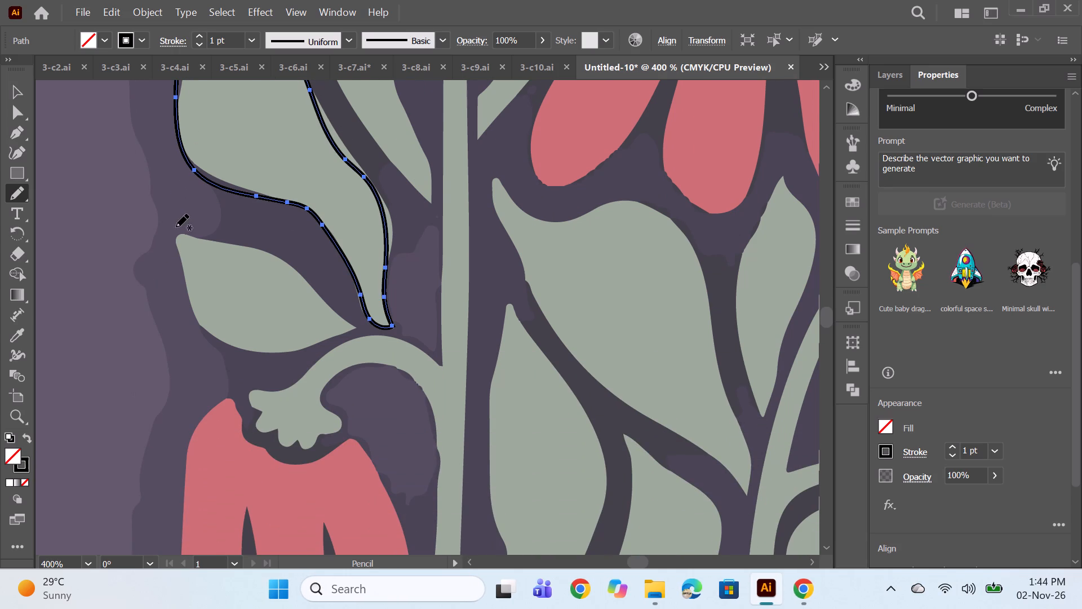
left_click_drag(179, 221, 194, 297)
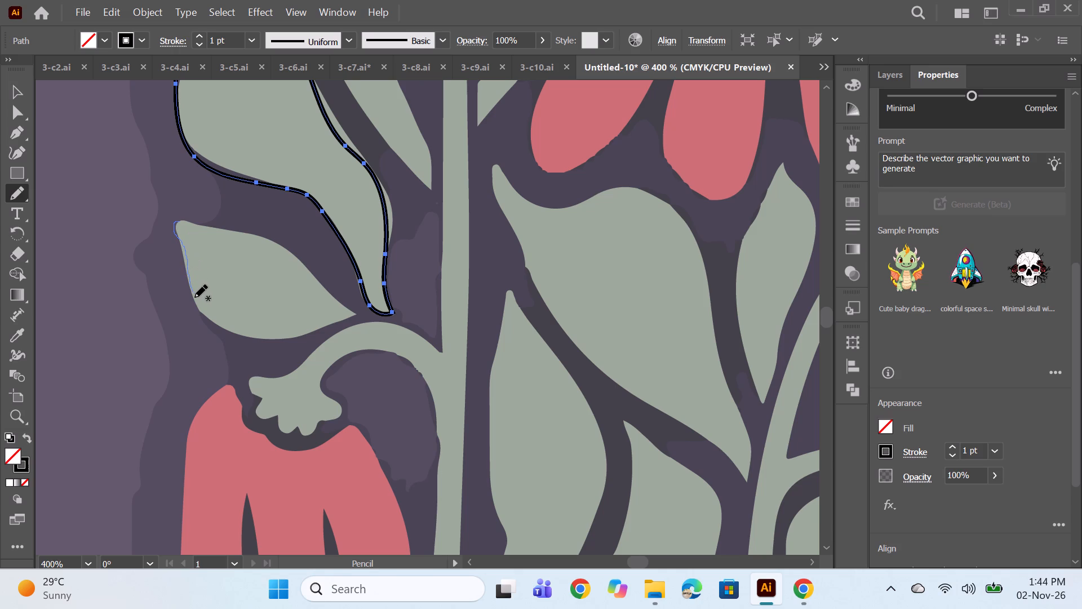
left_click_drag(194, 297, 289, 339)
left_click_drag(289, 339, 342, 304)
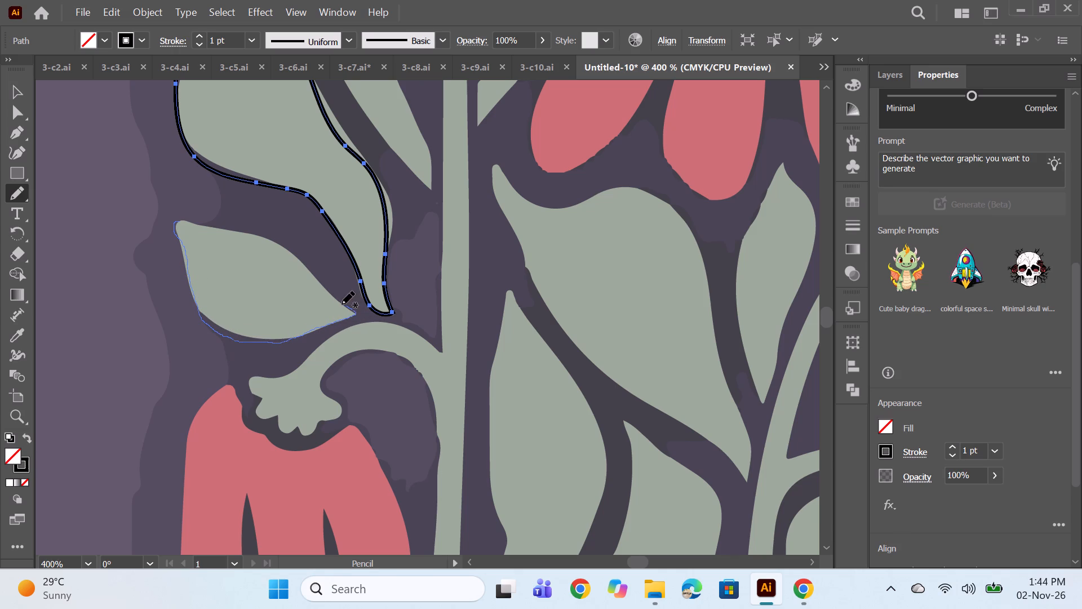
left_click_drag(342, 304, 201, 228)
left_click_drag(201, 228, 174, 226)
Trace the three-petalled red flower in the design's lower-left corner as one closed Pencil outline.
scroll(428, 235, "down", 3)
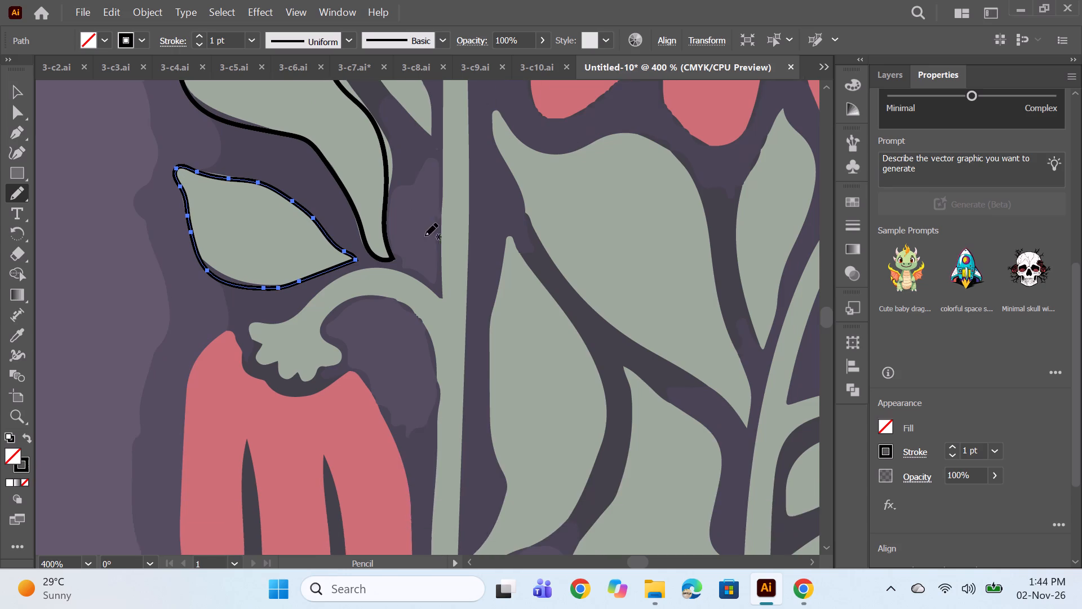
scroll(425, 236, "down", 4)
scroll(396, 270, "up", 5)
scroll(401, 246, "down", 9)
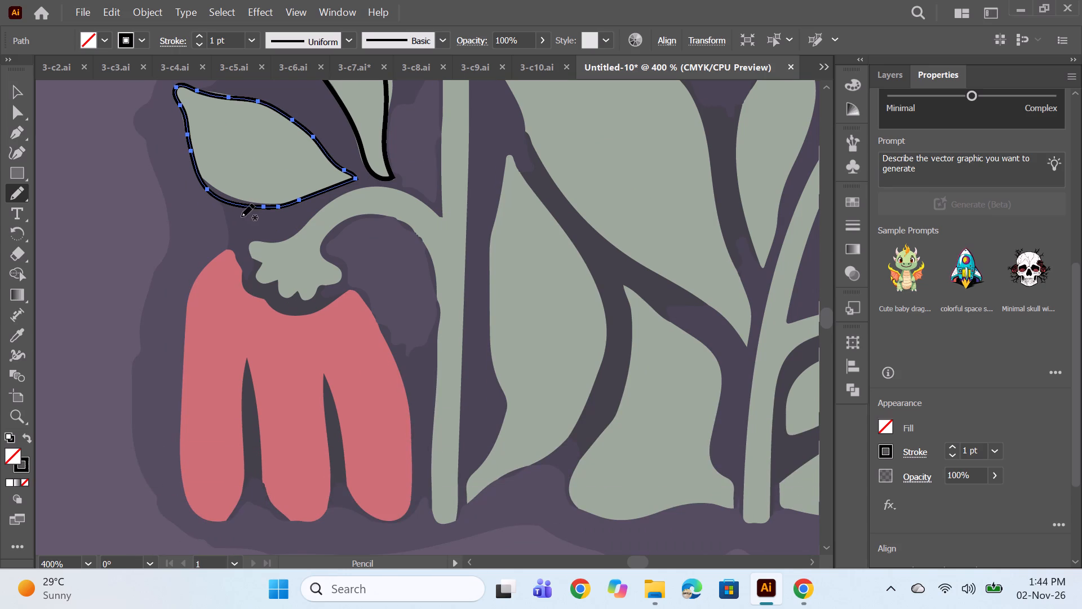
left_click(229, 236)
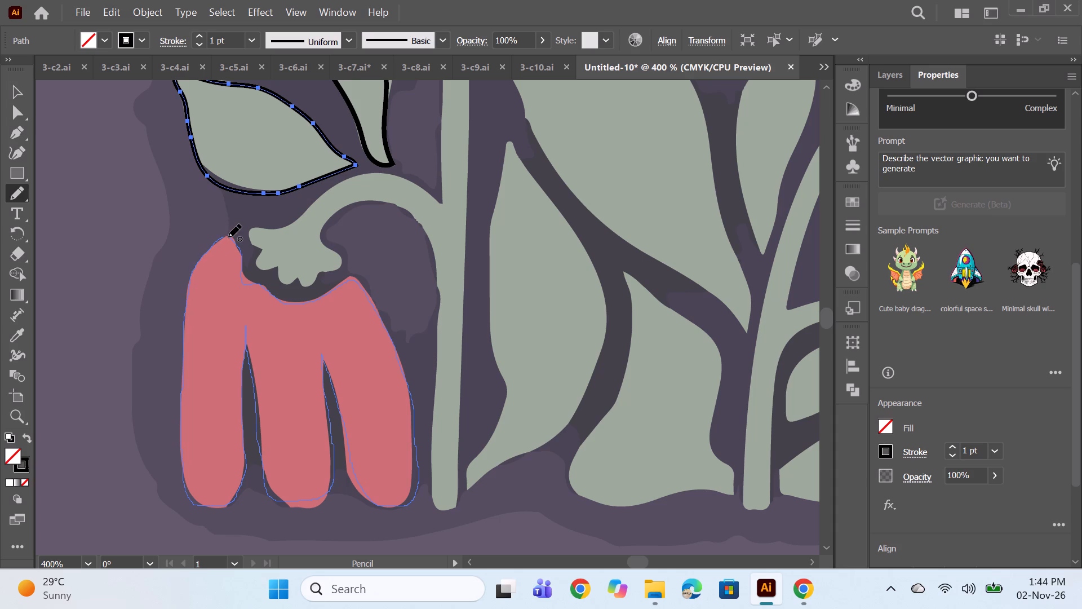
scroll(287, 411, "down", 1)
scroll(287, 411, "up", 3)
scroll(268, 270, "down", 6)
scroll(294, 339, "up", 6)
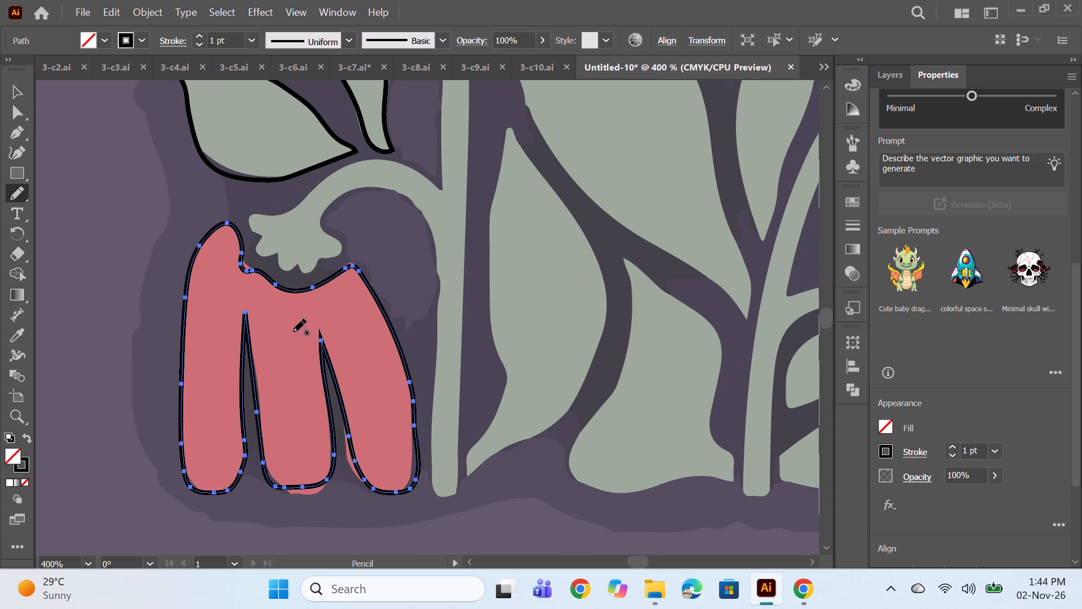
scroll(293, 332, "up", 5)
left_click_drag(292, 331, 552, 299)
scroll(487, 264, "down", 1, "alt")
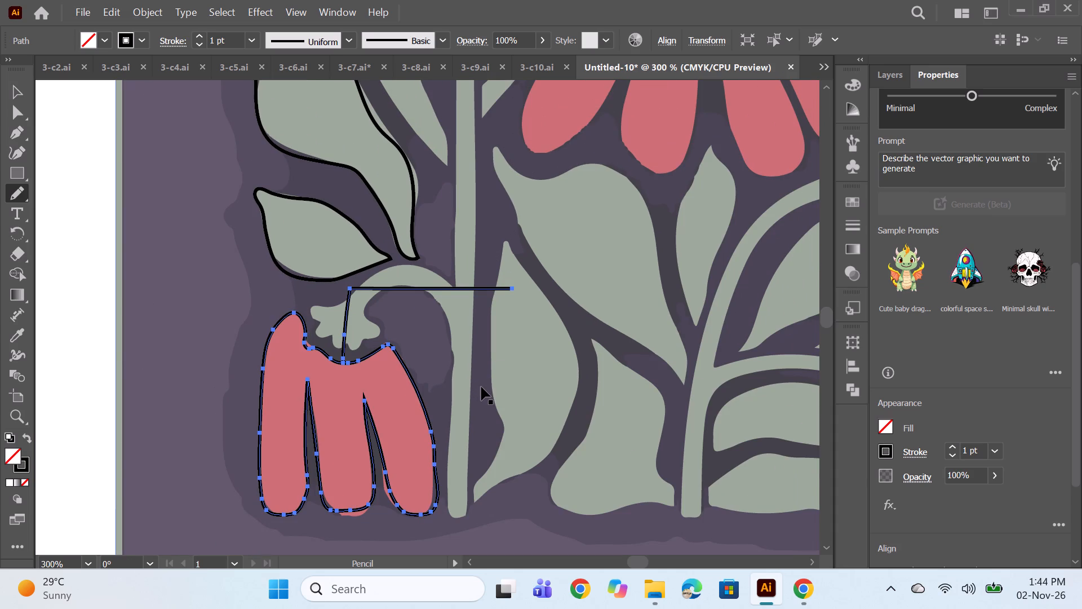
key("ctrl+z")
Trace the scalloped green calyx above the lower-left red flower and its stem's inner curve onto the main stem's left edge with the Pencil tool.
key("space")
key("space")
key("space")
left_click_drag(542, 373, 454, 425)
scroll(262, 370, "up", 2, "alt")
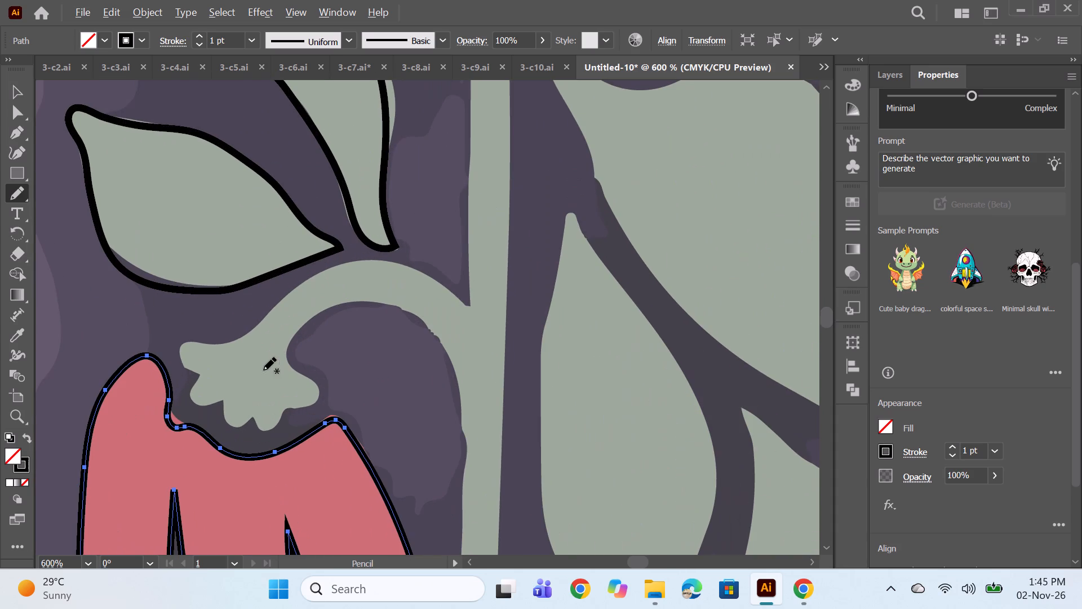
left_click_drag(180, 342, 194, 369)
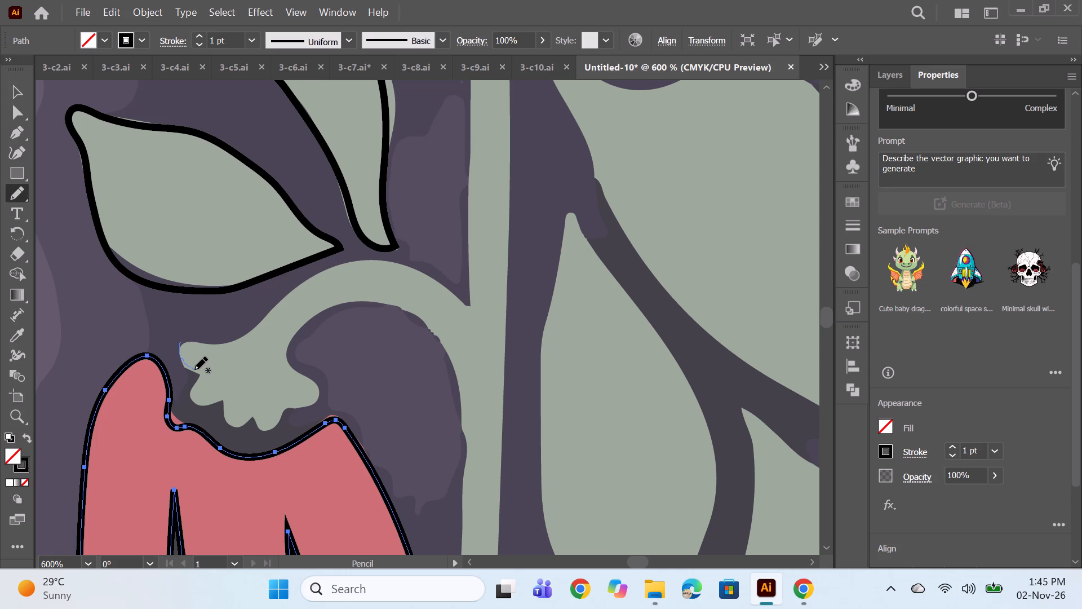
left_click_drag(194, 369, 207, 401)
left_click_drag(207, 401, 247, 421)
left_click_drag(247, 421, 255, 427)
left_click_drag(255, 427, 281, 412)
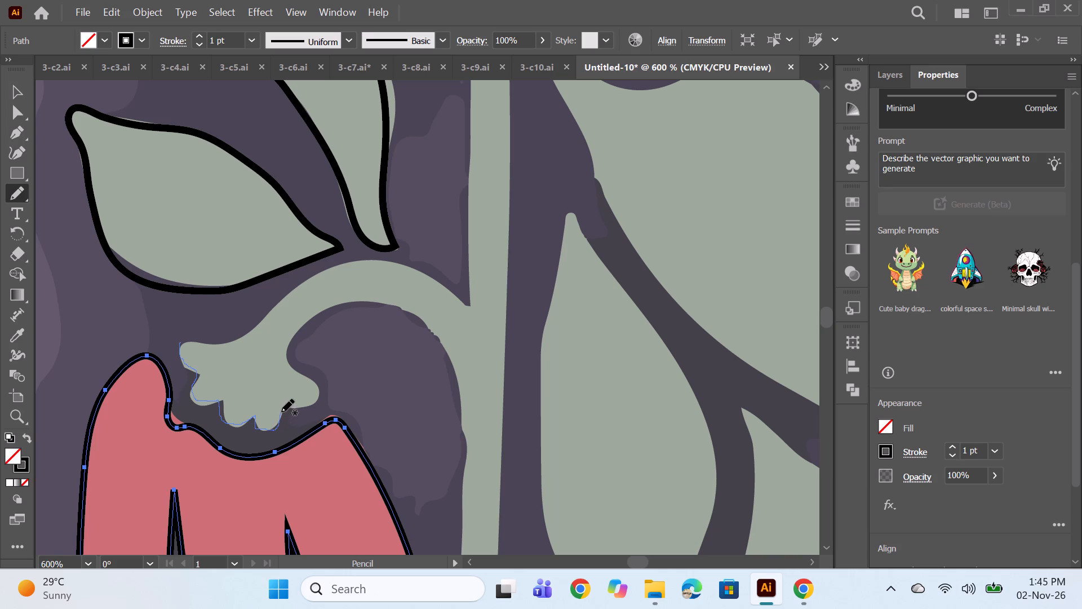
left_click_drag(281, 412, 285, 368)
left_click_drag(285, 368, 378, 299)
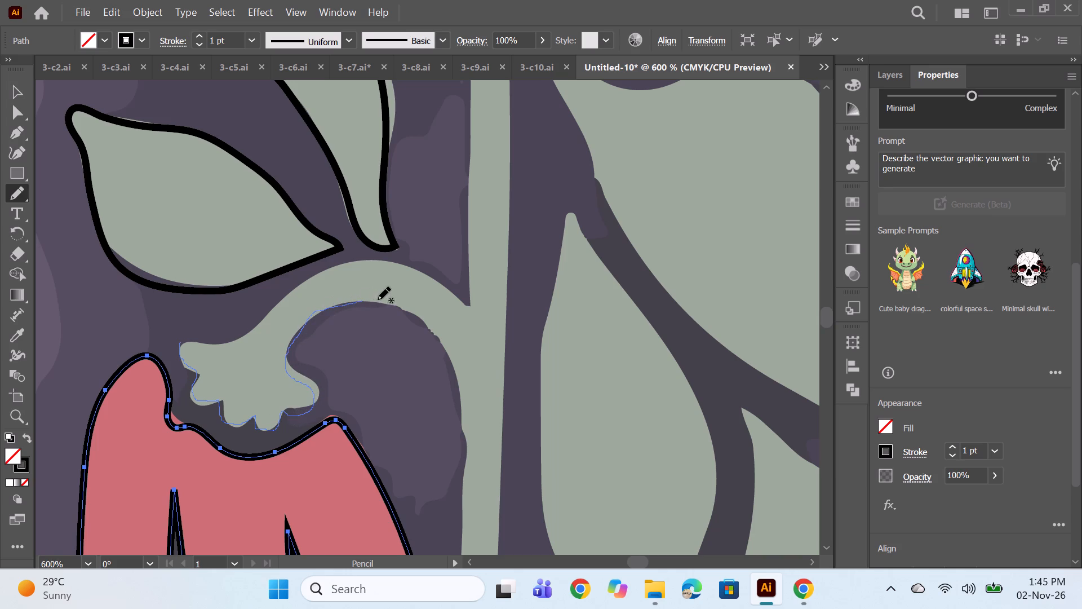
left_click_drag(378, 299, 455, 373)
left_click_drag(455, 373, 465, 497)
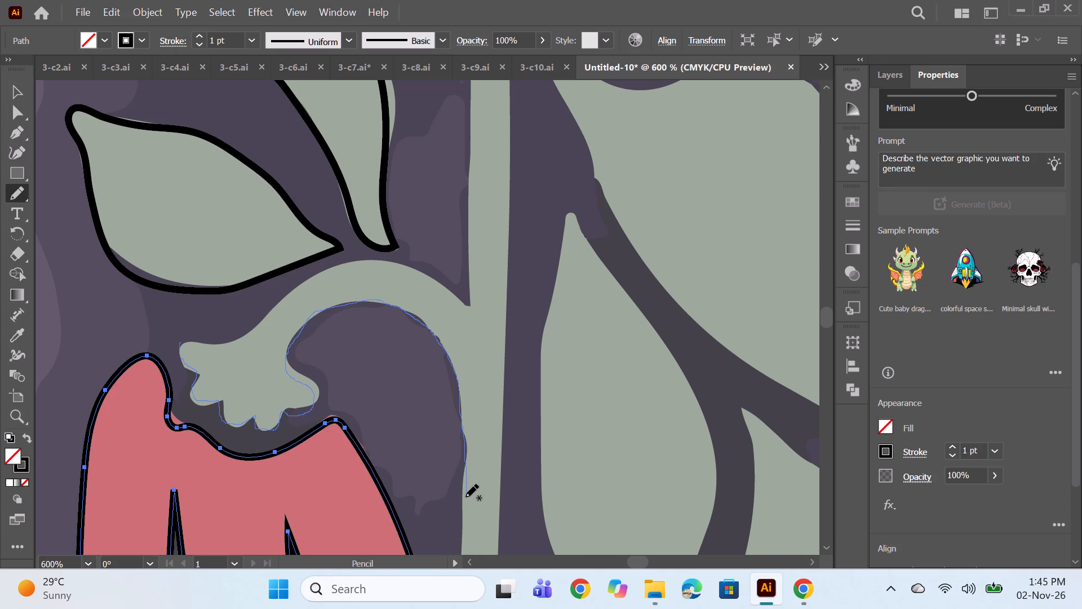
left_click_drag(465, 497, 463, 527)
Continue the outline down the main stem's left edge, around its bottom end and partway up its right edge.
scroll(512, 367, "down", 4)
scroll(477, 237, "down", 11)
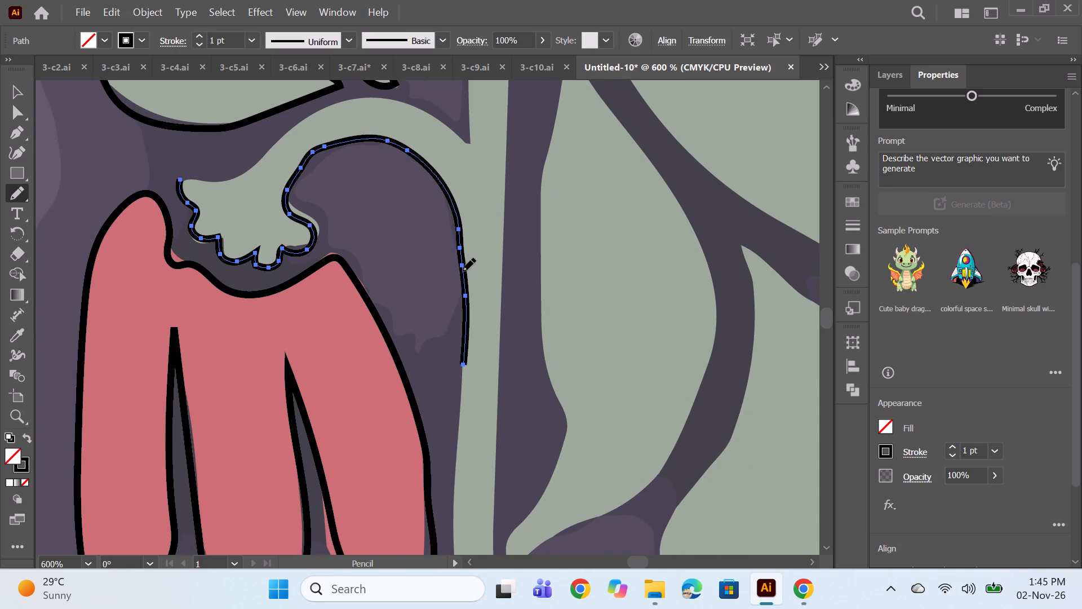
scroll(463, 271, "down", 10)
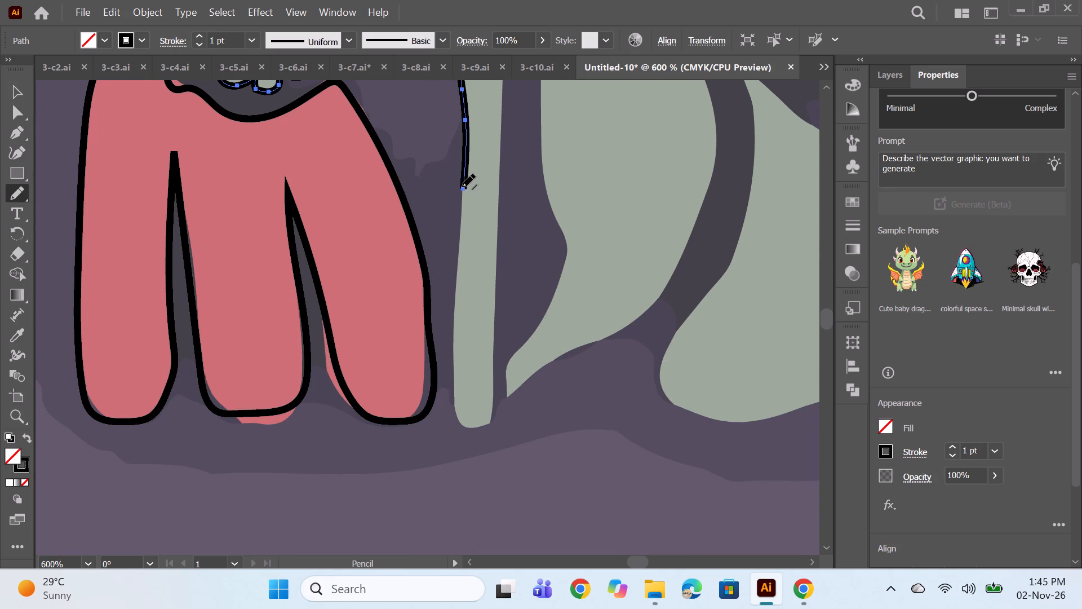
left_click_drag(462, 187, 452, 292)
left_click_drag(452, 292, 462, 423)
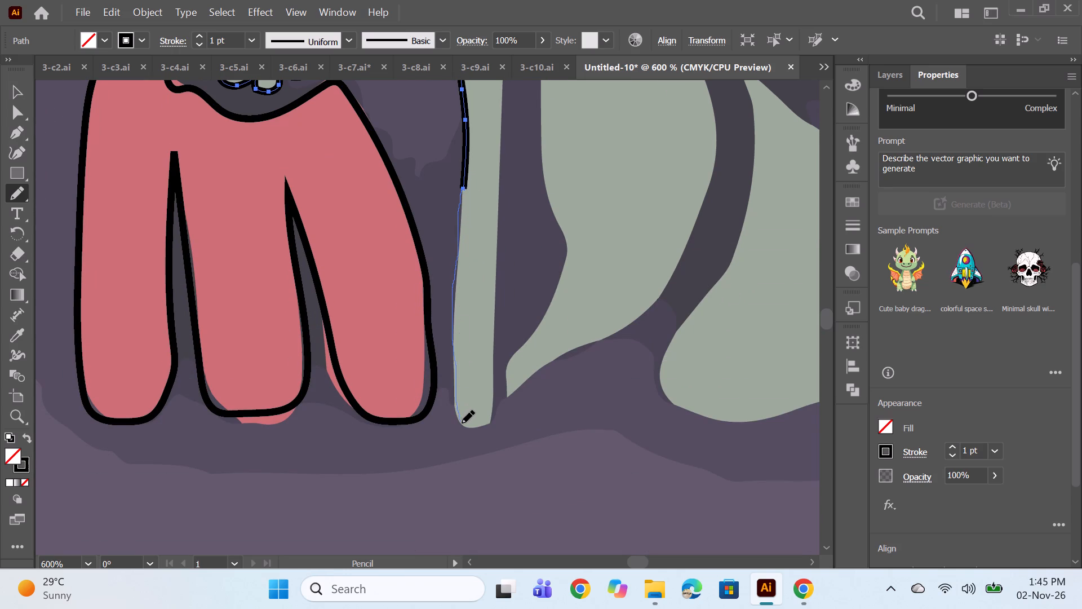
left_click_drag(462, 423, 491, 374)
left_click_drag(491, 374, 498, 239)
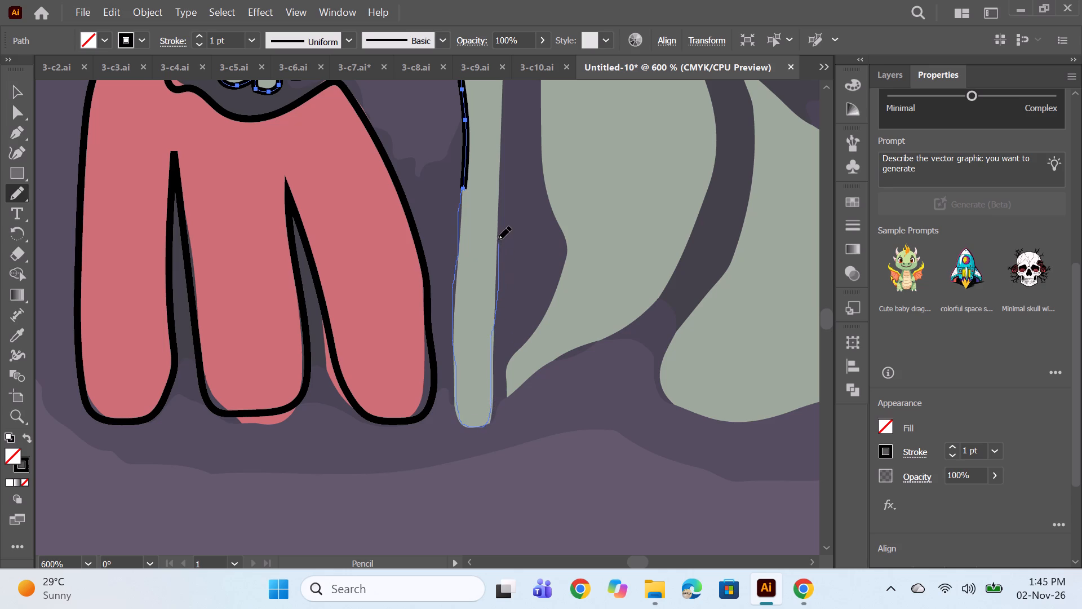
left_click_drag(498, 239, 500, 156)
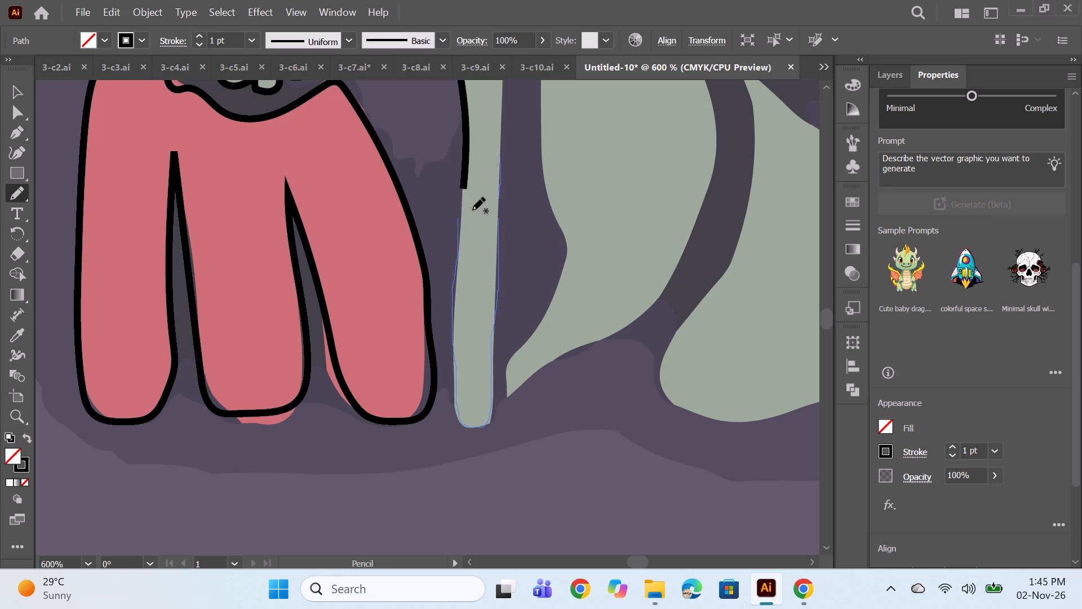
Extend the outline up the main stem's right edge past the level of the curved flower stem's junction.
scroll(467, 248, "up", 20)
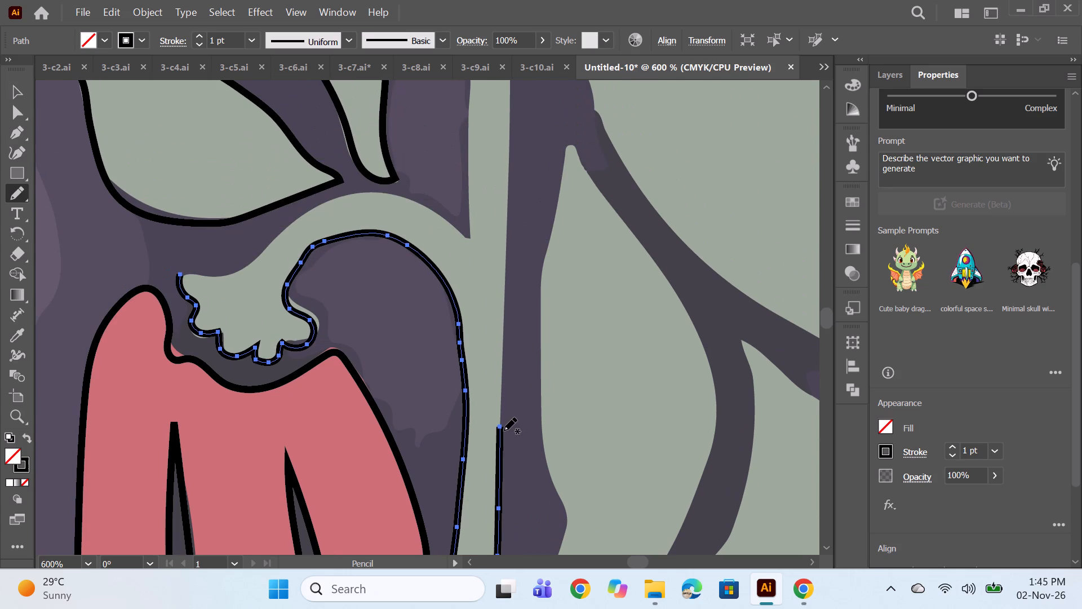
left_click_drag(501, 428, 500, 394)
left_click_drag(500, 394, 507, 222)
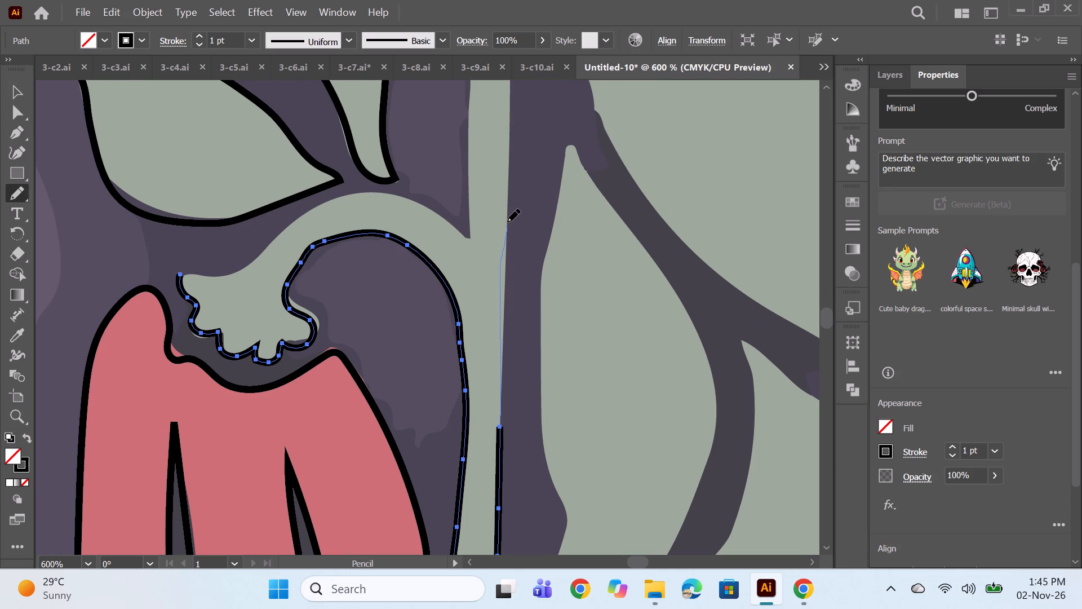
left_click_drag(507, 222, 509, 161)
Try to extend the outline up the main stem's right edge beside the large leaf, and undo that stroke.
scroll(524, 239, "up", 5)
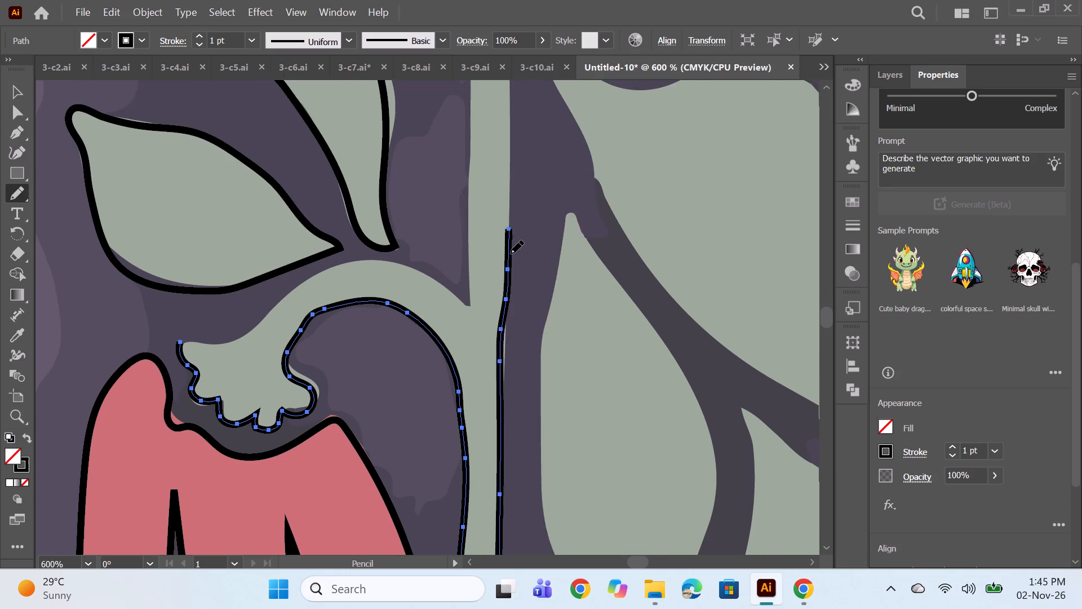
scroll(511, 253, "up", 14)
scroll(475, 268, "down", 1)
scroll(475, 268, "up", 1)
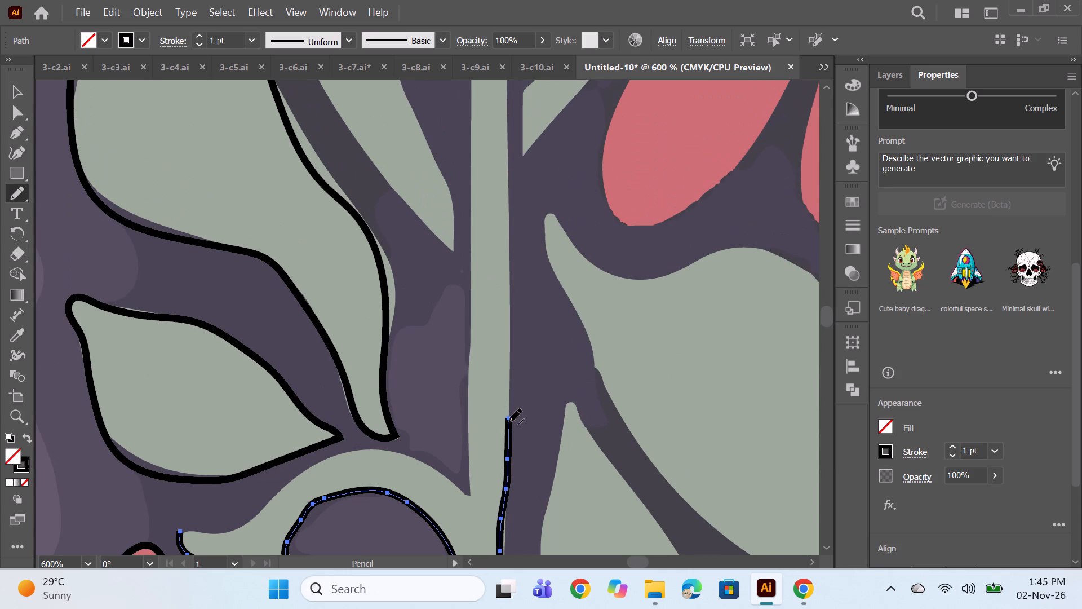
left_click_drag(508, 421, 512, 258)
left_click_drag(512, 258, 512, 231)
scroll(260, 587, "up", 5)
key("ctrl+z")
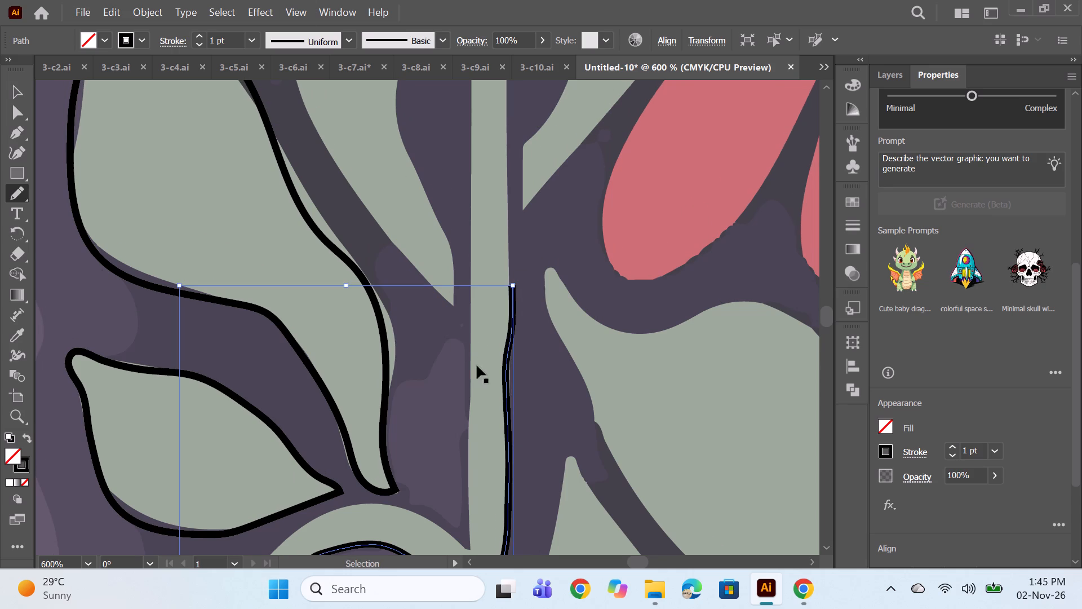
Retrace the main stem's right edge upward from the outline's open end to the lower tip of the leaf beside it.
scroll(485, 359, "down", 4)
scroll(538, 373, "up", 2)
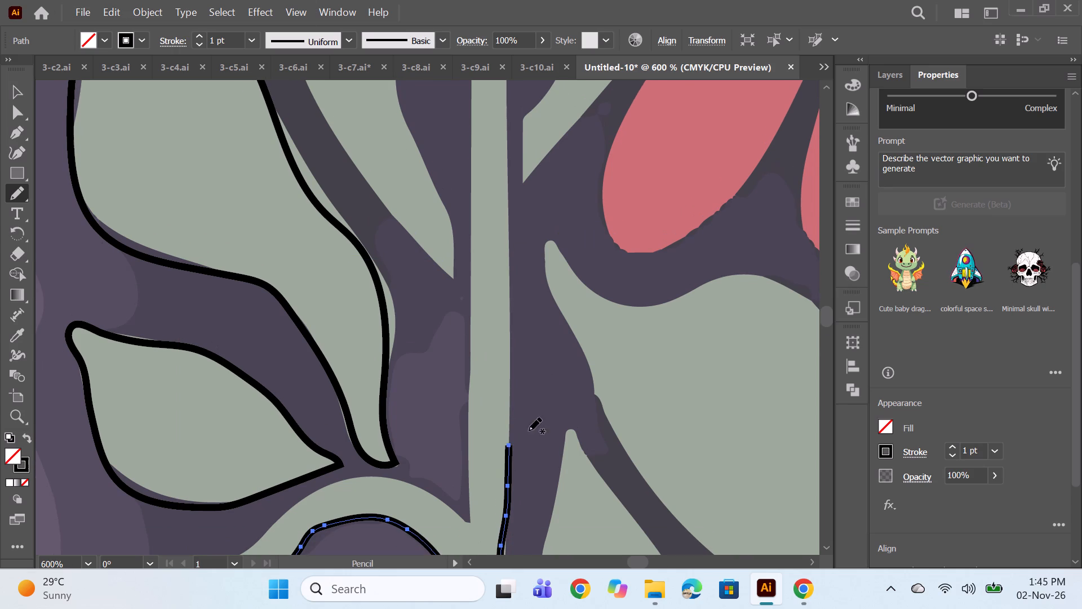
left_click_drag(508, 446, 507, 431)
left_click_drag(507, 431, 506, 293)
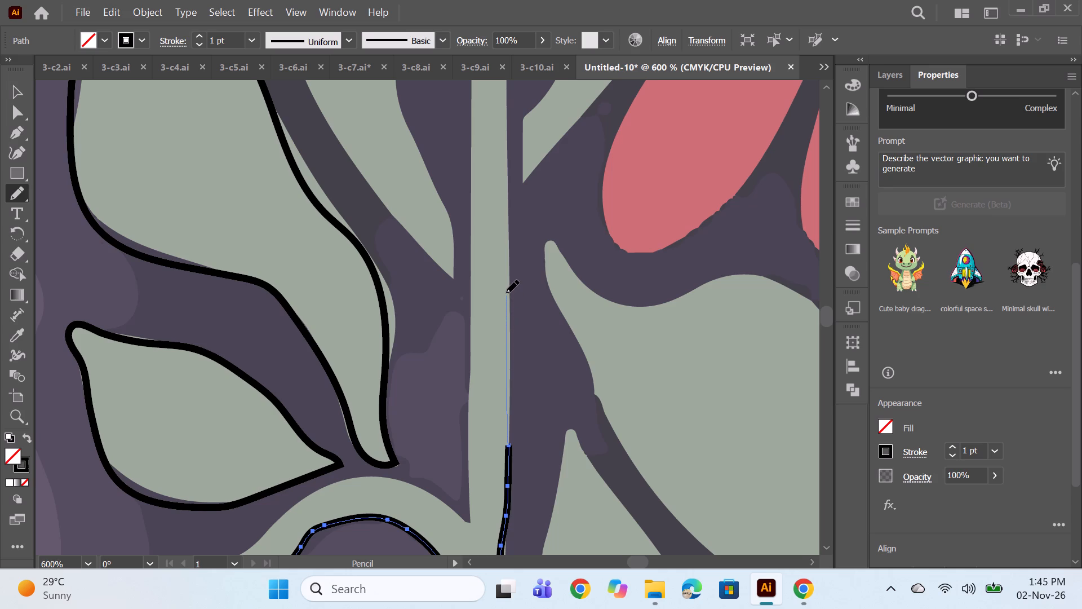
left_click_drag(506, 293, 507, 165)
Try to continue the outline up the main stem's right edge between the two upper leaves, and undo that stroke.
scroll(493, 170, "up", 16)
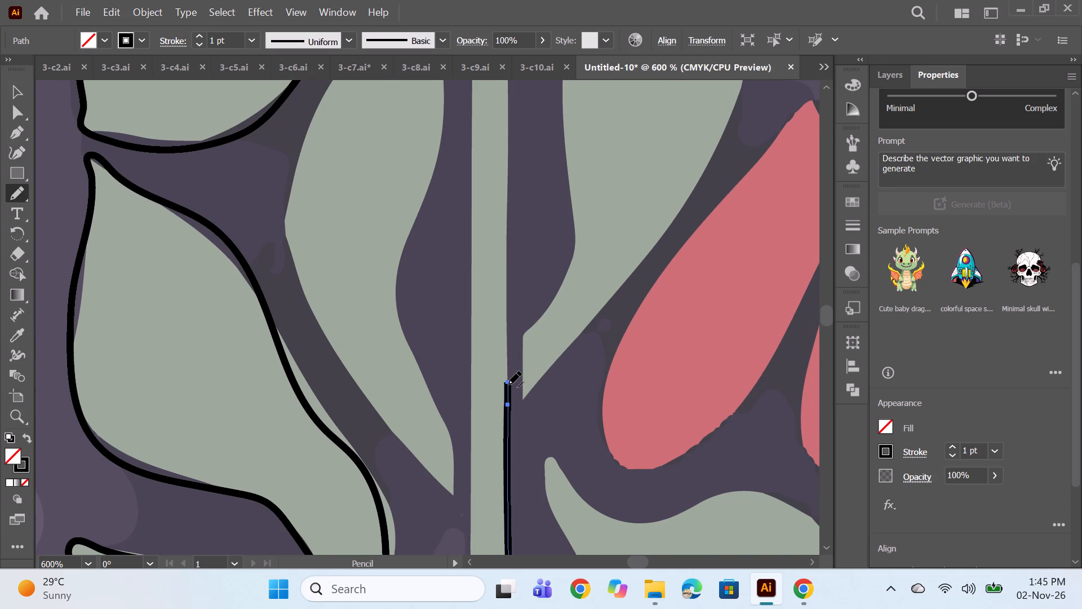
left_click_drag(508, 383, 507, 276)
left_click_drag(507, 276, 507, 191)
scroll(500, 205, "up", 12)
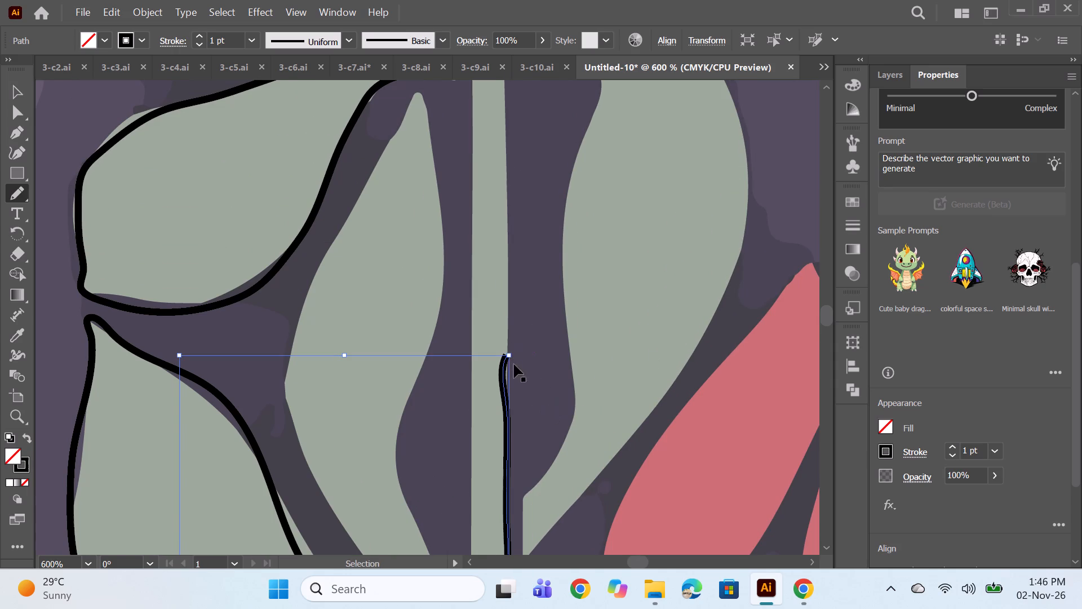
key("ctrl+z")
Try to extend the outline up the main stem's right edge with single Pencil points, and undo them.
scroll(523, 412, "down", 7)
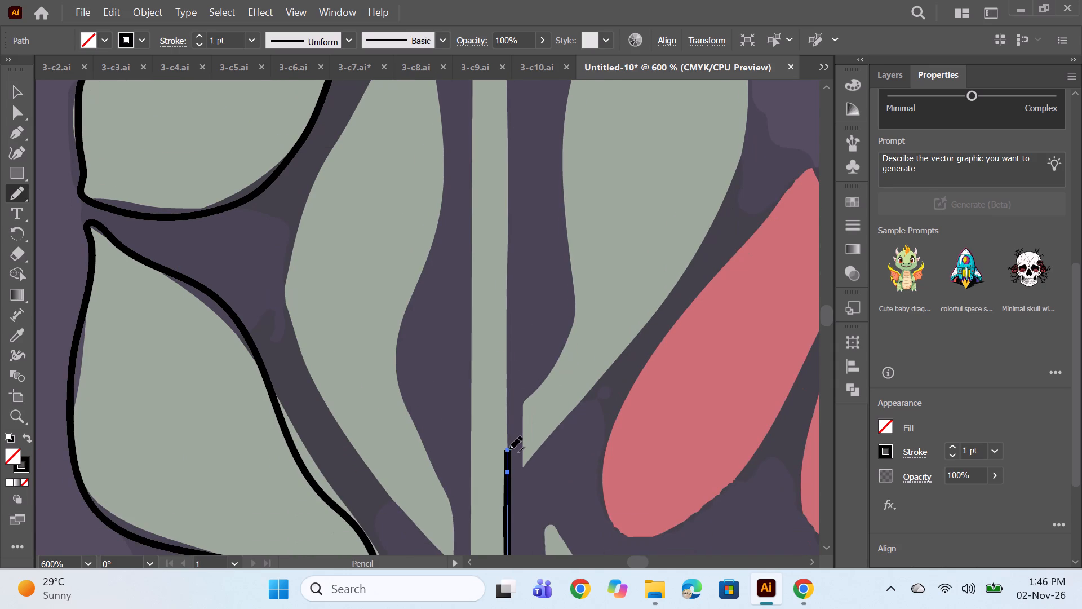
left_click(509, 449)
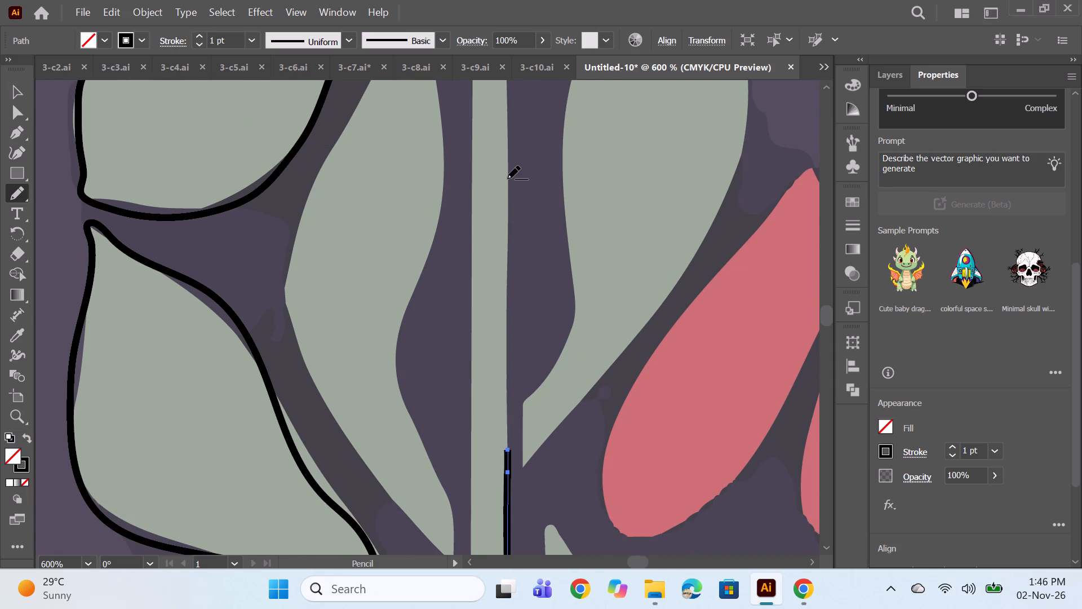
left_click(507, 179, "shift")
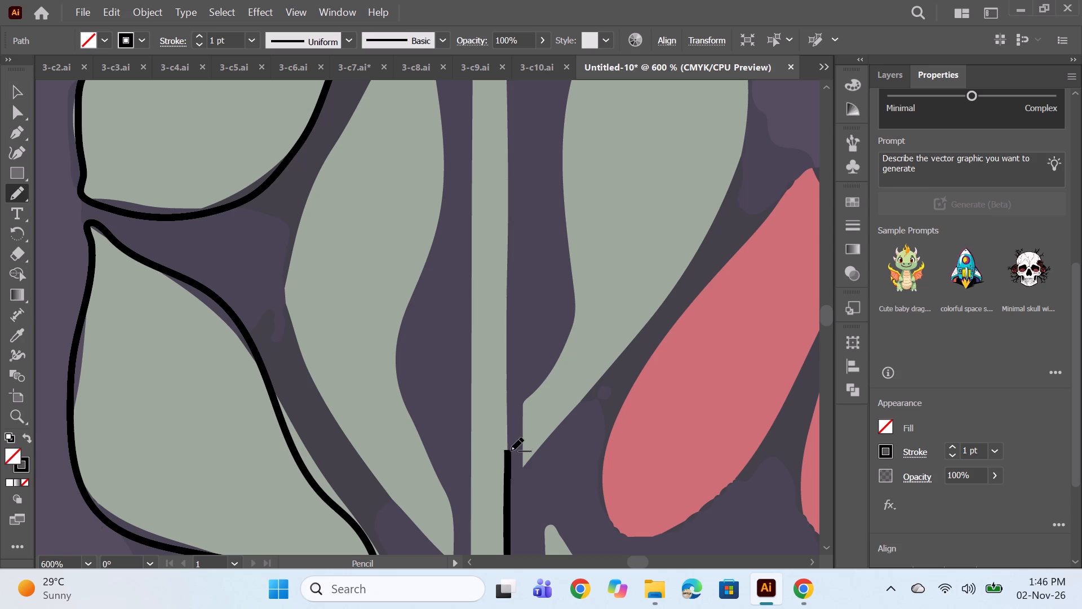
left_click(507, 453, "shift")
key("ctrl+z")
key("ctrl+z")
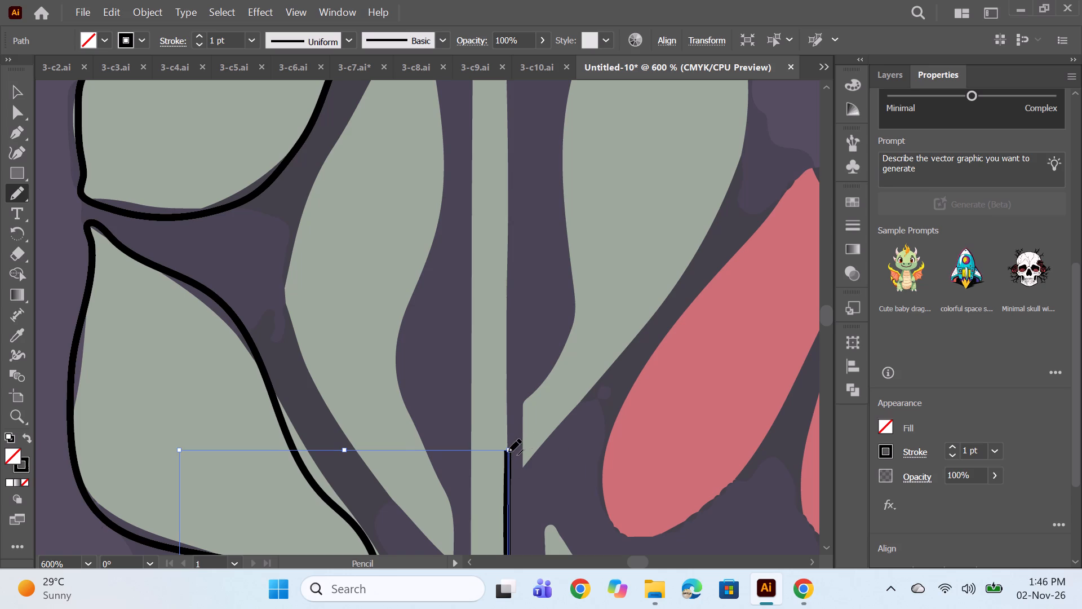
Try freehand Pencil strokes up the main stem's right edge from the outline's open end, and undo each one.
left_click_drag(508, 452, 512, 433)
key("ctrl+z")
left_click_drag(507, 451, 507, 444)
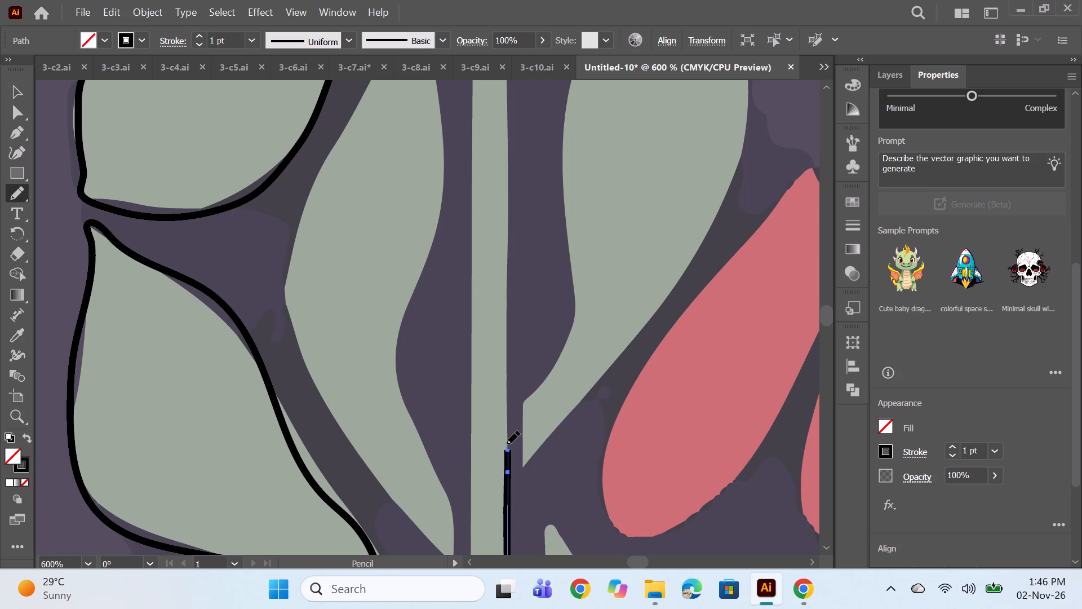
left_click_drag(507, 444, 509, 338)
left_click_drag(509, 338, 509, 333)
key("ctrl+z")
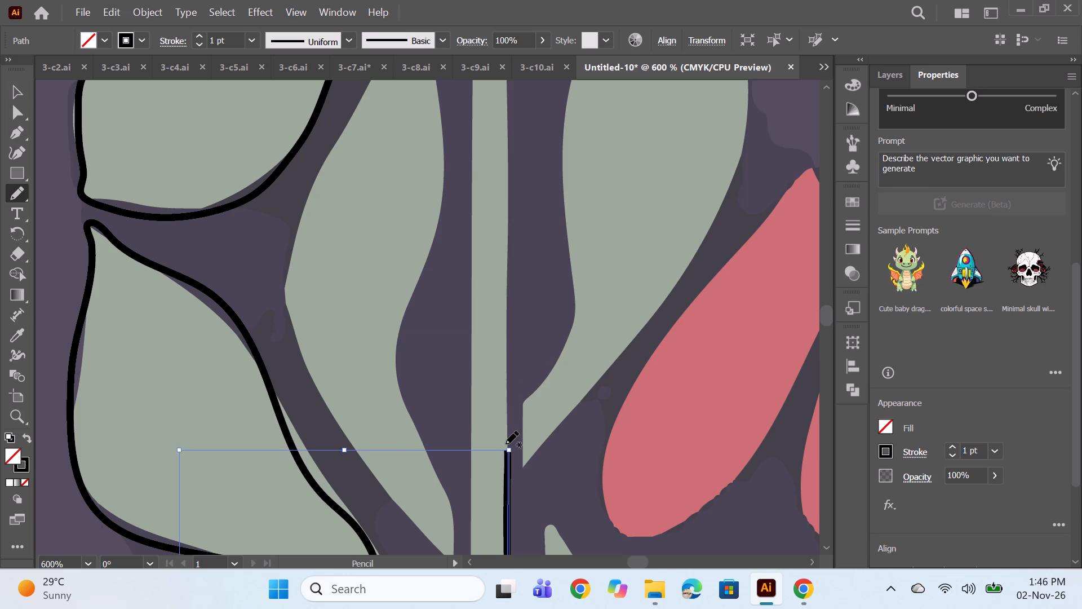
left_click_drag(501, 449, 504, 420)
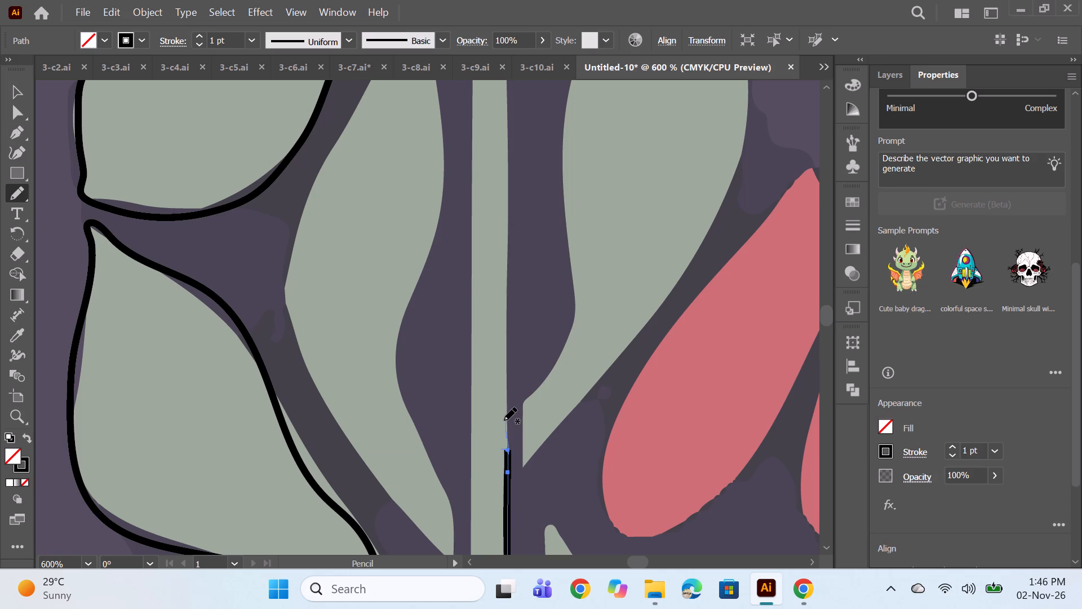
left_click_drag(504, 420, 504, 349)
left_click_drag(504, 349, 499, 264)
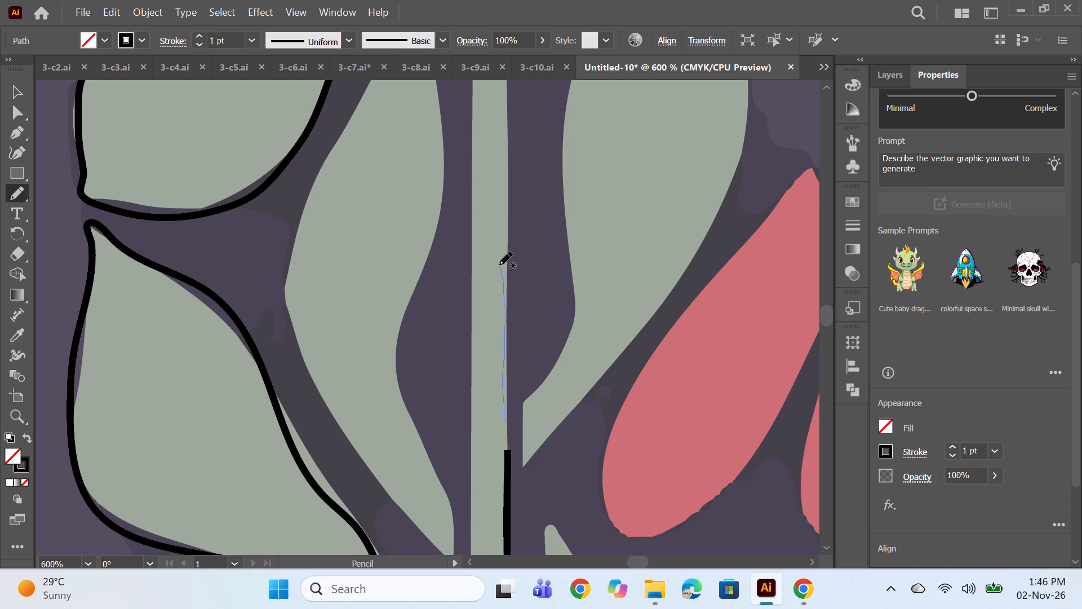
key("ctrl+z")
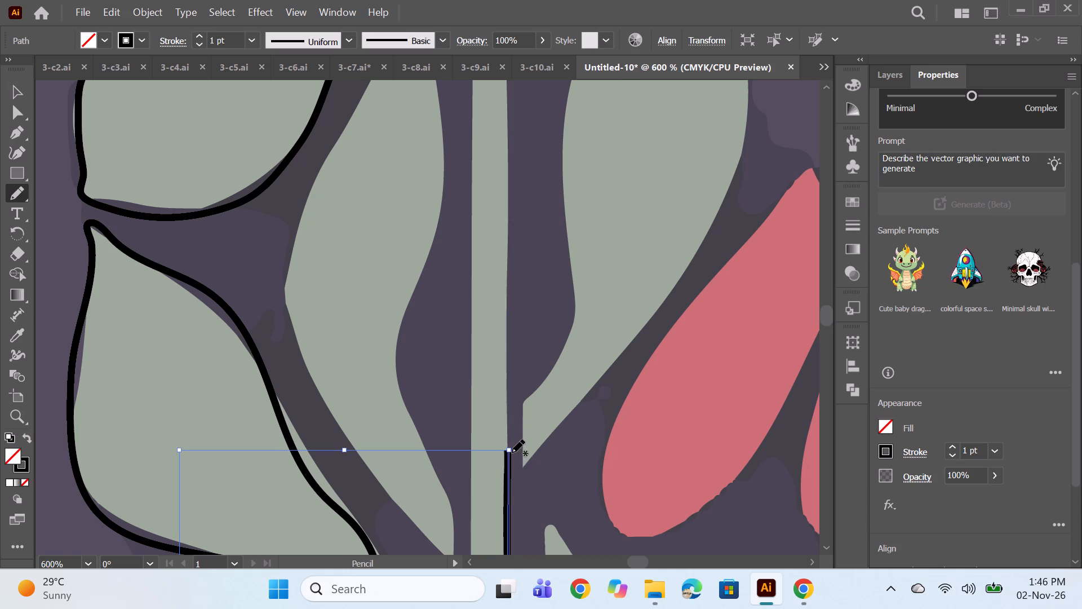
Extend the outline up the main stem's right edge from its open end to the base of the topmost central leaf.
left_click_drag(509, 450, 507, 382)
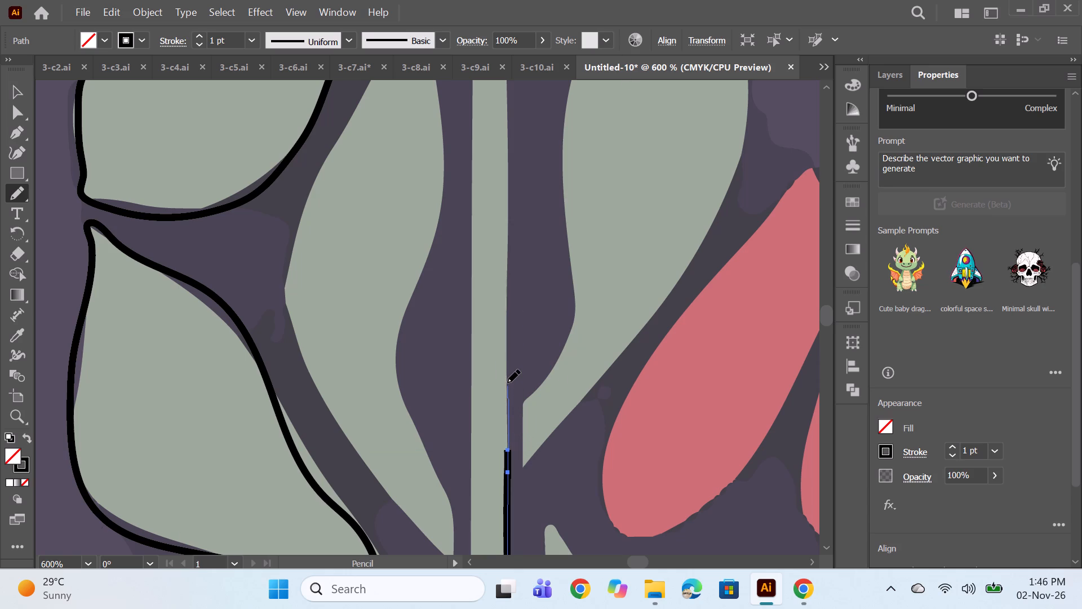
left_click_drag(507, 382, 511, 239)
left_click_drag(511, 239, 508, 114)
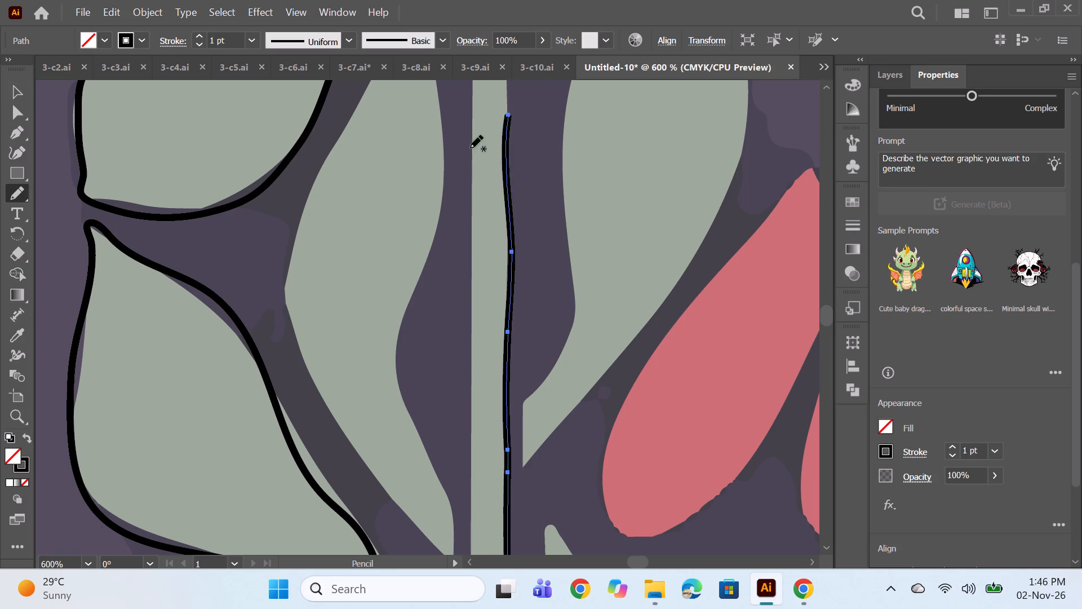
scroll(489, 219, "up", 20)
scroll(489, 219, "up", 8)
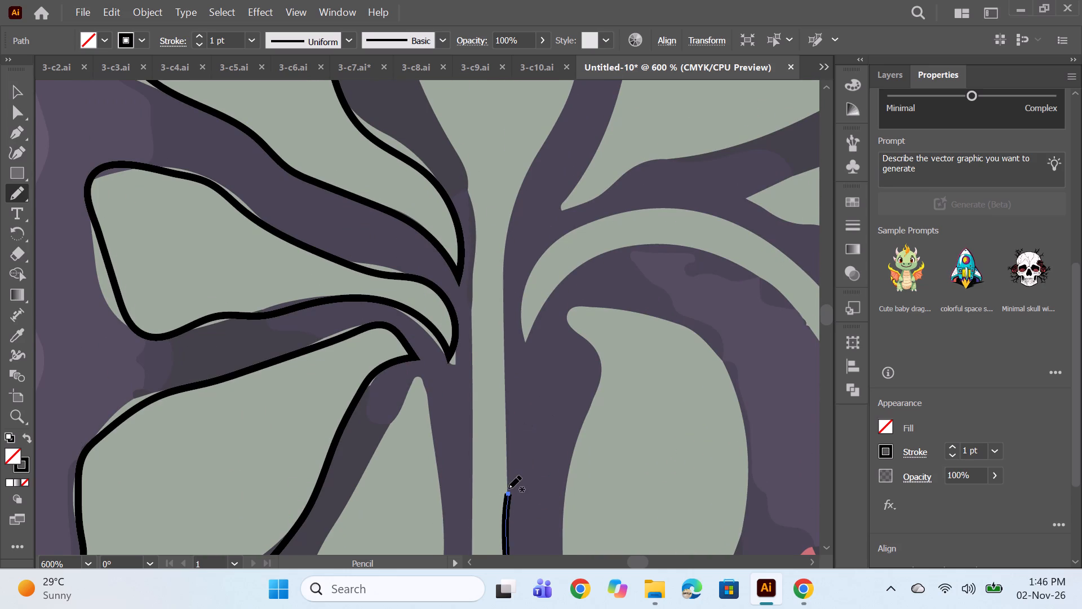
left_click_drag(509, 492, 507, 428)
left_click_drag(507, 428, 505, 258)
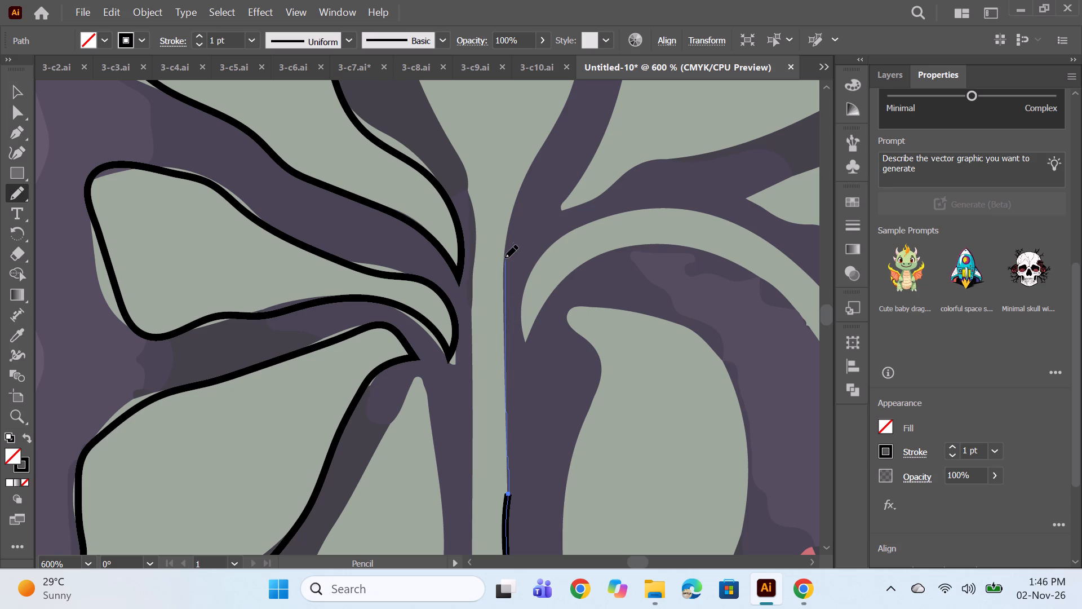
left_click_drag(505, 258, 540, 157)
Trace the topmost central leaf with the same outline, up its right side, around the tip and down its left side to the stem.
scroll(509, 362, "up", 4)
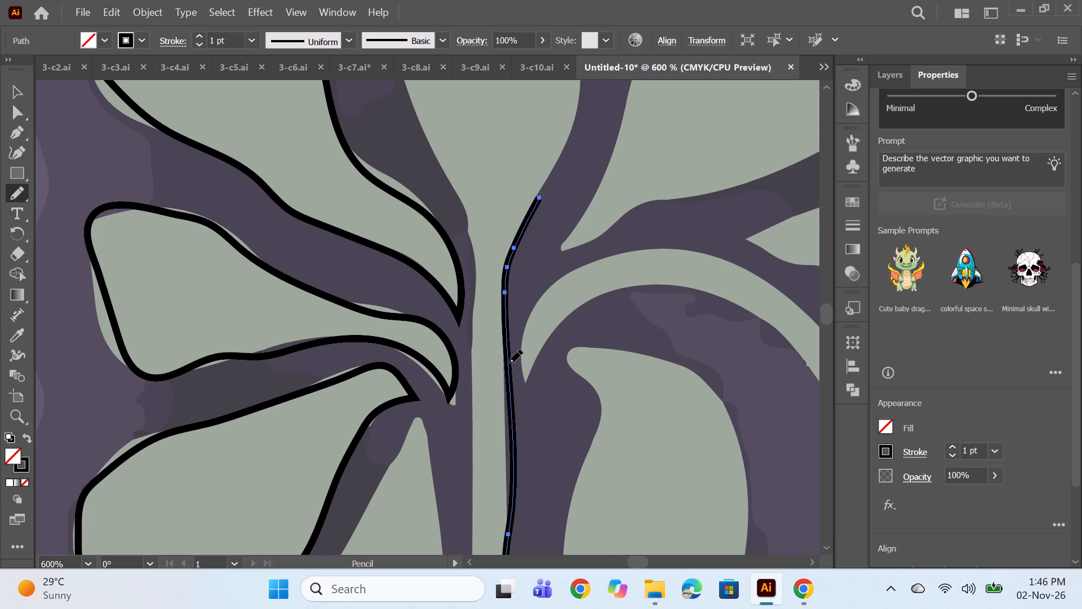
scroll(507, 365, "up", 3)
scroll(584, 370, "up", 5)
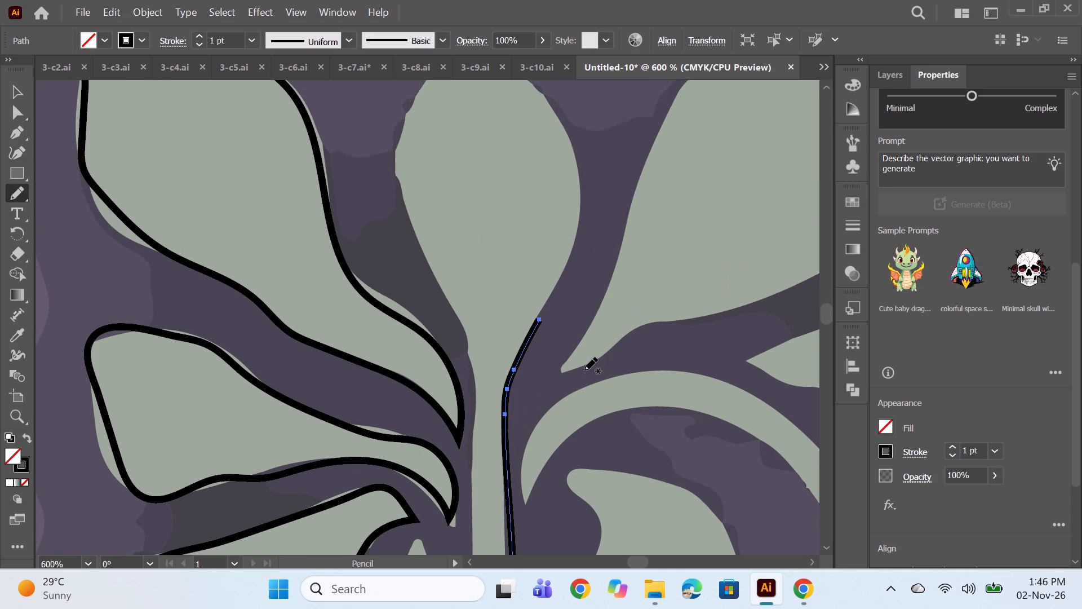
scroll(679, 343, "up", 1)
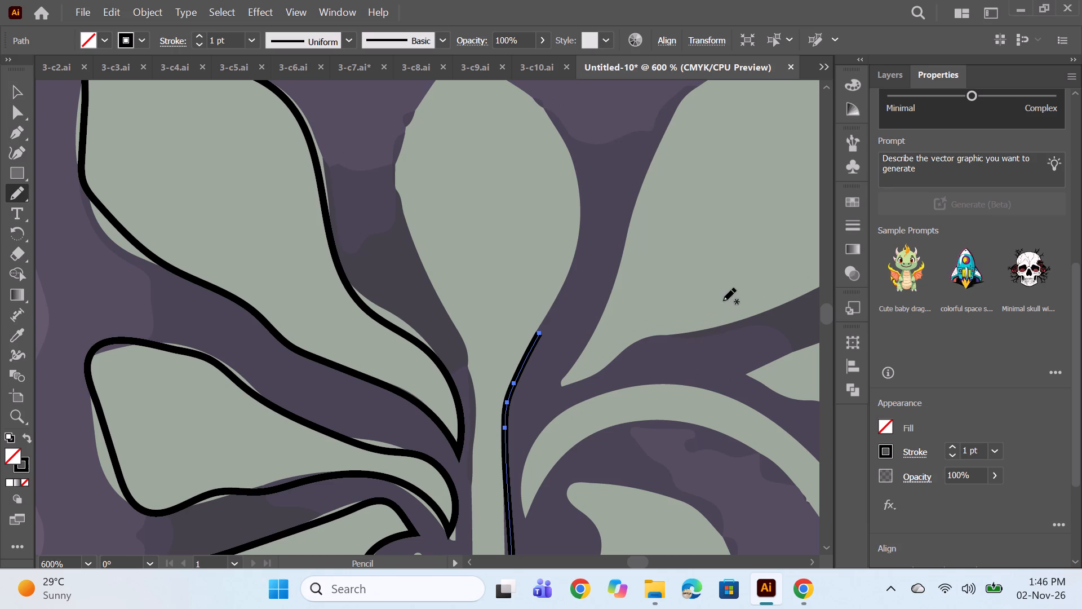
scroll(522, 333, "up", 8)
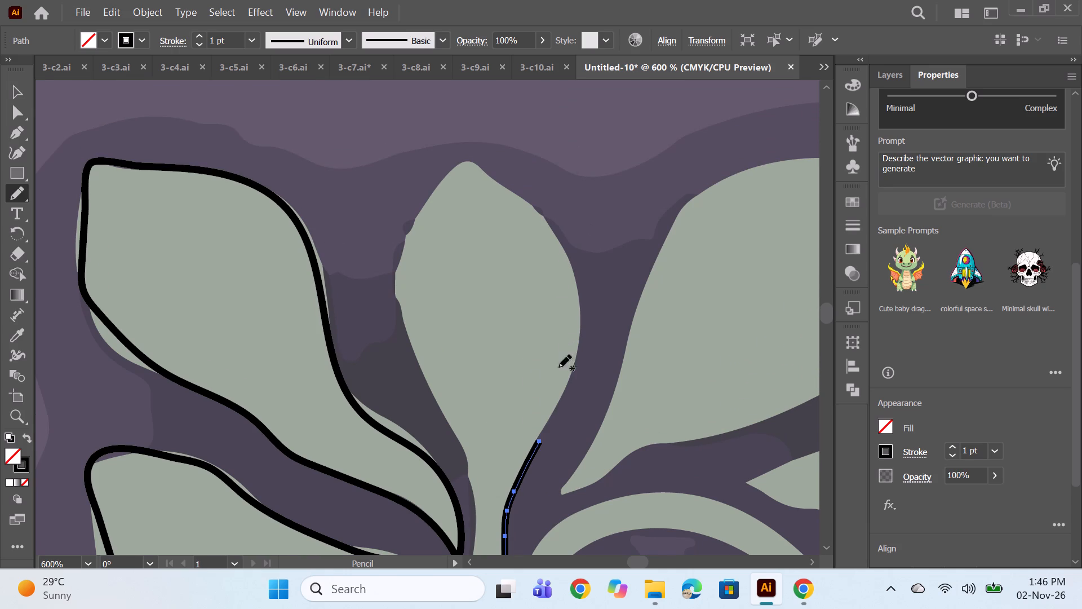
left_click_drag(538, 443, 574, 322)
left_click_drag(574, 322, 474, 166)
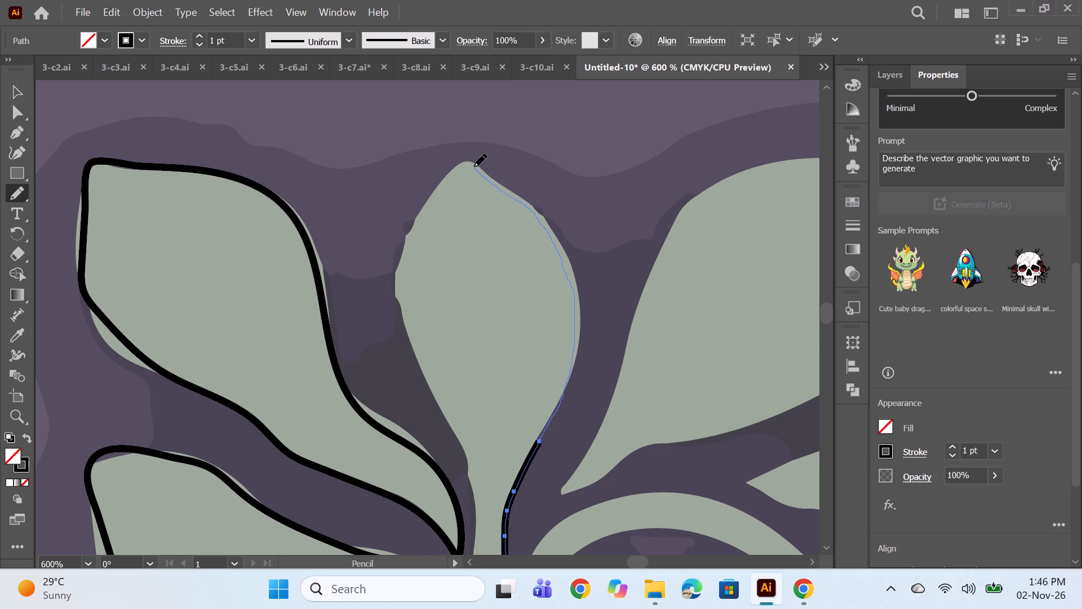
left_click_drag(474, 166, 392, 312)
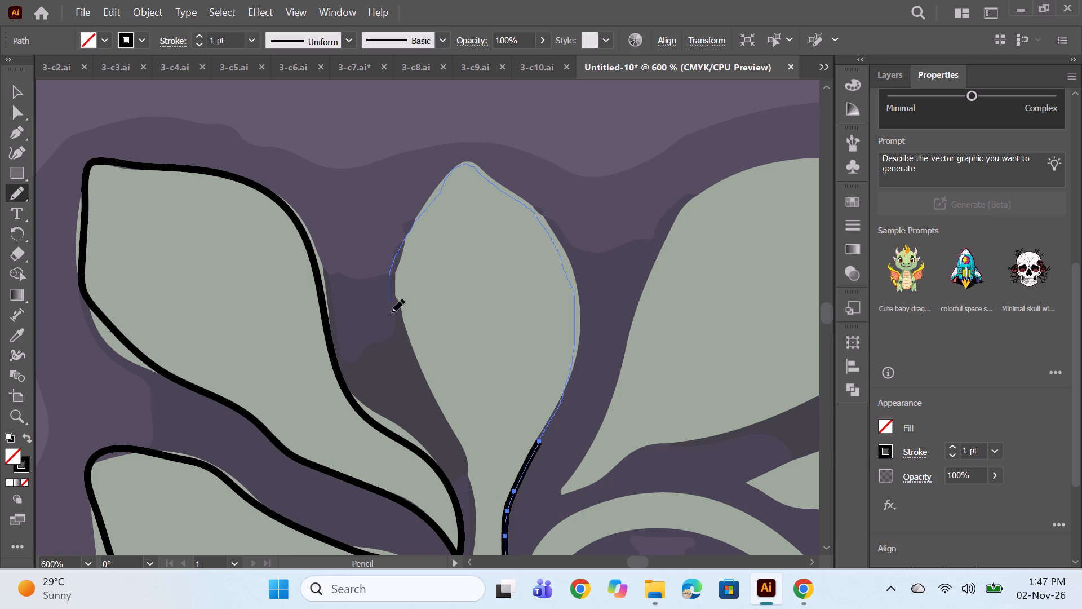
left_click_drag(392, 312, 477, 532)
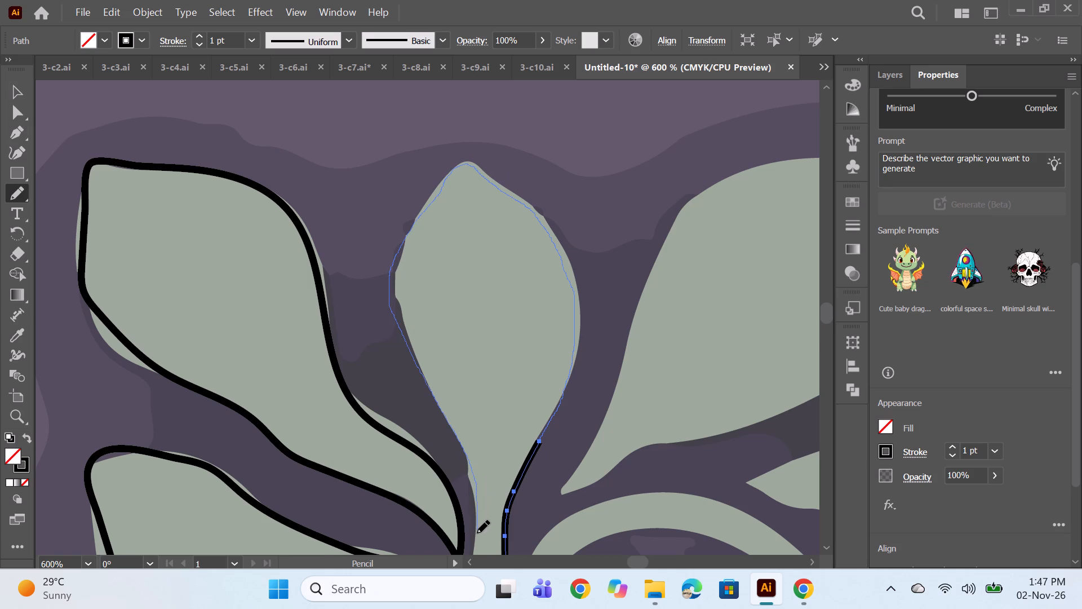
Continue the outline down the main stem's left edge from the top leaf's base to near the lower tip of the narrow leaf beside it.
scroll(541, 431, "down", 17)
scroll(516, 299, "down", 6)
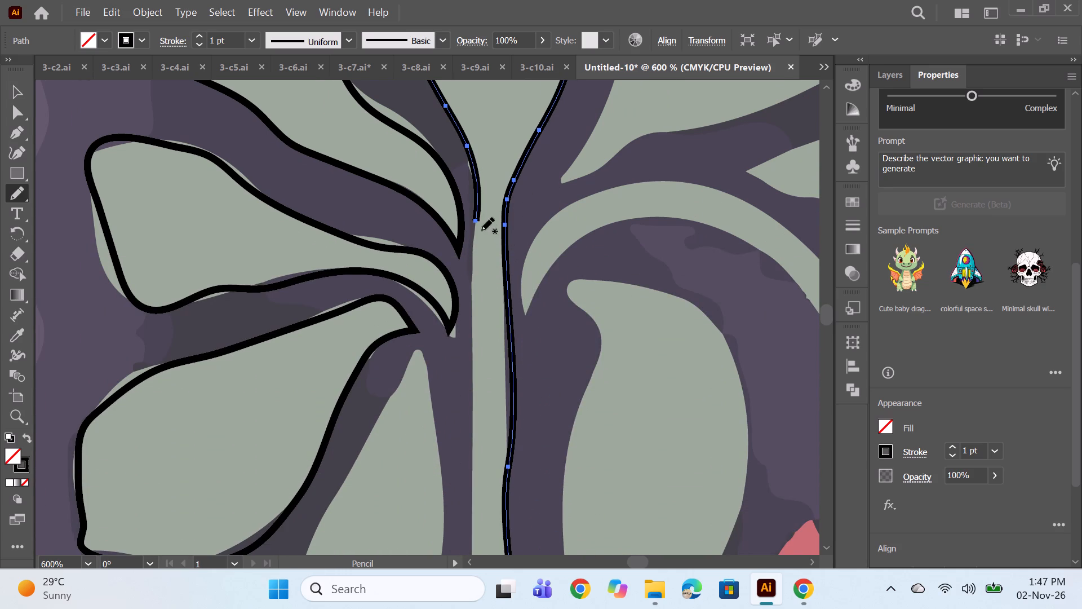
left_click_drag(475, 220, 468, 299)
left_click_drag(468, 299, 475, 529)
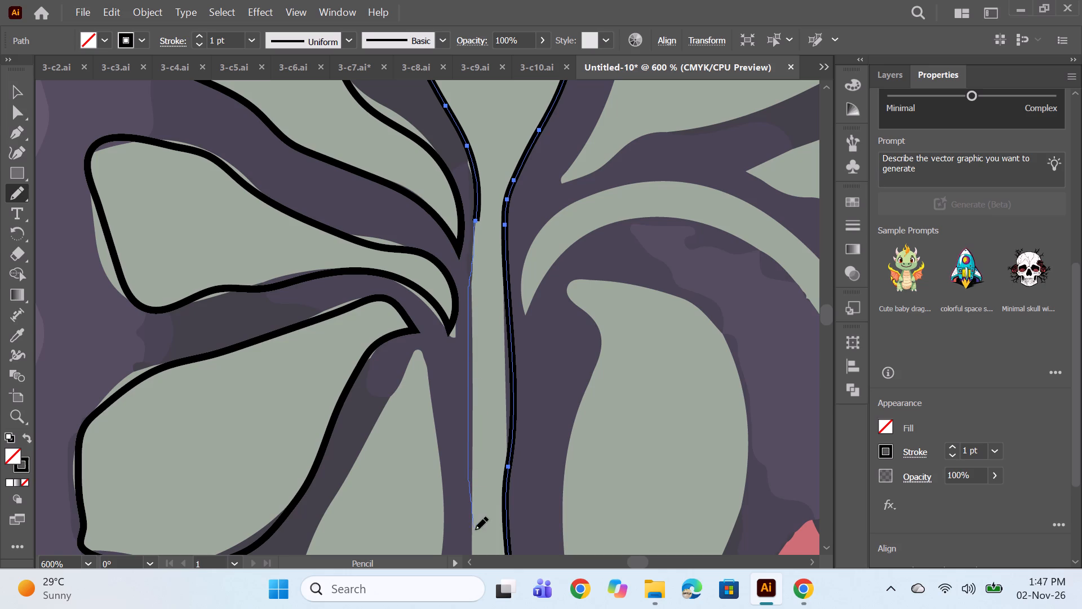
left_click_drag(475, 529, 475, 549)
scroll(483, 395, "down", 5)
scroll(485, 236, "up", 1)
scroll(485, 236, "down", 20)
scroll(485, 236, "down", 3)
scroll(505, 233, "up", 1)
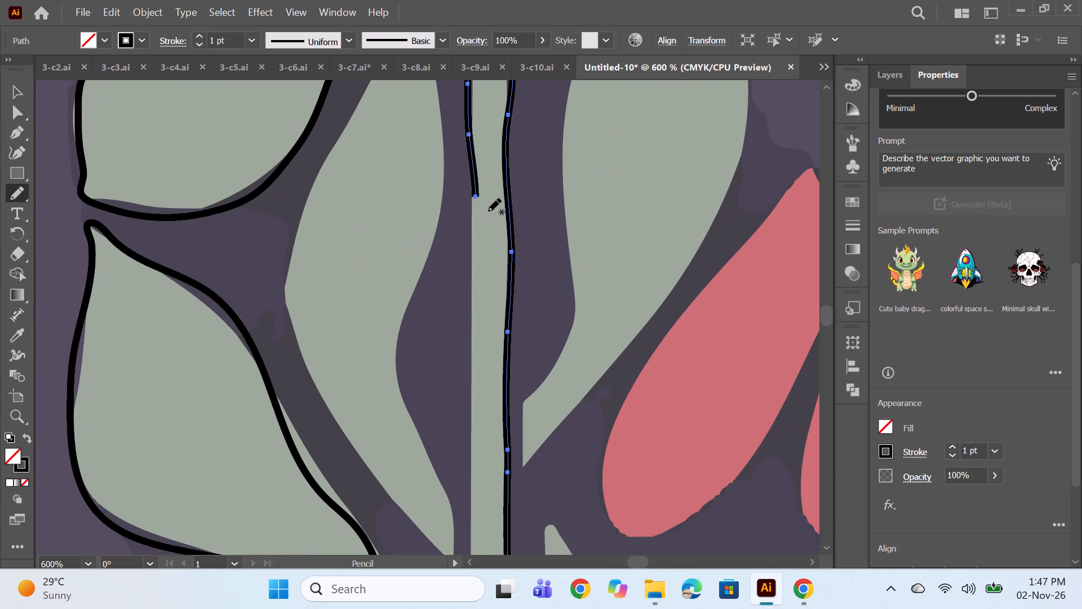
left_click_drag(474, 199, 470, 266)
left_click_drag(470, 266, 468, 511)
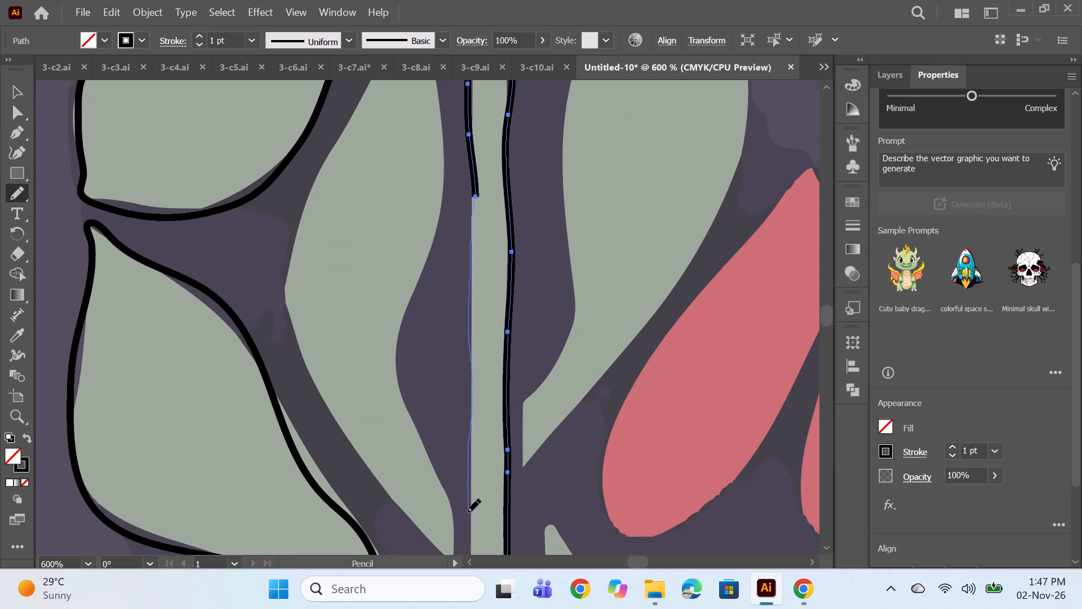
left_click_drag(468, 511, 469, 534)
Continue the outline down the main stem's left edge to its fork with the curved stem of the lower-left flower.
scroll(487, 381, "down", 20)
scroll(487, 381, "down", 4)
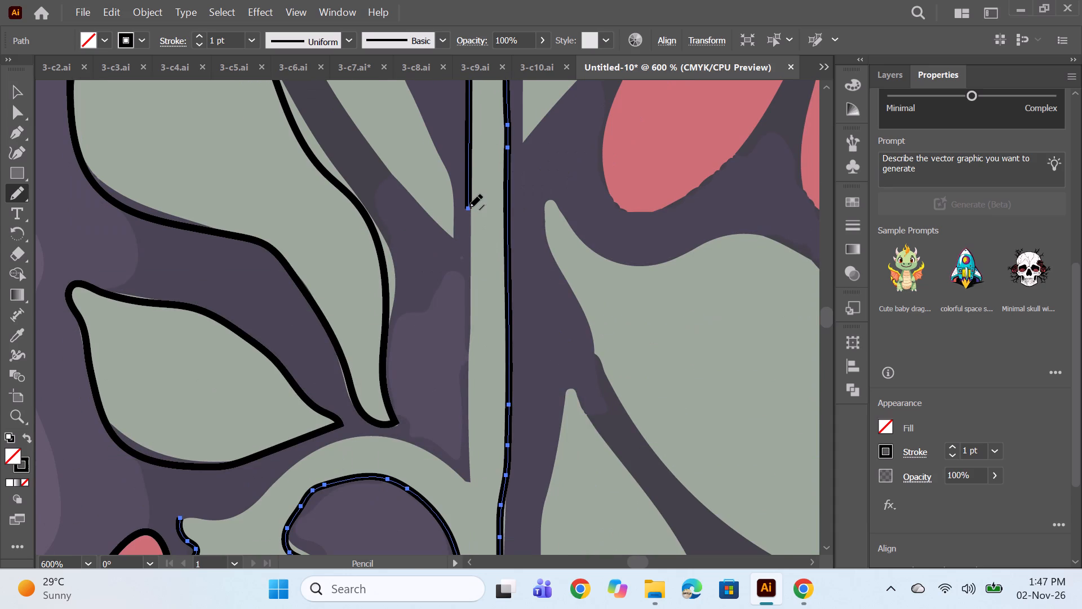
left_click_drag(469, 207, 469, 366)
left_click_drag(469, 366, 467, 484)
Close the stem outline by tracing the curved flower stem's upper edge from the calyx's open end to the main-stem fork.
scroll(489, 360, "down", 6)
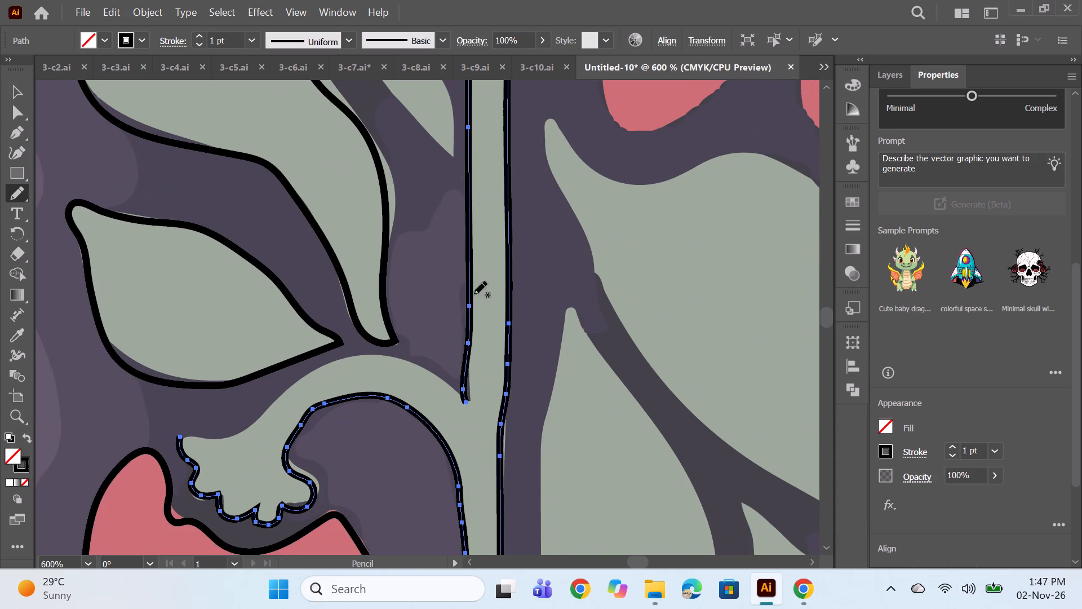
scroll(415, 314, "down", 4)
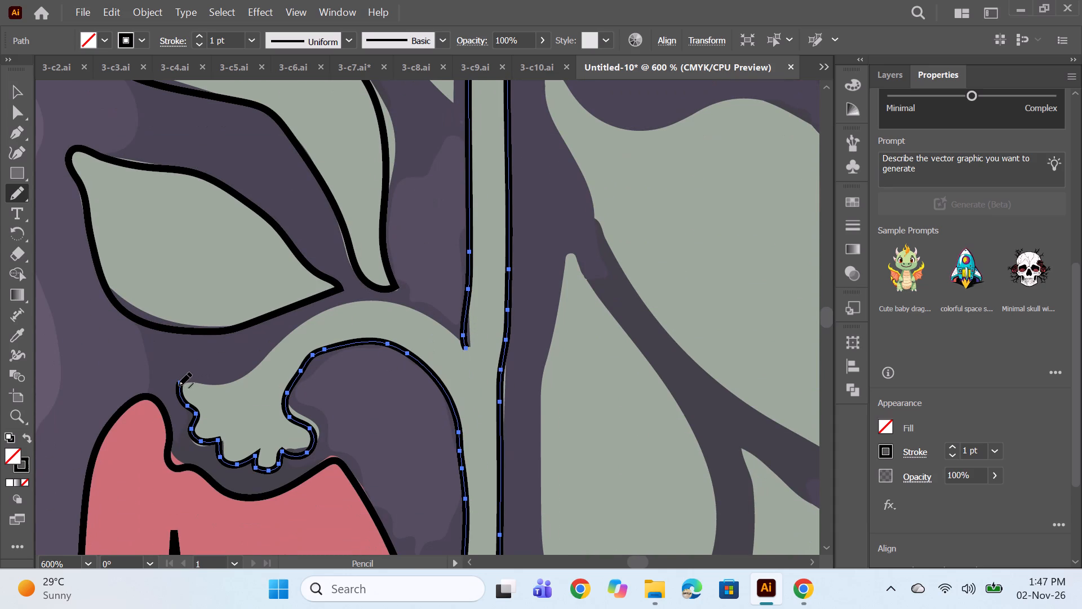
left_click_drag(179, 385, 275, 350)
left_click_drag(275, 350, 451, 335)
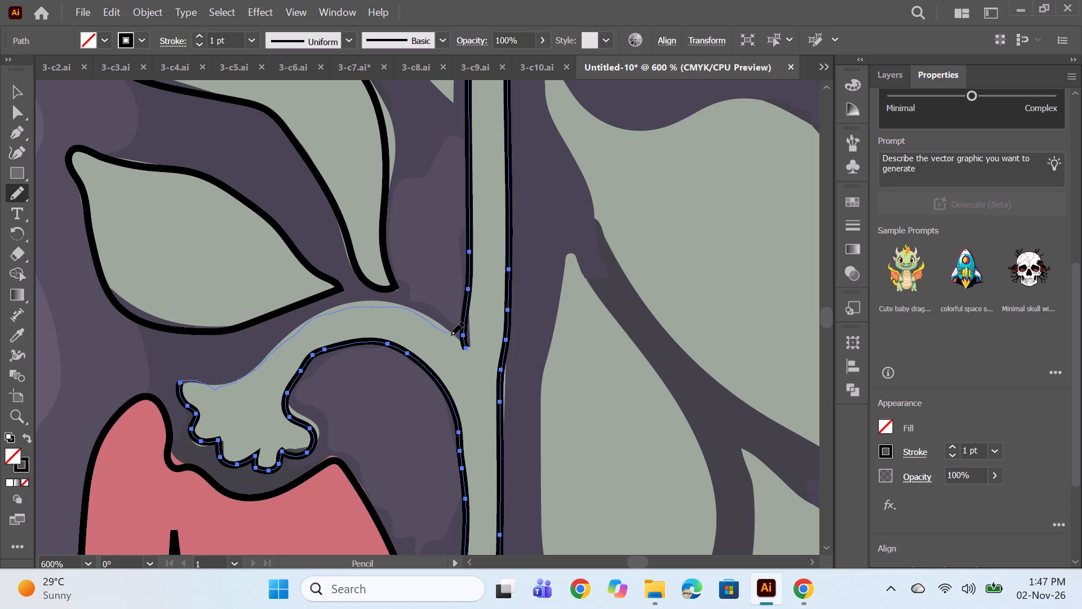
left_click_drag(451, 335, 467, 352)
Give the stem outline's stroke a Round Join corner, using the anchor point at the sharp fork with the curved stem.
scroll(553, 281, "down", 5)
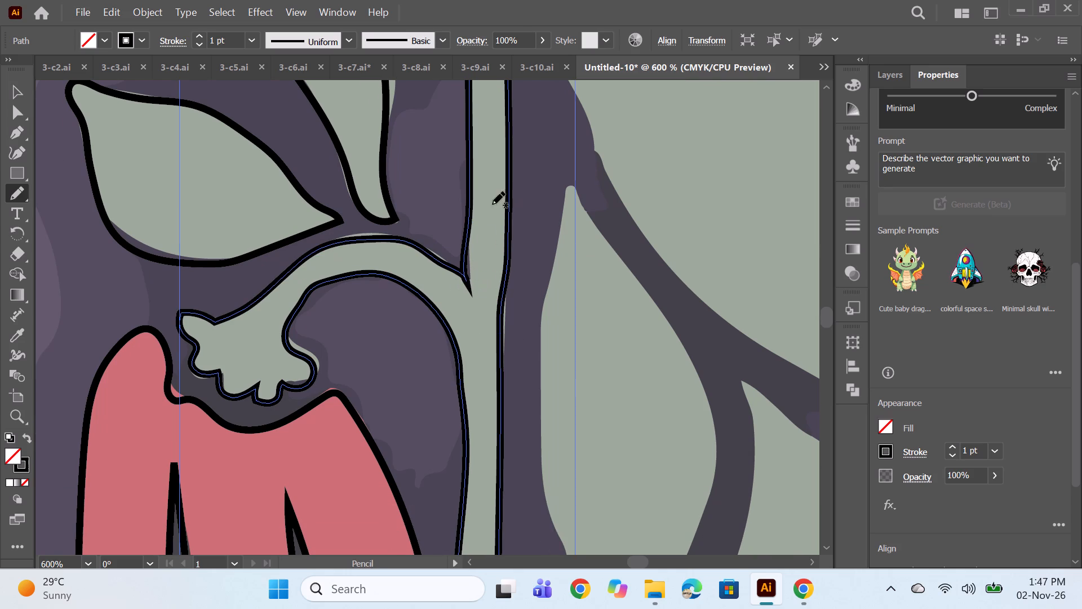
left_click(15, 135)
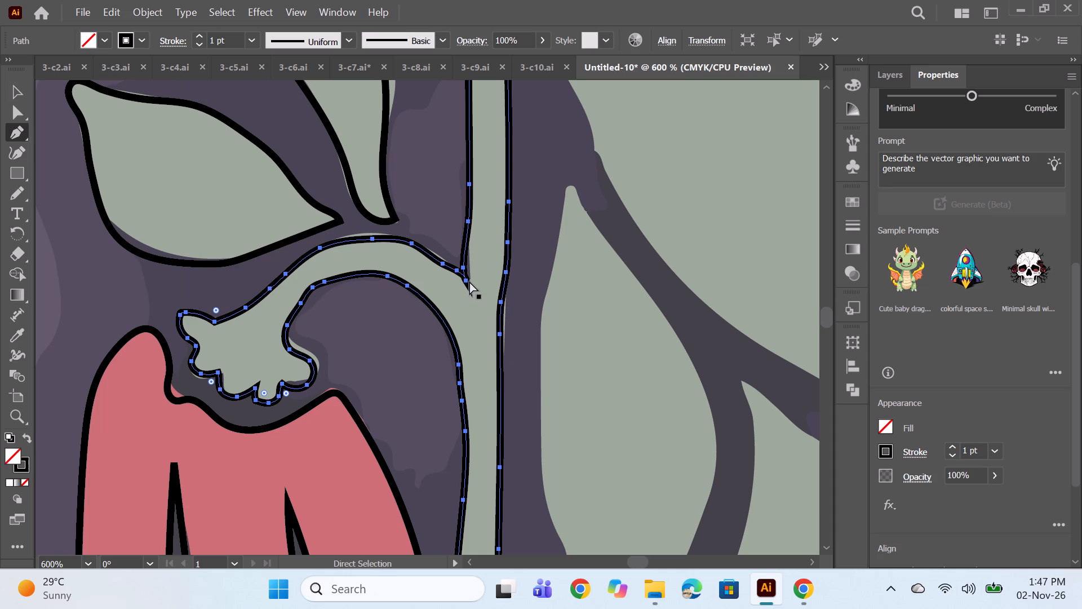
left_click(468, 281, "ctrl")
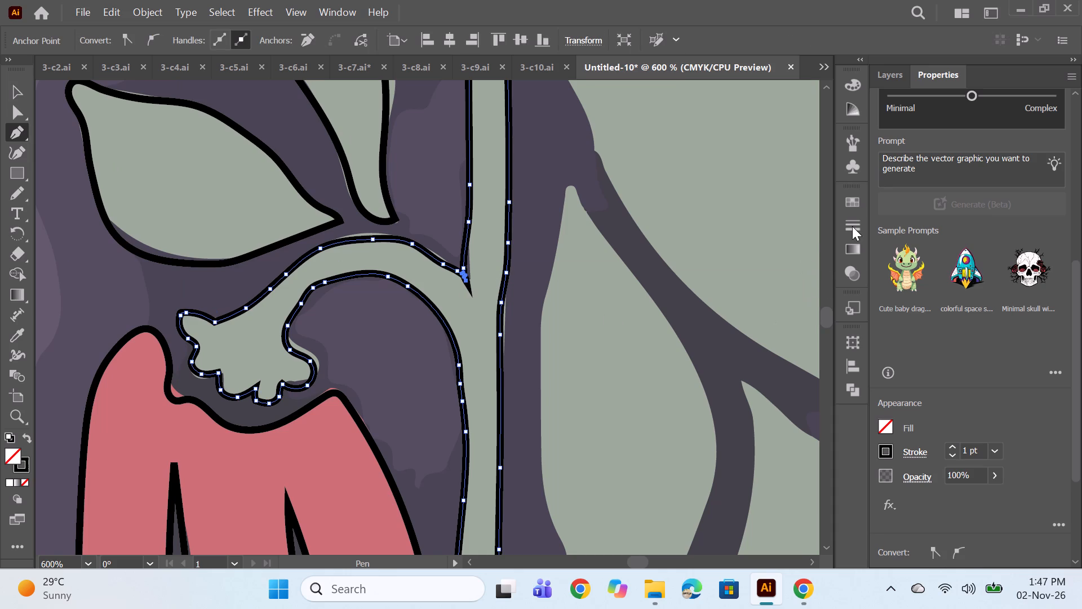
left_click(852, 226)
left_click(726, 267)
left_click(555, 222, "ctrl")
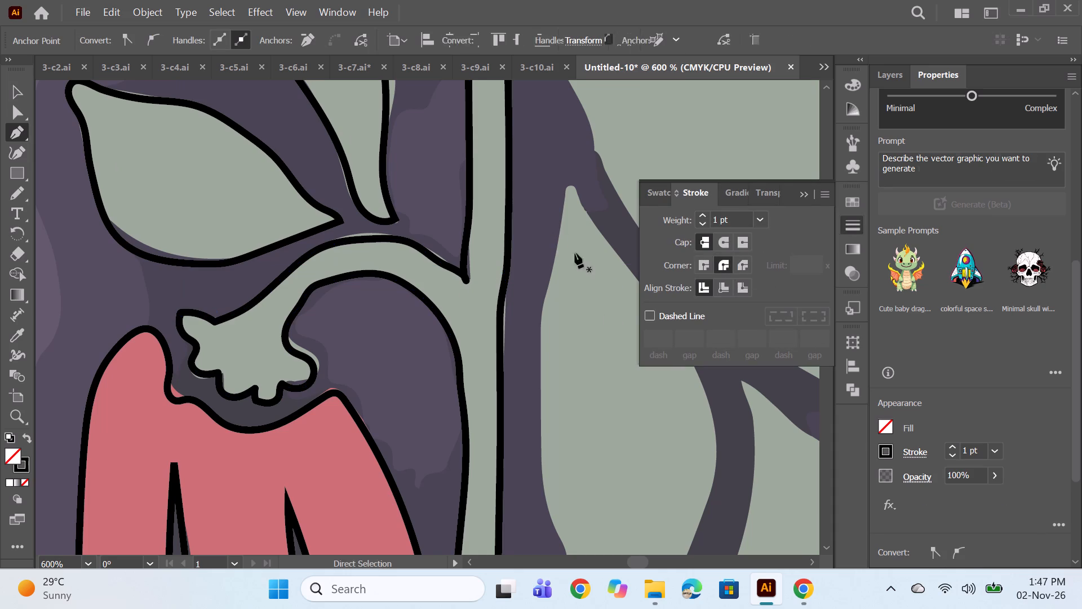
left_click(12, 95)
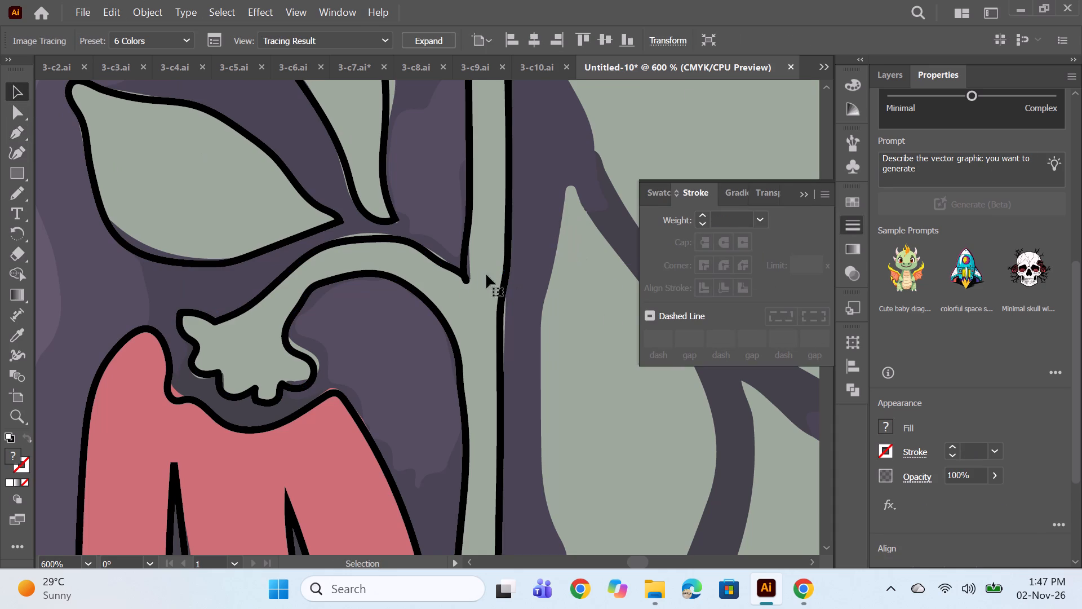
left_click(801, 192)
Trace the narrow leaf directly left of the main stem with a closed Pencil outline.
scroll(484, 239, "down", 3, "alt")
key("space")
key("space")
key("space")
key("space")
key("space")
key("space")
key("space")
key("space")
key("space")
key("space")
key("space")
key("space")
key("space")
key("space")
key("space")
key("space")
left_click_drag(602, 278, 376, 581)
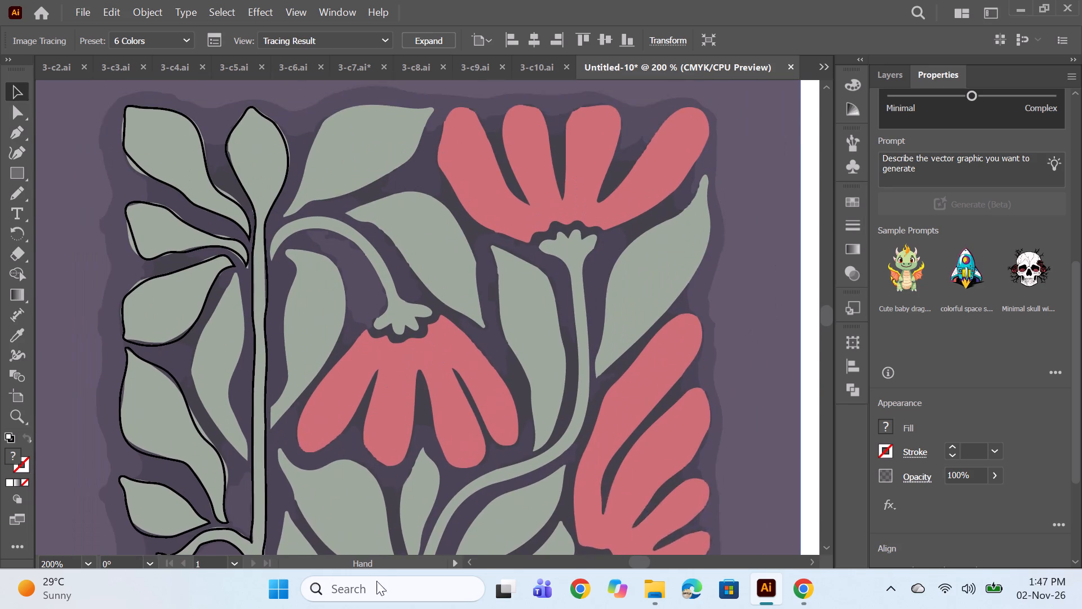
left_click_drag(376, 581, 379, 599)
scroll(311, 214, "up", 1)
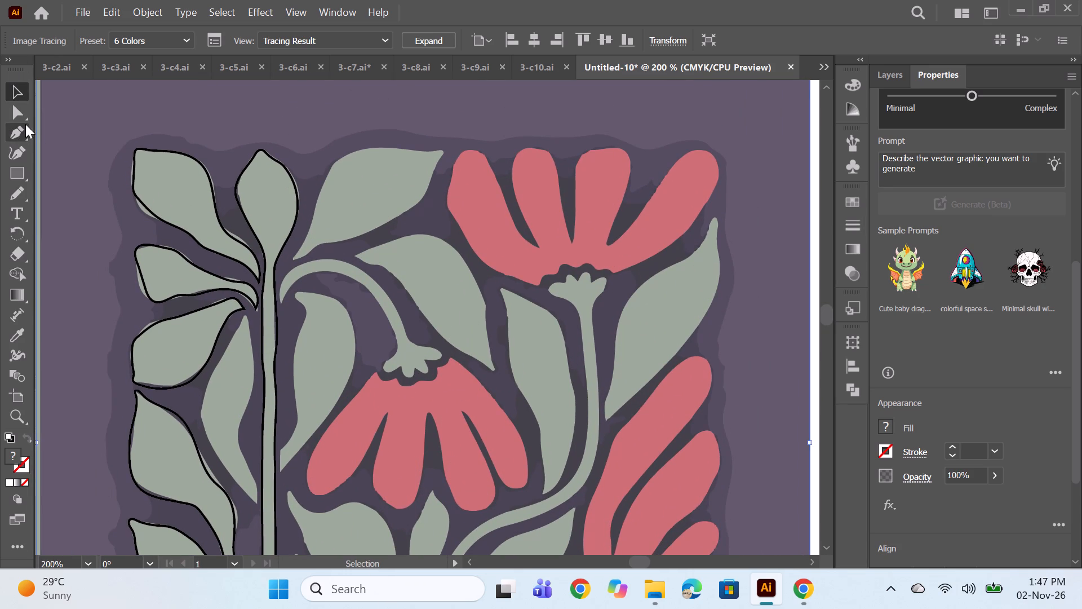
left_click(25, 203)
scroll(422, 243, "down", 6)
scroll(200, 254, "up", 1, "alt")
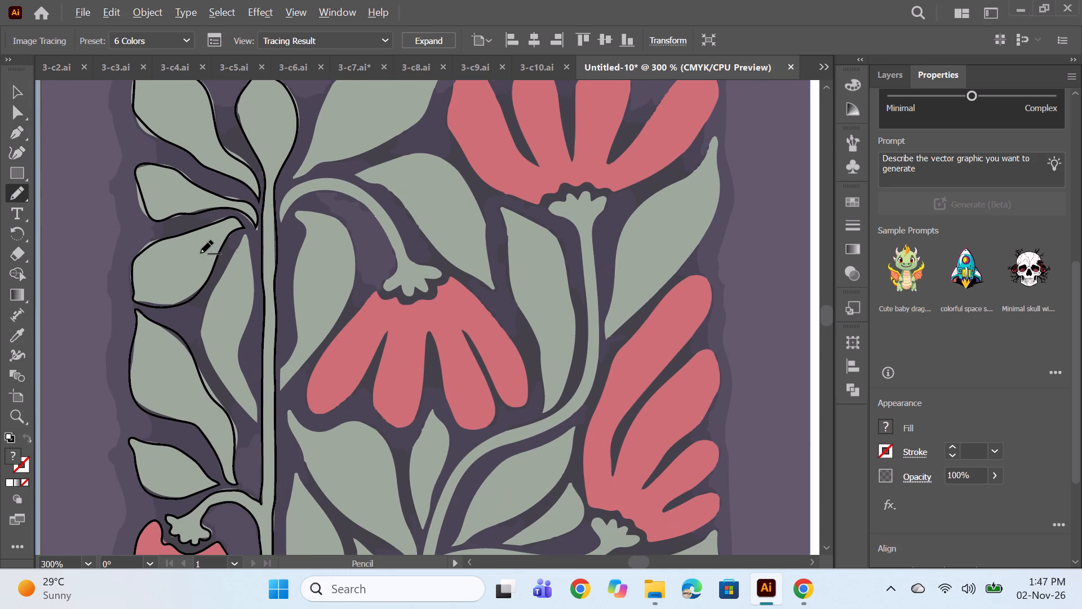
scroll(386, 228, "down", 2)
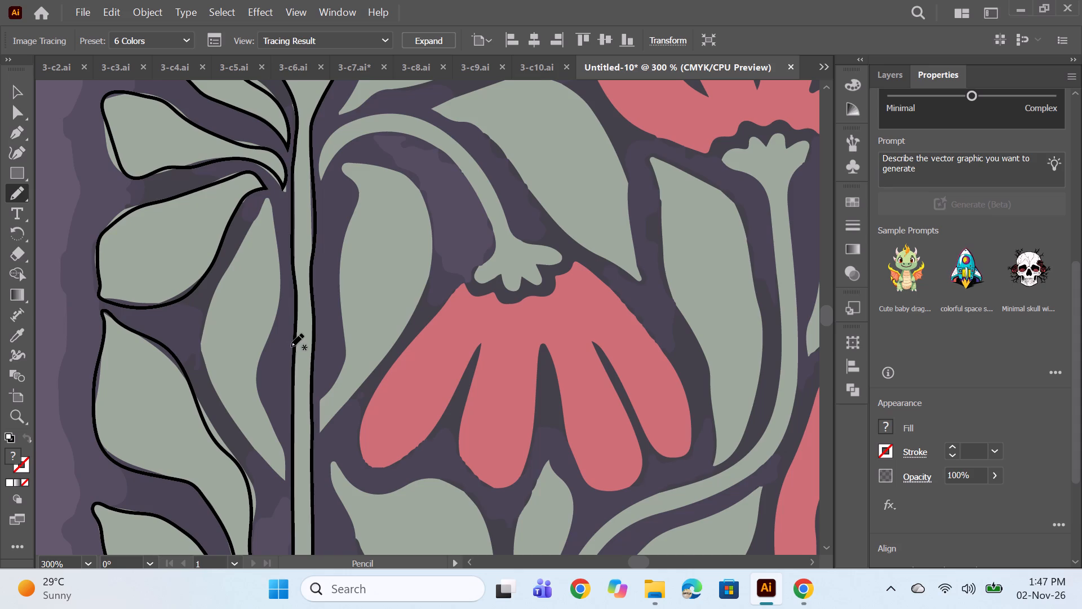
key("space")
key("space")
key("space")
key("space")
key("space")
left_click_drag(291, 346, 417, 329)
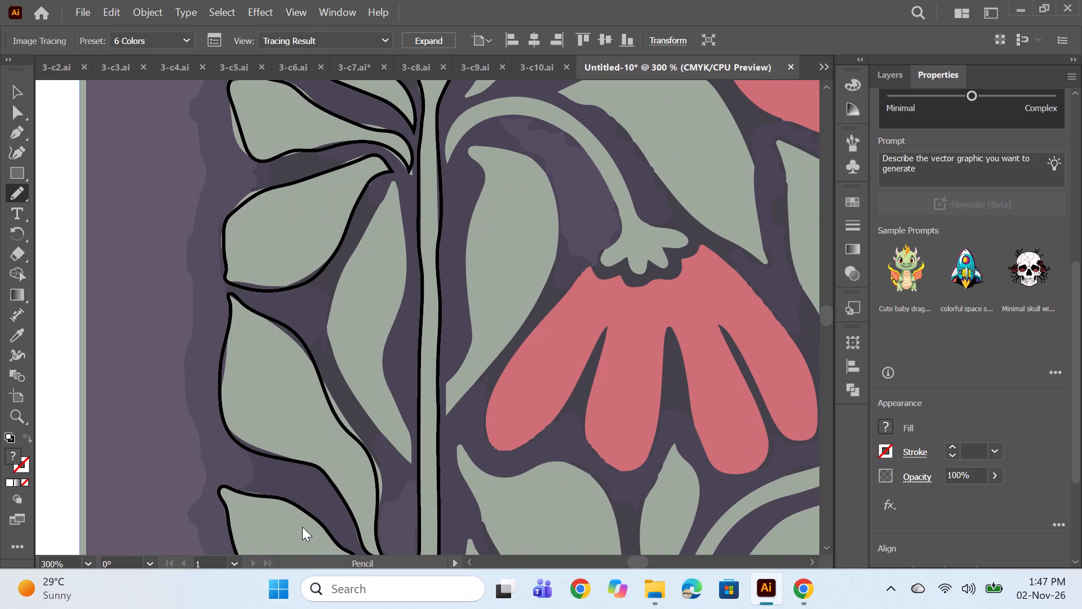
left_click(390, 182)
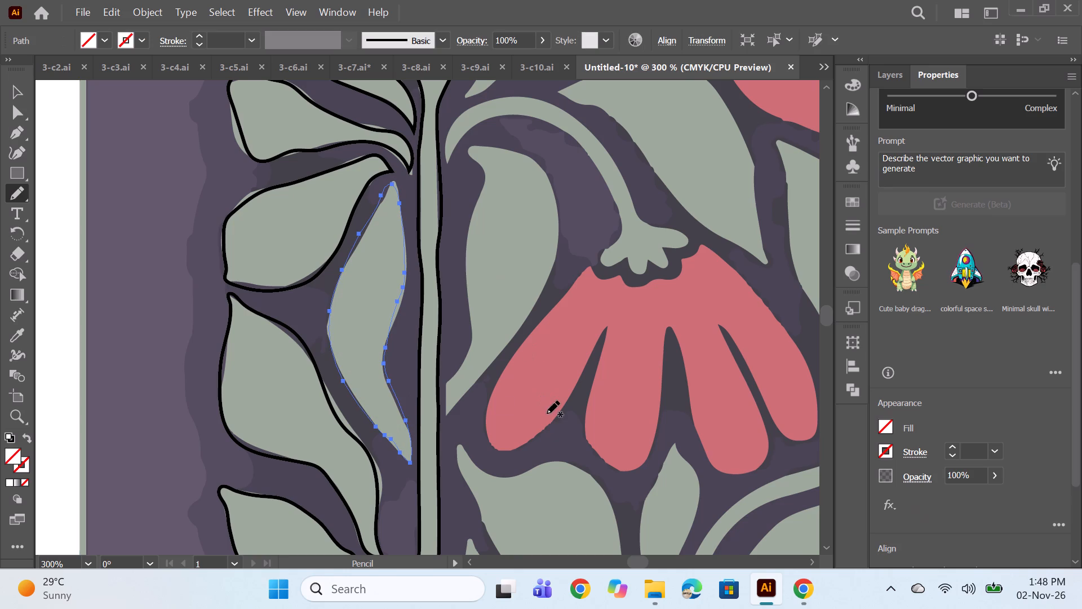
Set the narrow leaf outline's stroke to 1 pt and deselect it.
left_click(950, 449)
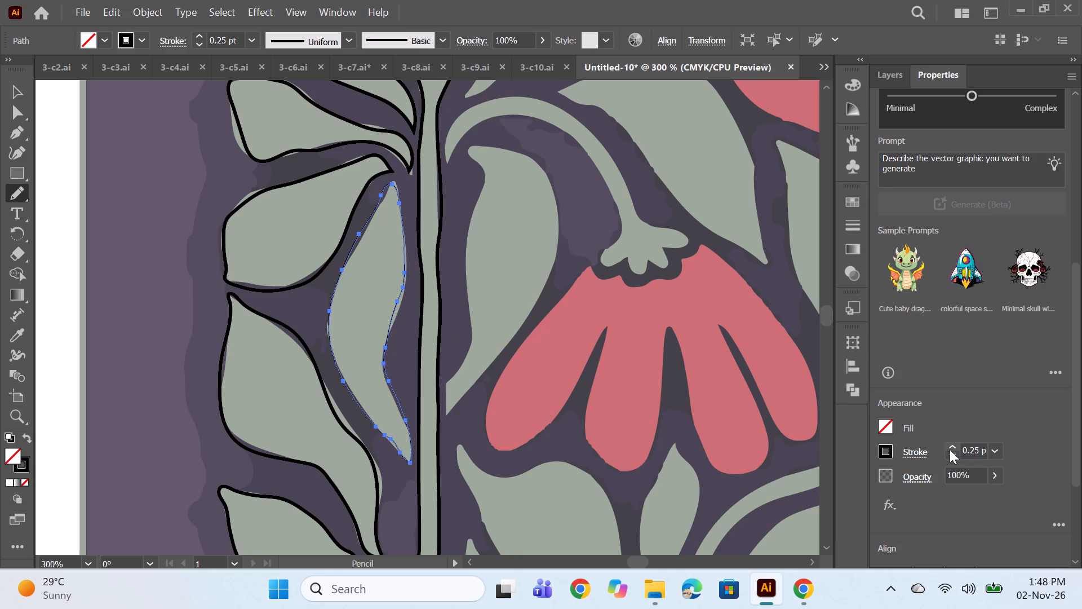
double_click(951, 446)
left_click(951, 446)
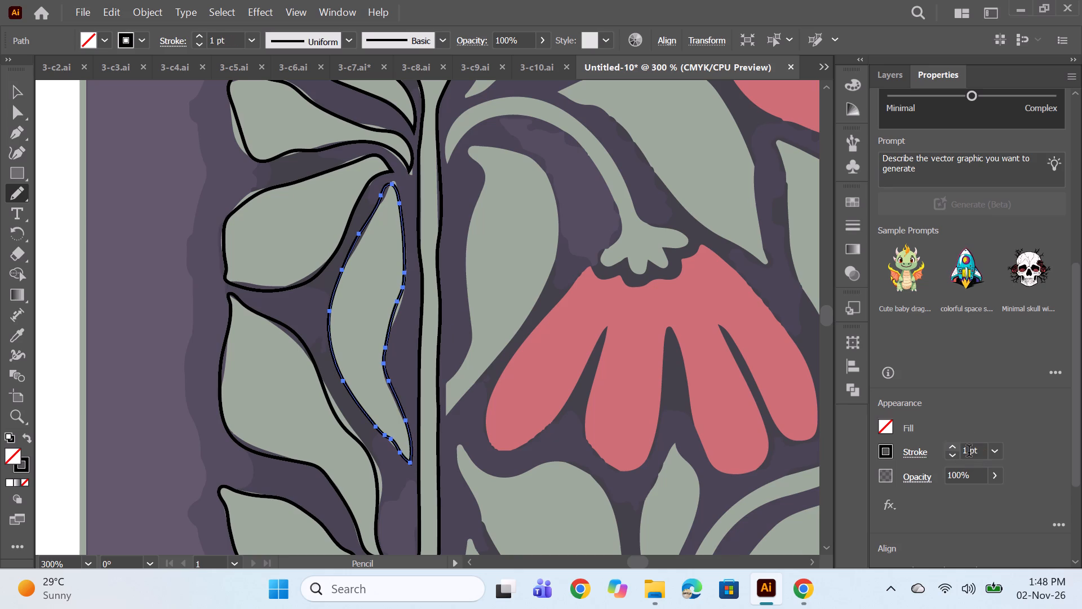
left_click(148, 314, "ctrl")
Trace the large leaf between the topmost central leaf and the upper red flower with a closed Pencil outline.
scroll(596, 329, "down", 1, "alt")
key("space")
key("space")
key("space")
key("space")
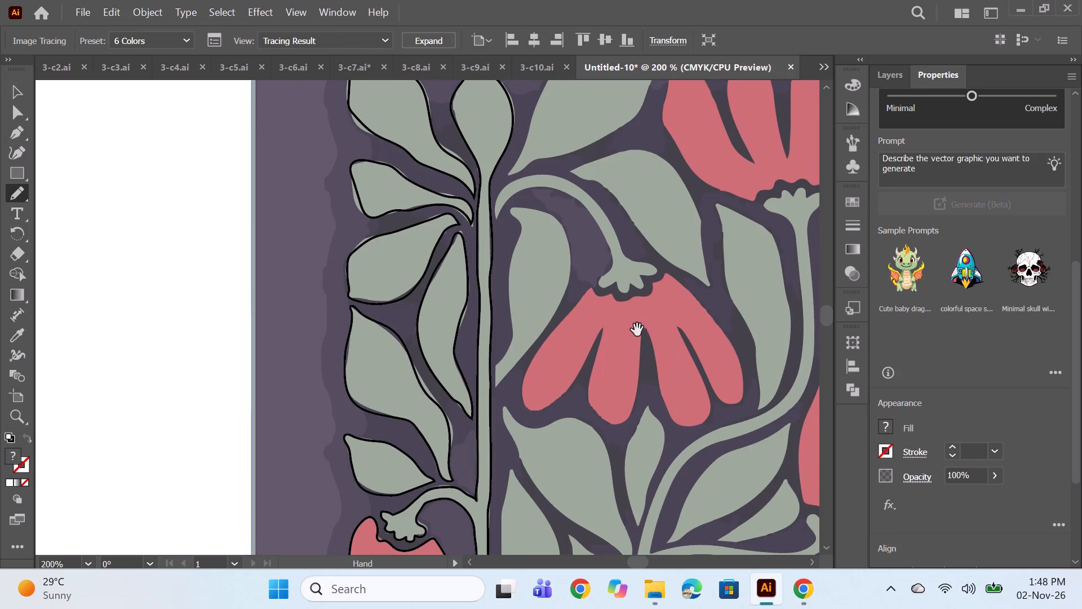
left_click_drag(636, 329, 523, 507)
scroll(581, 366, "down", 2, "alt")
scroll(587, 378, "down", 4)
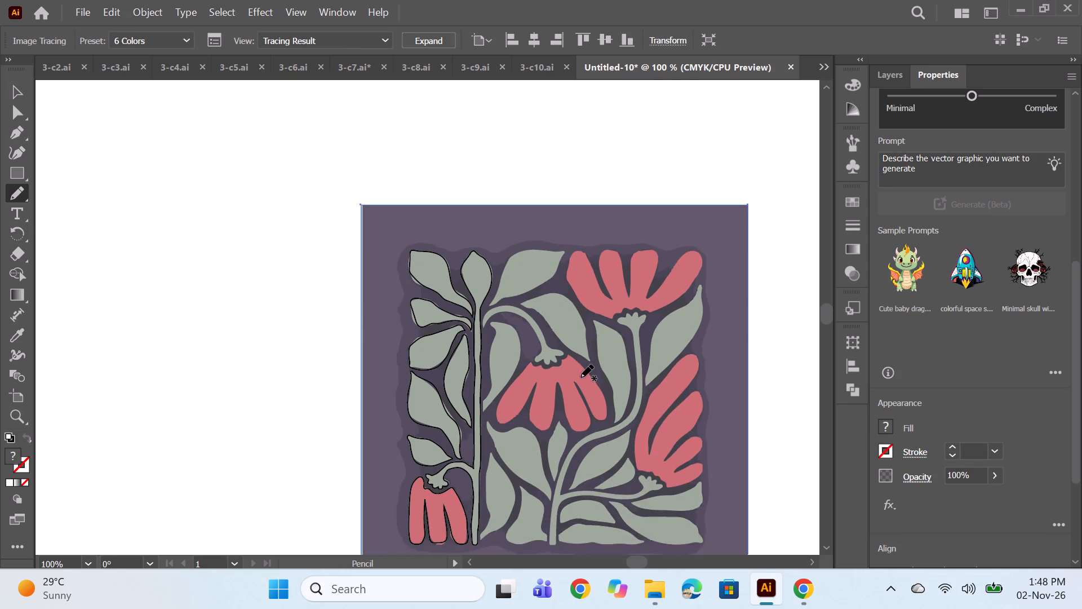
scroll(580, 377, "down", 5)
scroll(487, 197, "up", 5, "alt")
key("space")
key("space")
left_click_drag(670, 320, 486, 425)
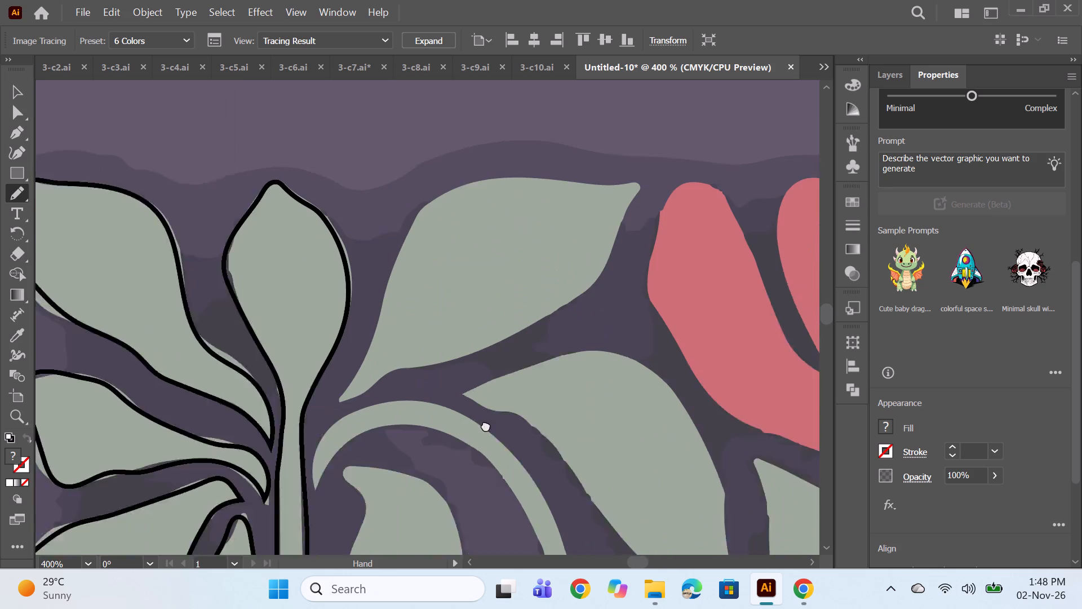
left_click_drag(486, 425, 476, 445)
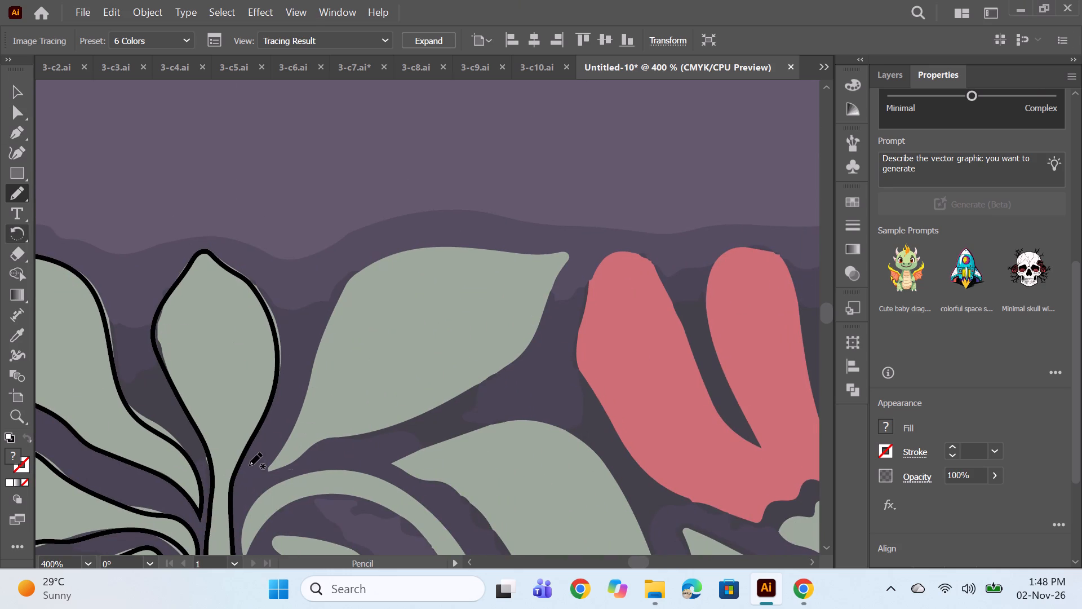
left_click(268, 468)
Set the large upper leaf outline's stroke to 1 pt and deselect it.
scroll(380, 301, "down", 5)
scroll(258, 63, "down", 4)
triple_click(952, 447)
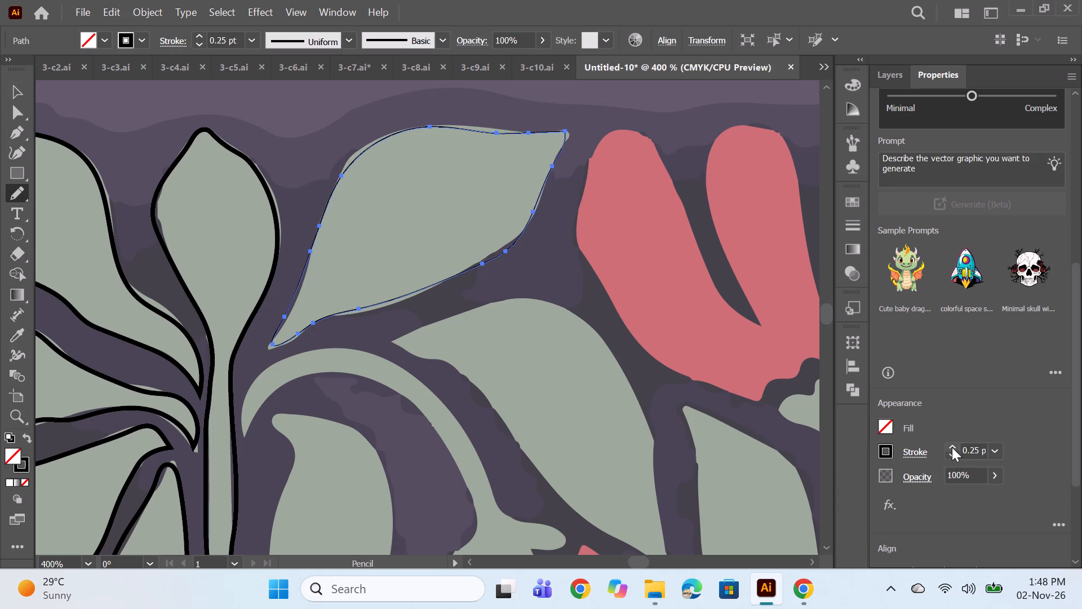
left_click(951, 448)
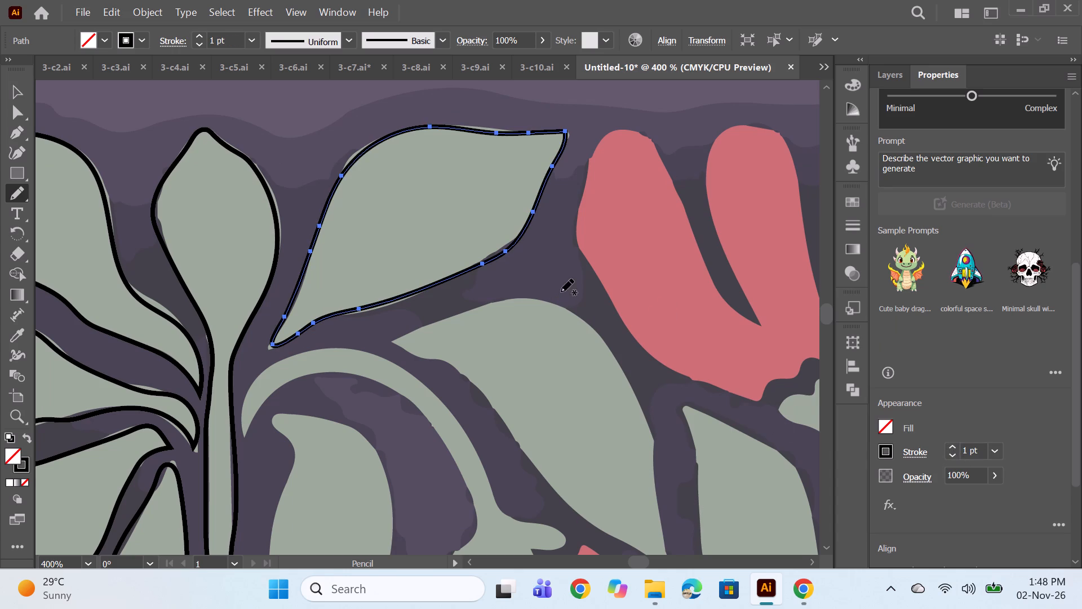
left_click(561, 292, "ctrl")
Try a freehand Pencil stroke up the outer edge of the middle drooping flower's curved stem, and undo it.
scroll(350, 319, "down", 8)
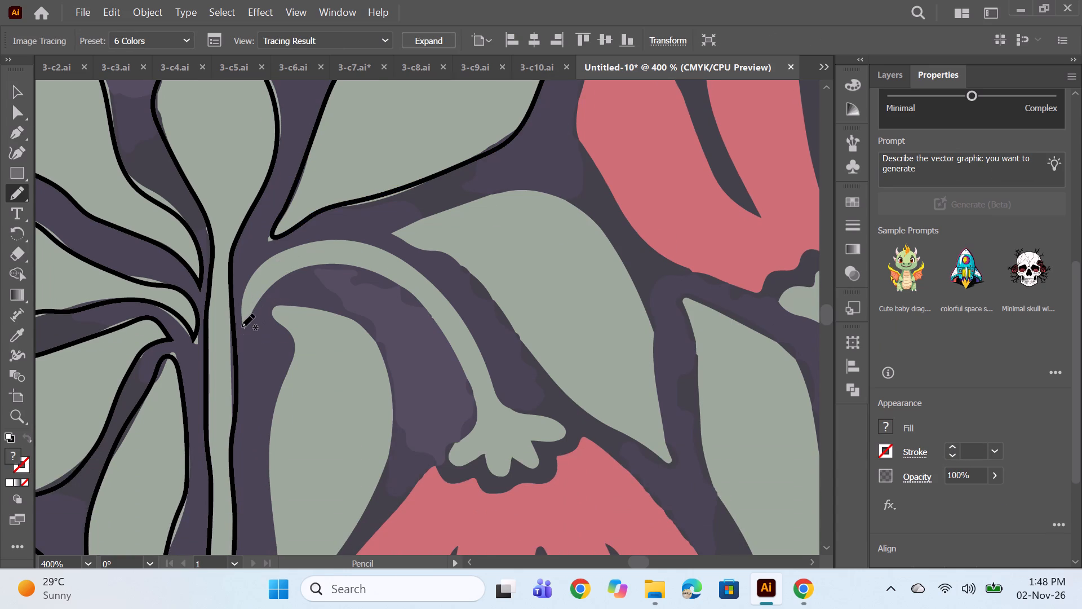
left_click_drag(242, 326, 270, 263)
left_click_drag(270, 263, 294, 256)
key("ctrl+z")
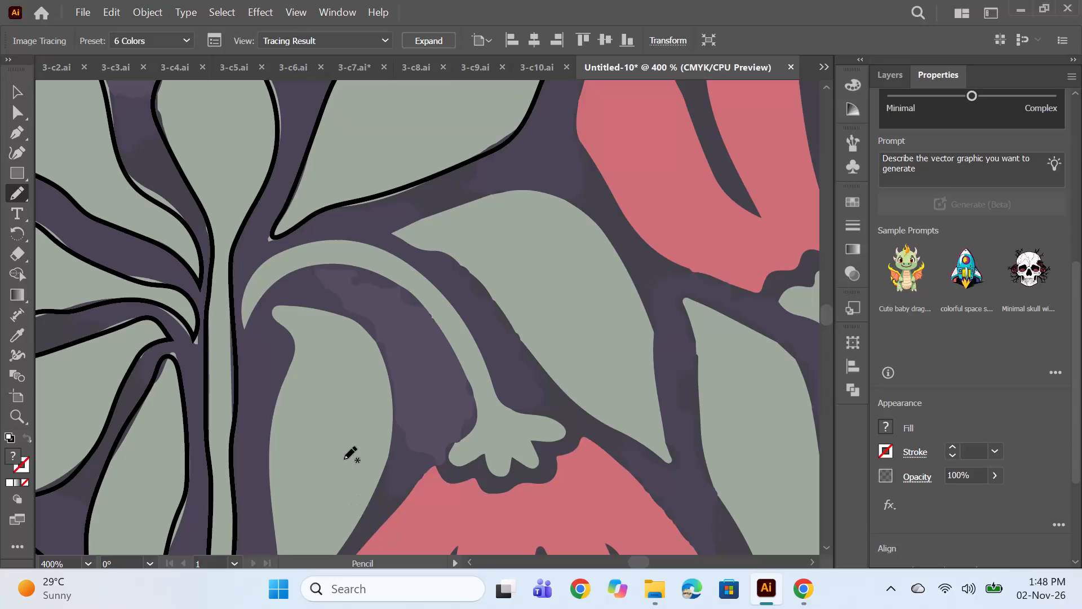
Trace the middle drooping flower's curved stem and lobed calyx with one closed Pencil outline.
scroll(368, 313, "down", 4)
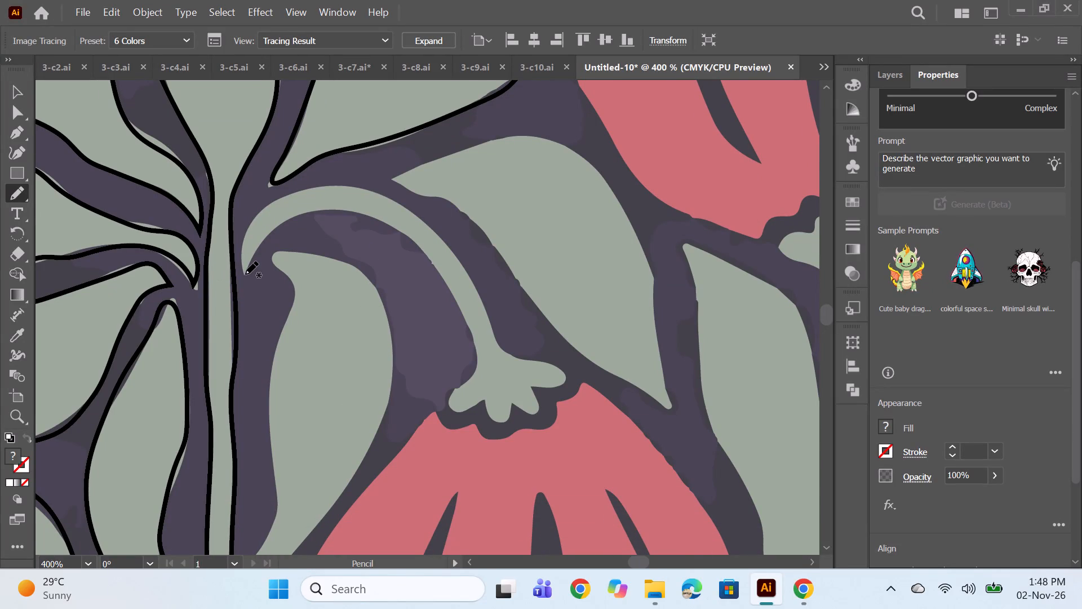
left_click_drag(245, 272, 252, 230)
left_click_drag(252, 230, 397, 204)
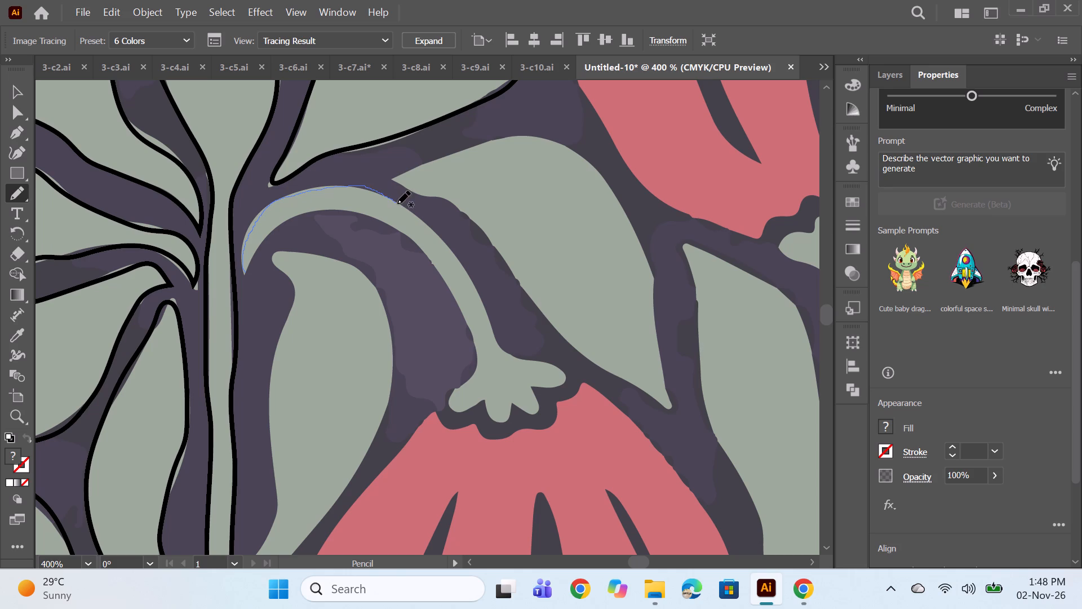
left_click_drag(397, 204, 490, 329)
left_click_drag(490, 329, 566, 382)
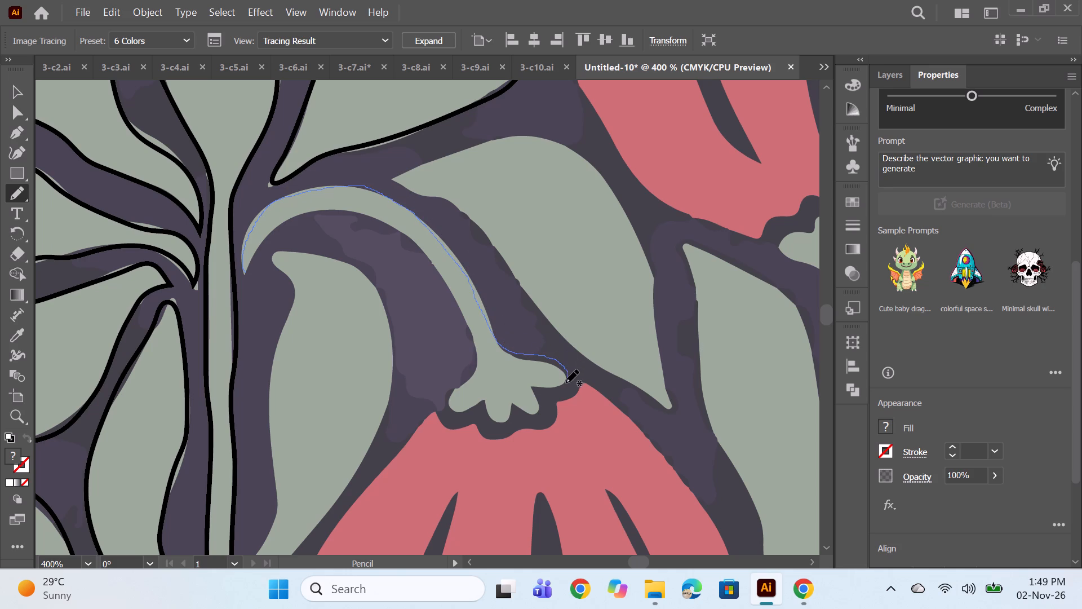
left_click_drag(566, 382, 518, 408)
left_click_drag(518, 408, 487, 397)
left_click_drag(487, 397, 471, 352)
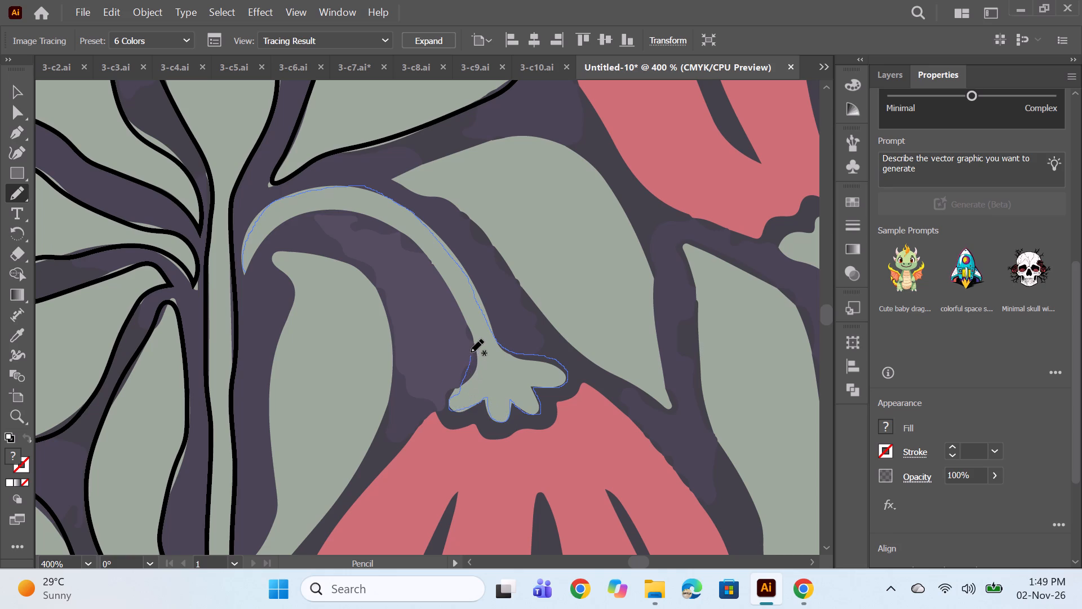
left_click_drag(471, 352, 332, 226)
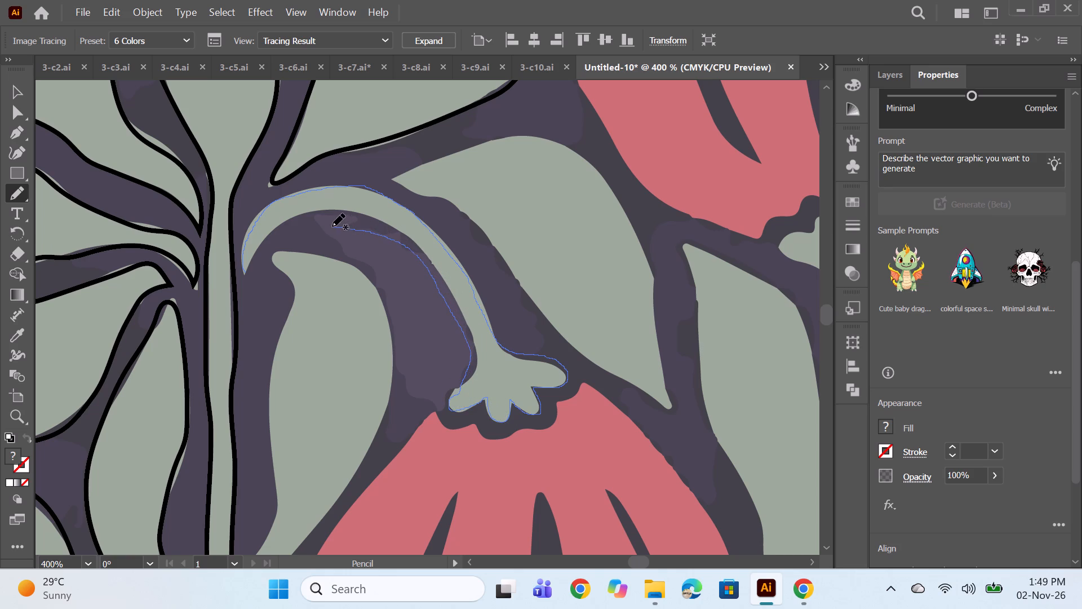
left_click_drag(332, 226, 240, 271)
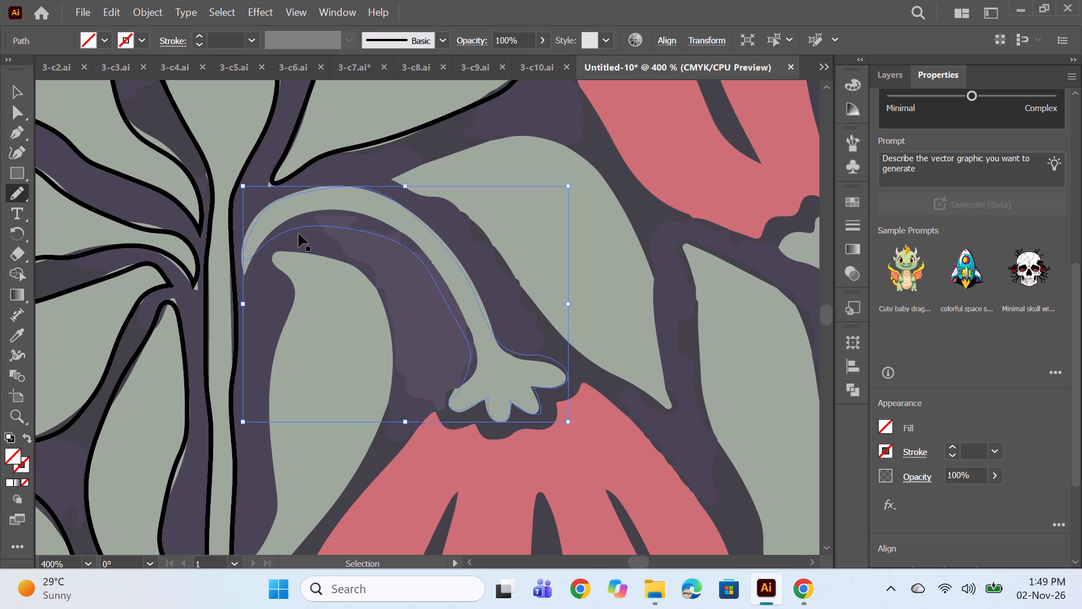
Move the anchor points along the inner edge of the curved stem outline to fit the stem down to the calyx.
left_click(17, 138)
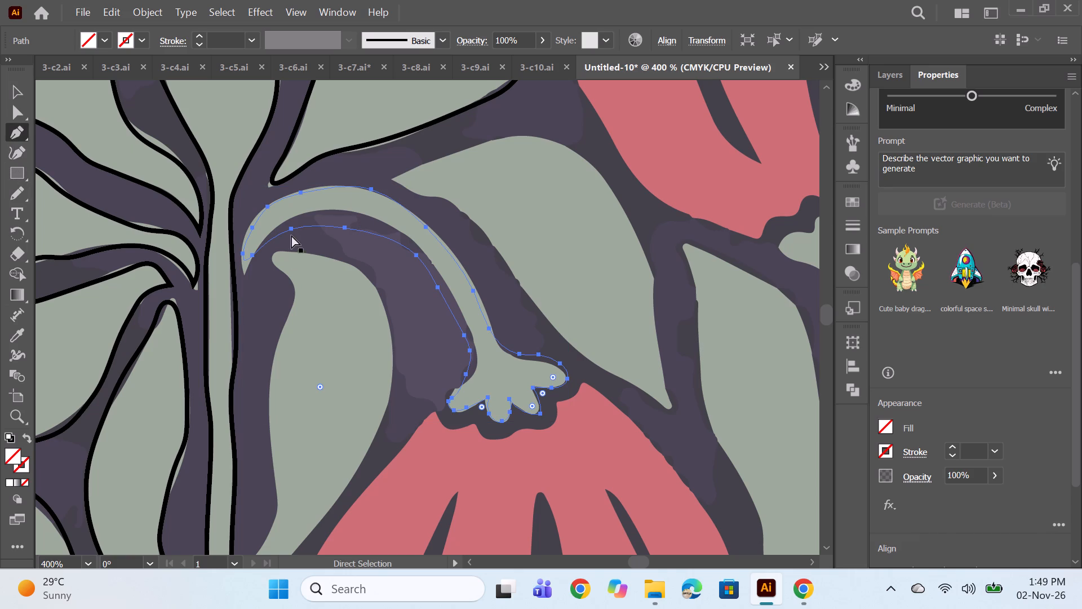
left_click(295, 230, "ctrl")
left_click(292, 230, "ctrl")
left_click_drag(292, 230, 290, 223, "ctrl")
left_click_drag(343, 228, 342, 219, "ctrl")
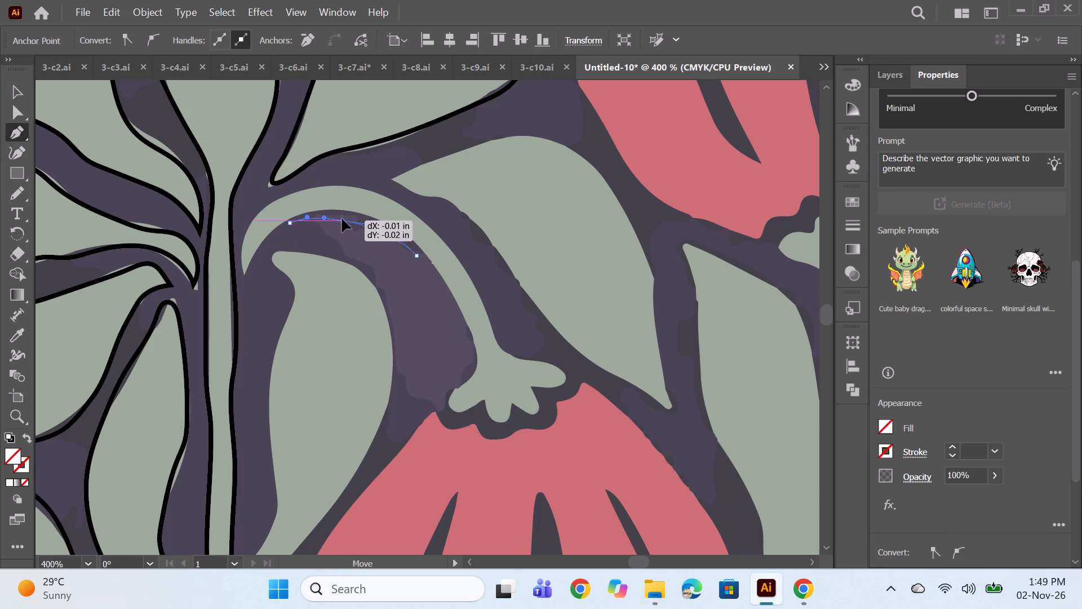
left_click_drag(342, 219, 342, 213, "ctrl")
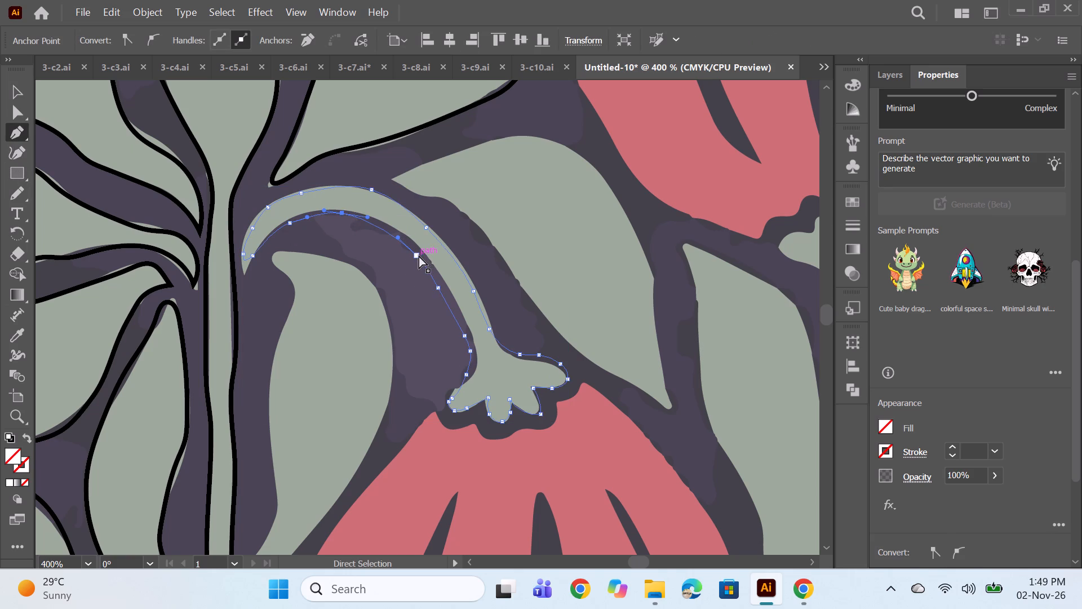
left_click_drag(419, 255, 418, 250, "ctrl")
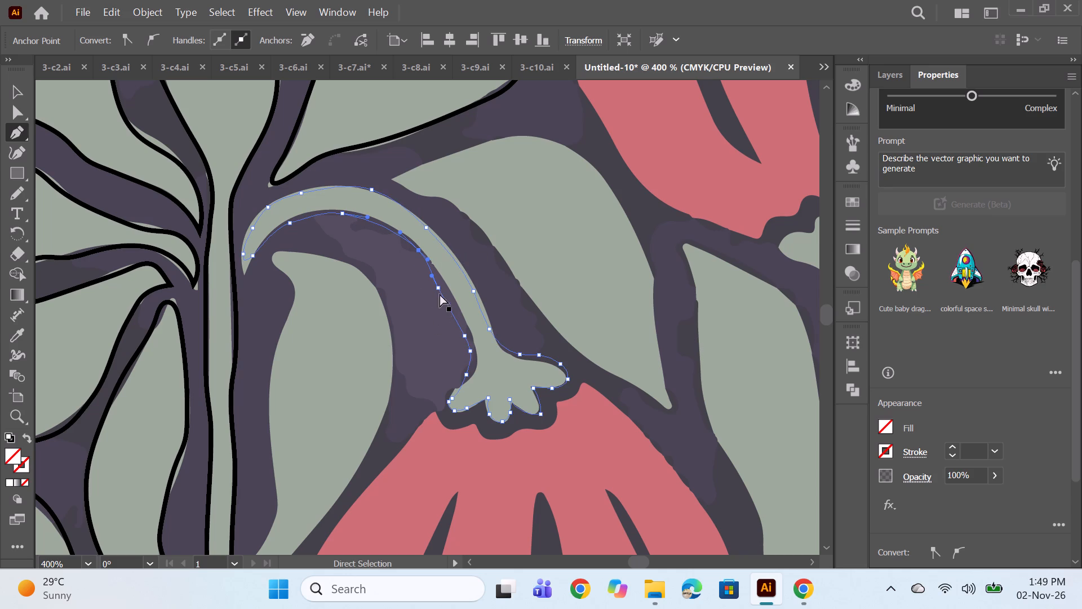
left_click_drag(438, 287, 441, 287, "ctrl")
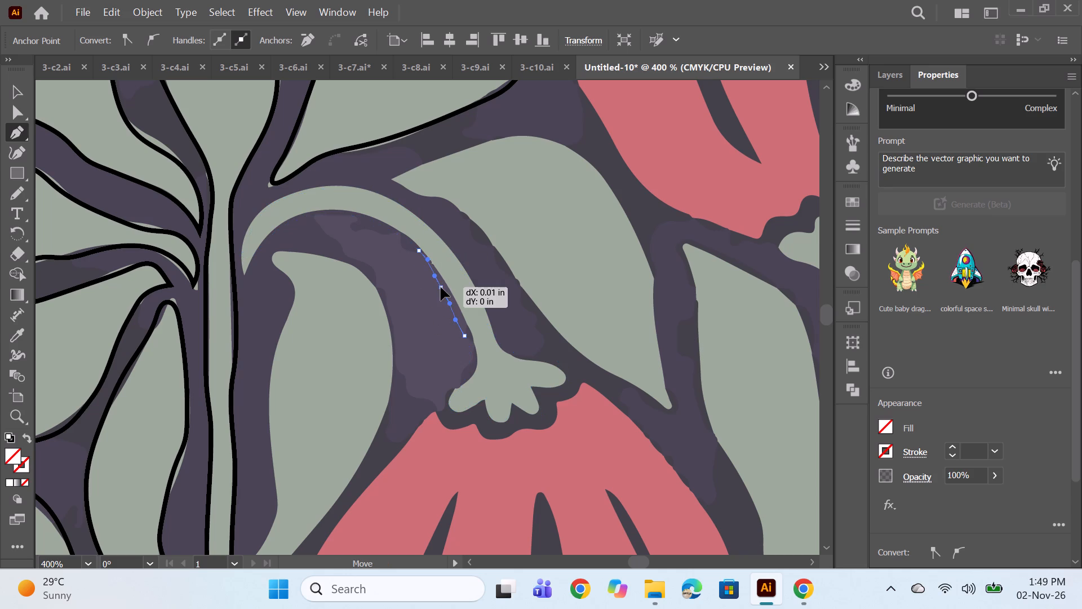
left_click_drag(441, 287, 446, 292, "ctrl")
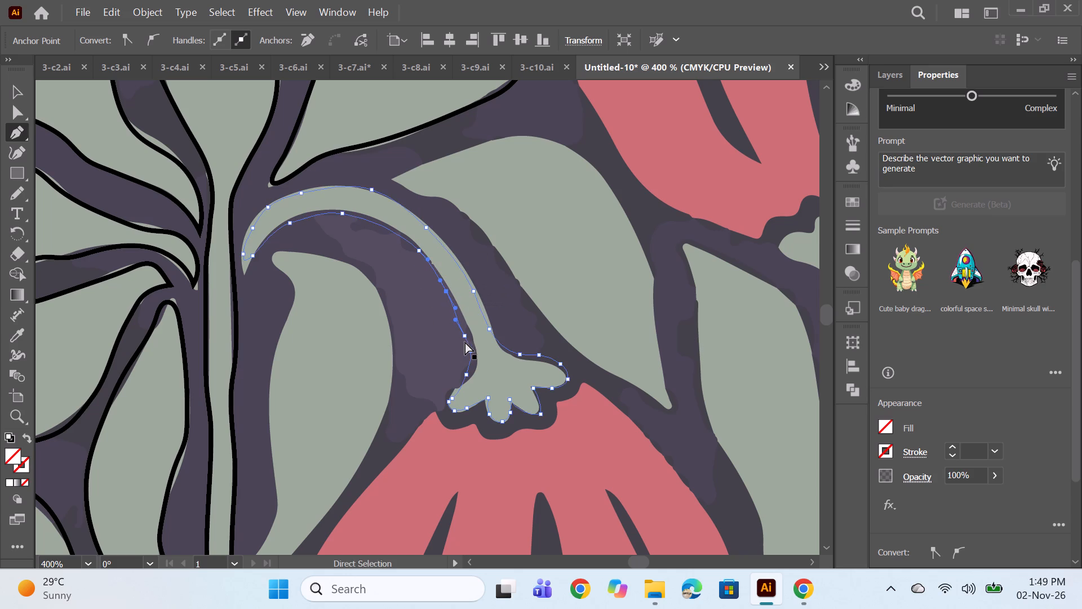
left_click(465, 336, "ctrl")
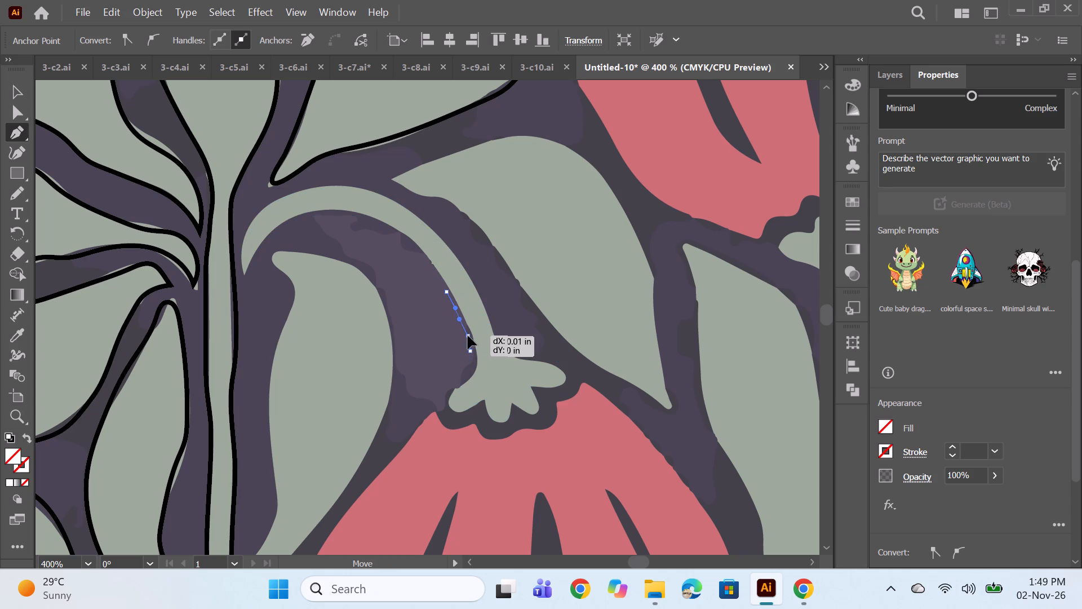
scroll(514, 371, "down", 5)
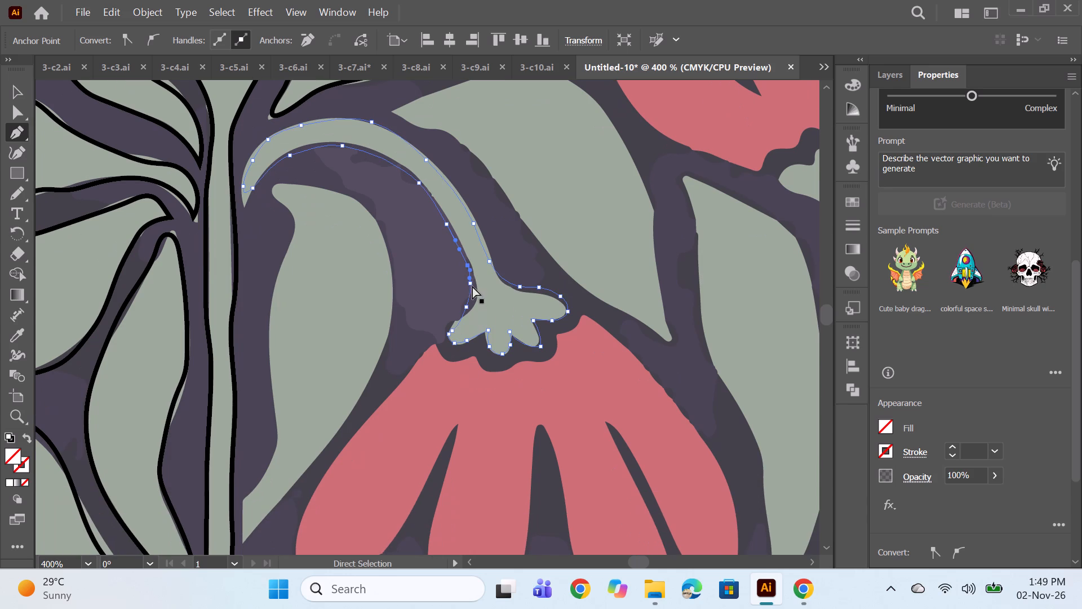
left_click(471, 285, "ctrl")
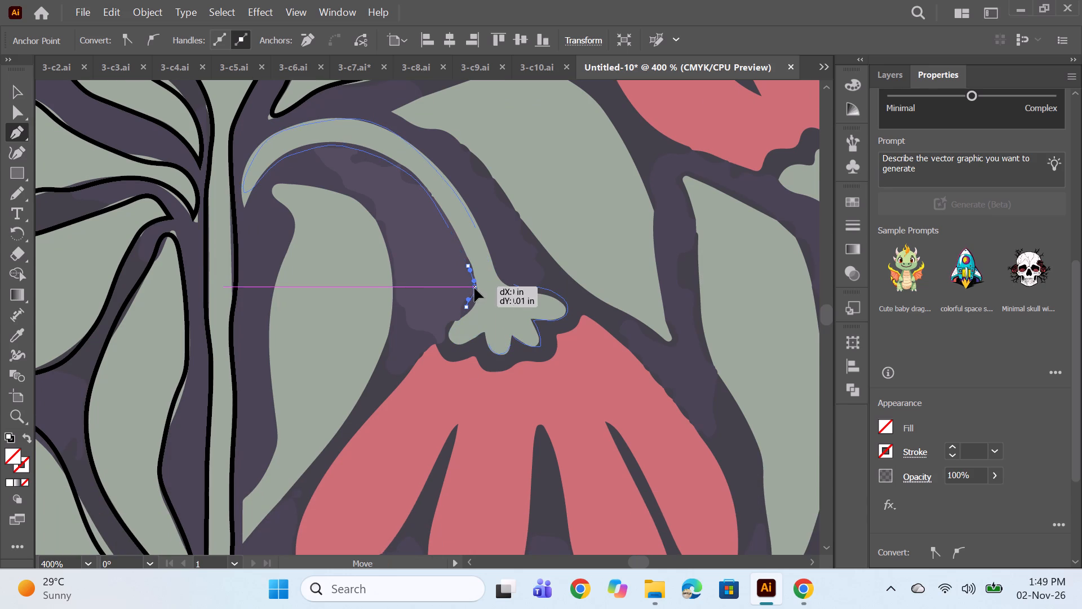
left_click_drag(468, 308, 473, 312, "ctrl")
Set the curved stem and calyx outline's stroke to 1 pt.
scroll(574, 286, "down", 5)
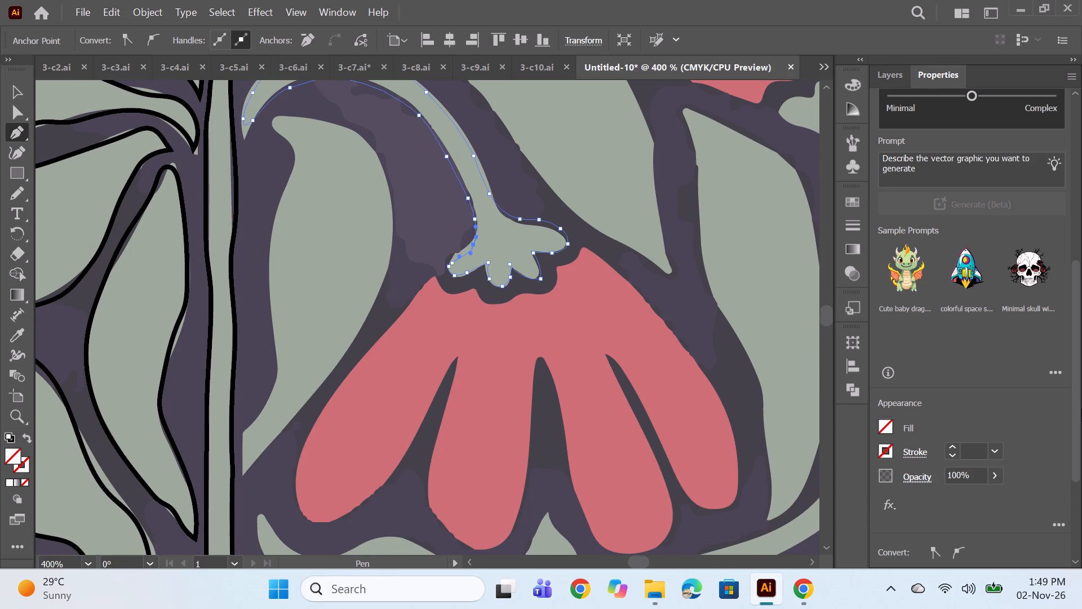
triple_click(950, 447)
left_click(950, 447)
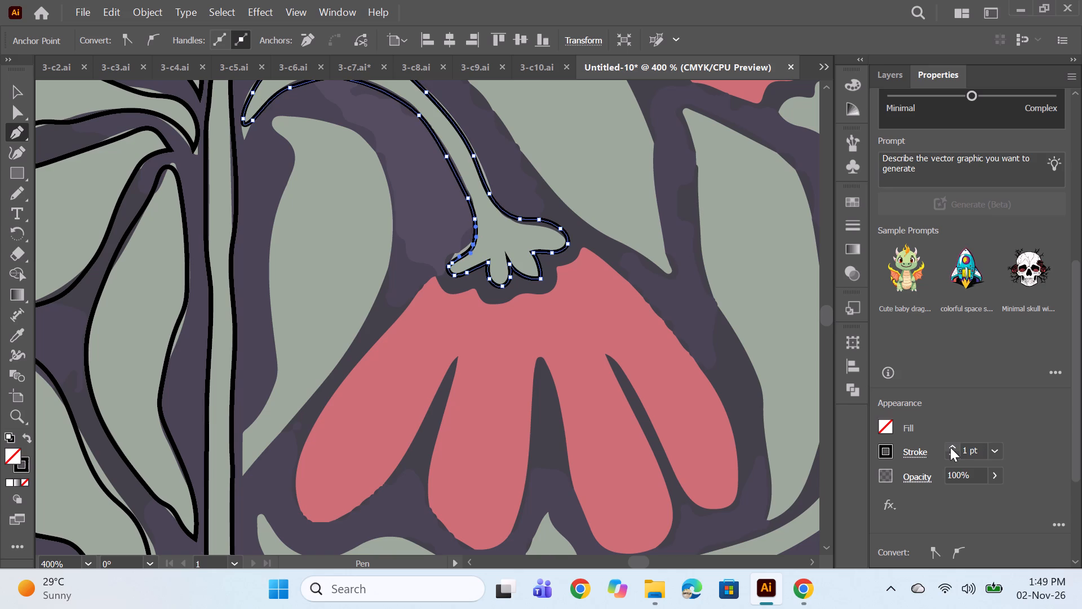
Trace the leaf beneath the curved stem, beside the tall central stem, with a closed 1 pt Pencil outline.
left_click(25, 197)
scroll(614, 311, "down", 6)
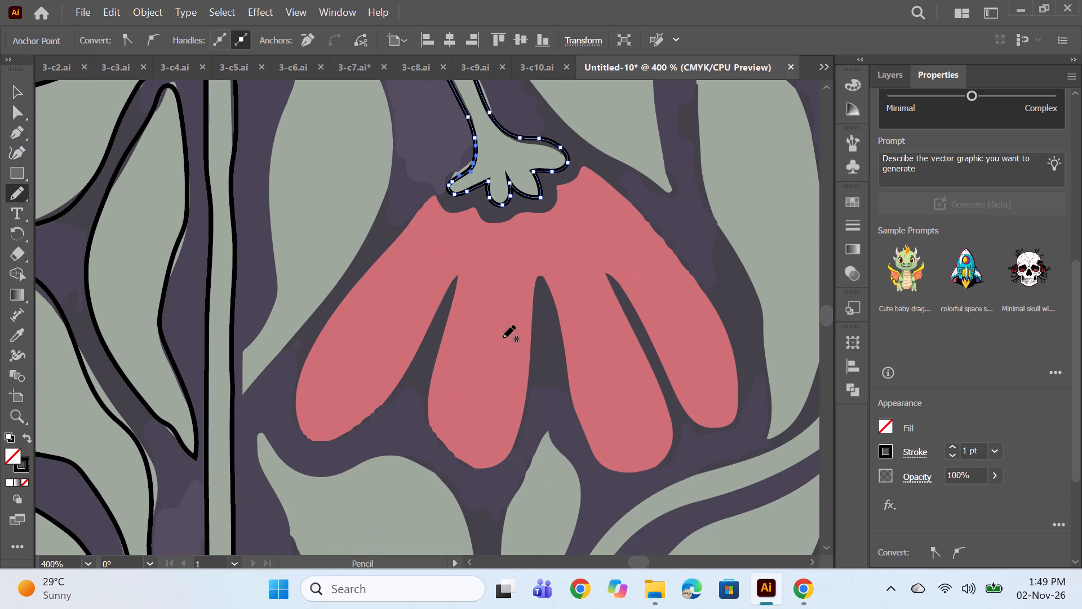
scroll(385, 336, "down", 3)
scroll(420, 315, "down", 1, "alt")
scroll(271, 332, "down", 6, "alt")
scroll(303, 345, "up", 1)
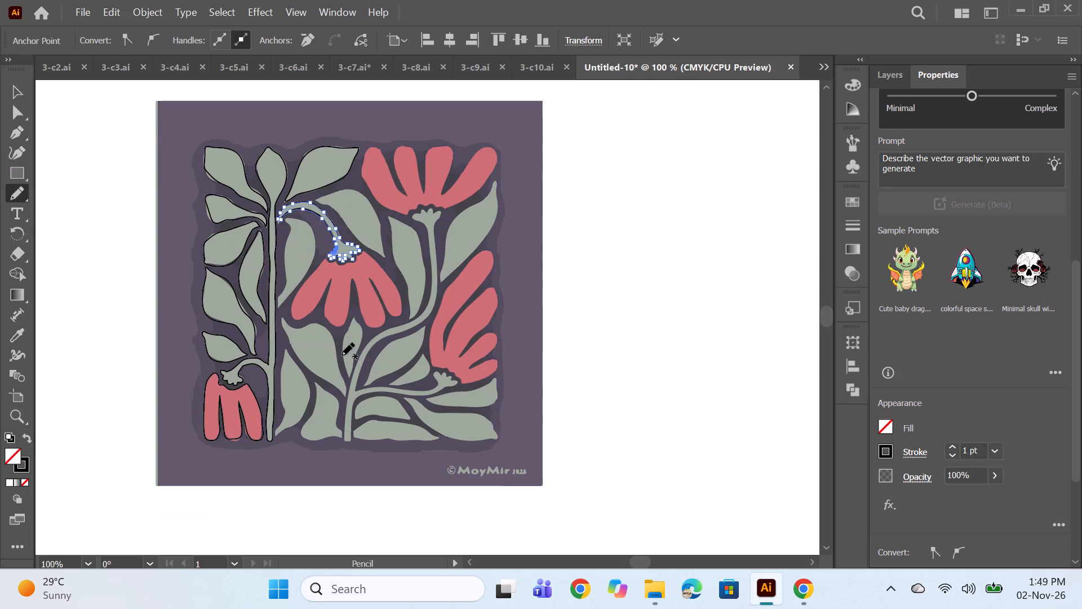
scroll(299, 218, "up", 4)
scroll(304, 323, "up", 2, "alt")
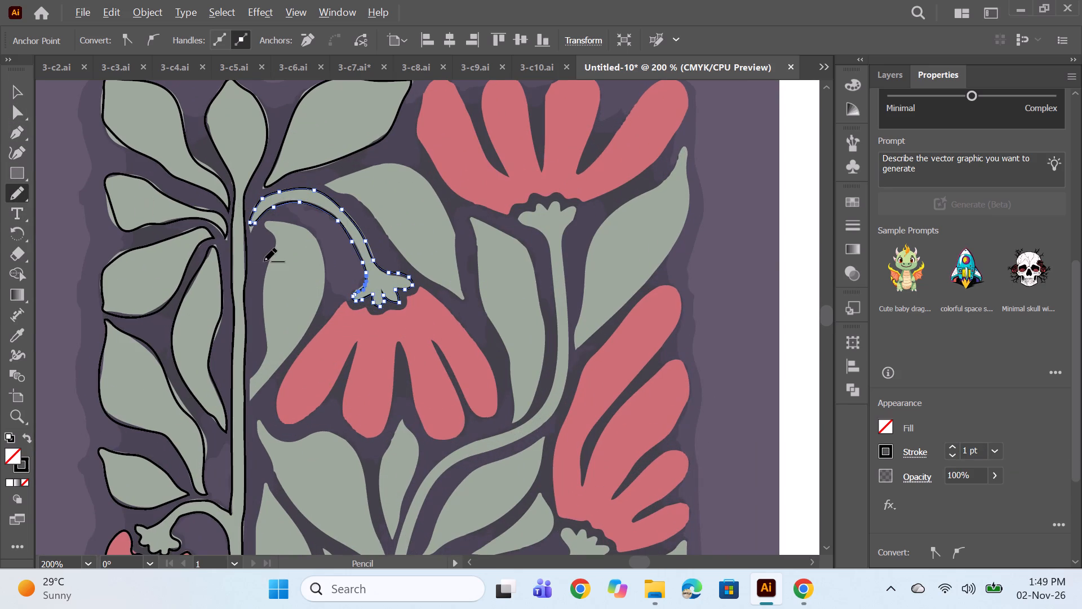
scroll(264, 262, "up", 3, "alt")
scroll(274, 295, "down", 2, "alt")
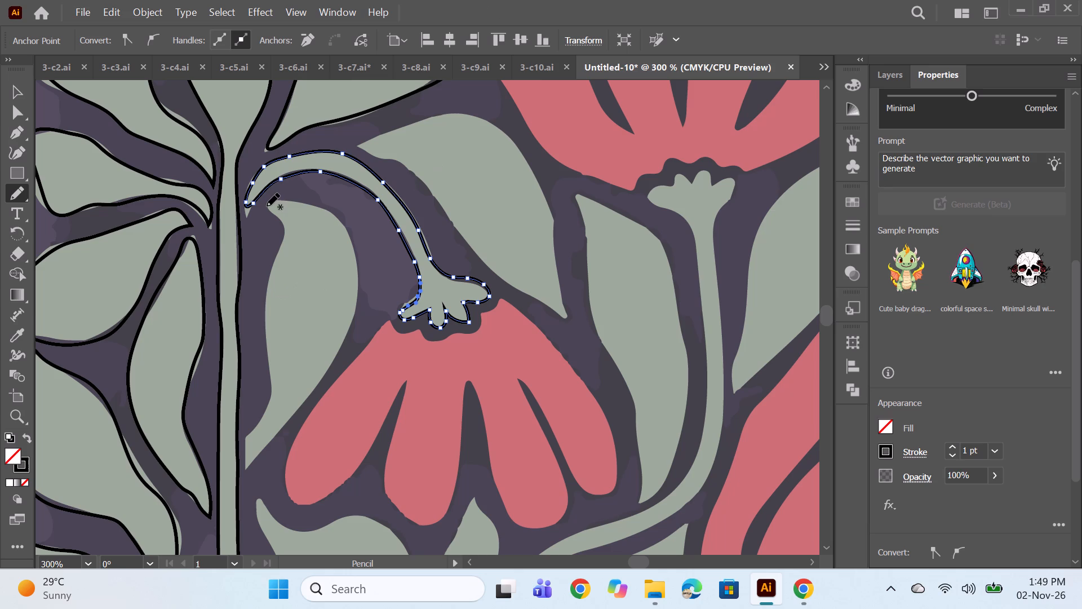
left_click(267, 201)
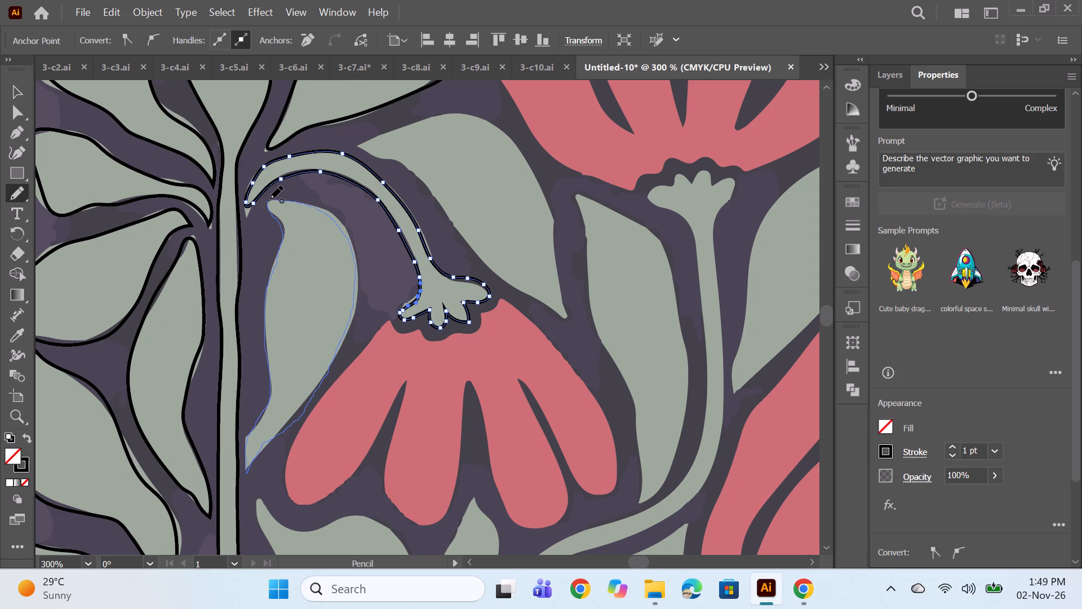
Trace the middle drooping flower's four petals with one continuous Pencil outline from one end of the calyx edge to the other.
scroll(469, 230, "down", 4)
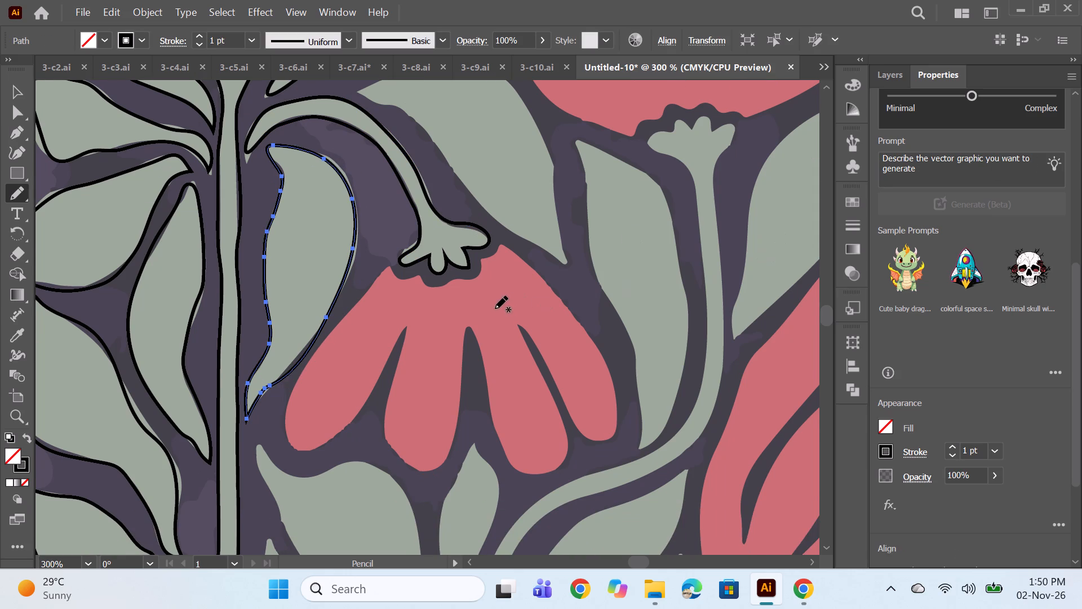
scroll(477, 304, "down", 2)
left_click_drag(389, 235, 384, 242)
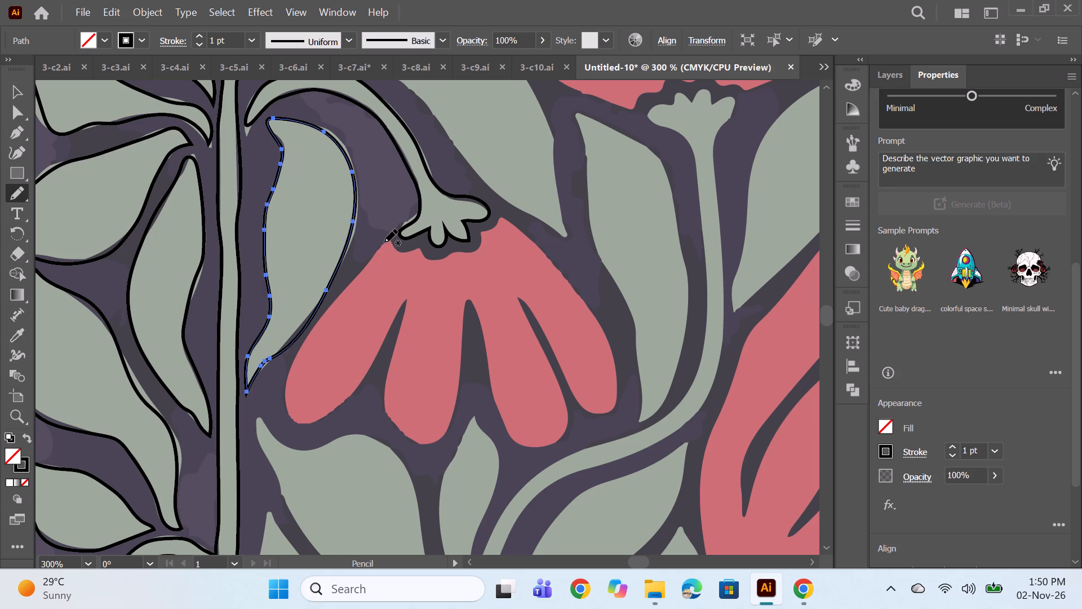
left_click_drag(384, 242, 317, 321)
left_click_drag(317, 321, 317, 422)
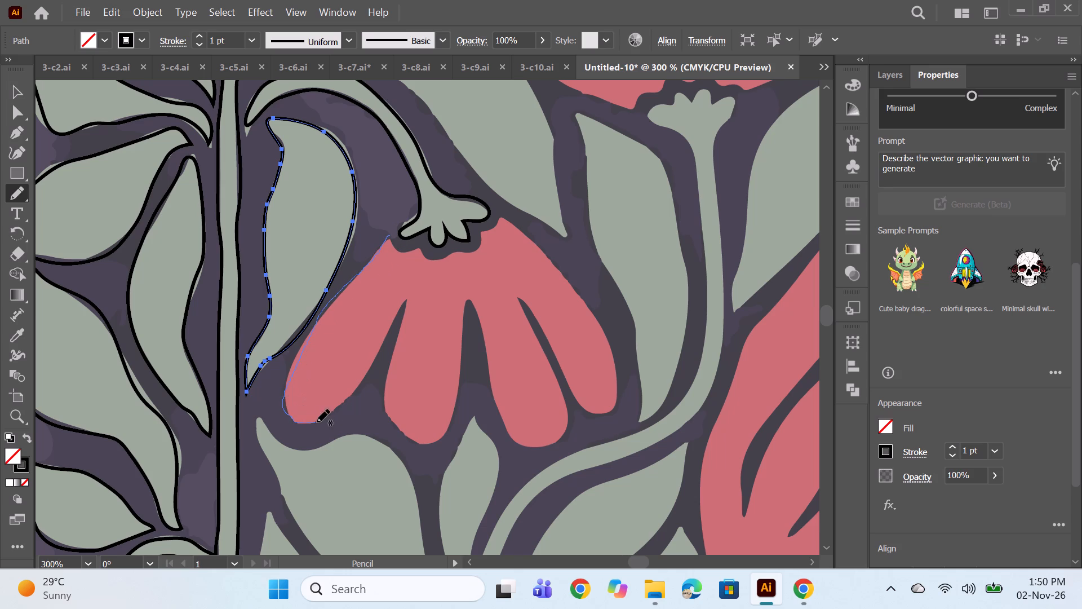
left_click_drag(317, 422, 406, 315)
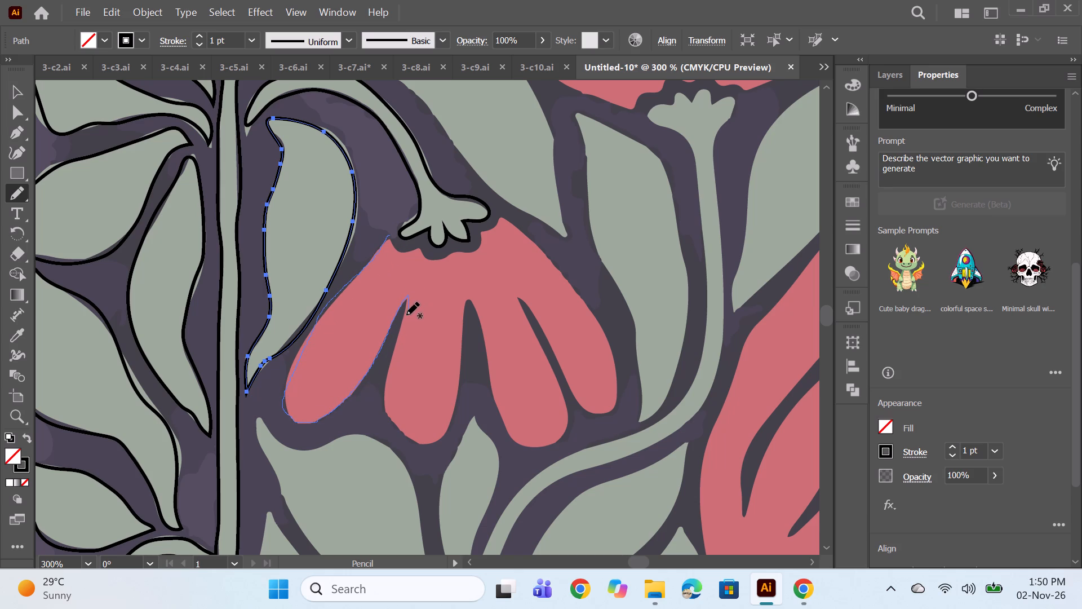
left_click_drag(406, 315, 429, 438)
left_click_drag(429, 438, 470, 299)
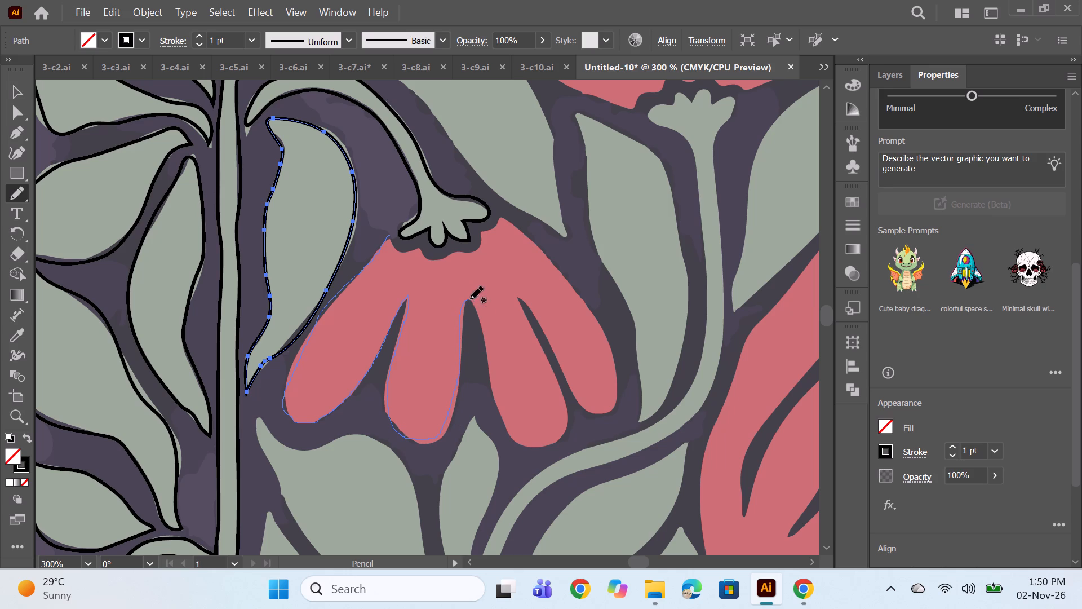
left_click_drag(470, 299, 547, 441)
left_click_drag(547, 441, 517, 297)
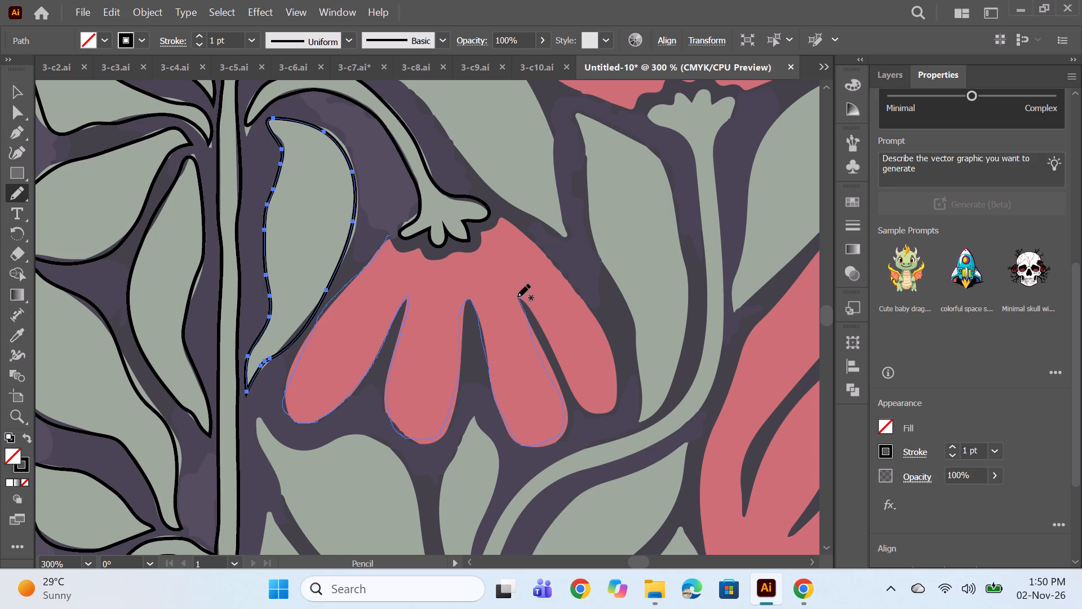
left_click_drag(517, 297, 619, 392)
left_click_drag(619, 392, 509, 229)
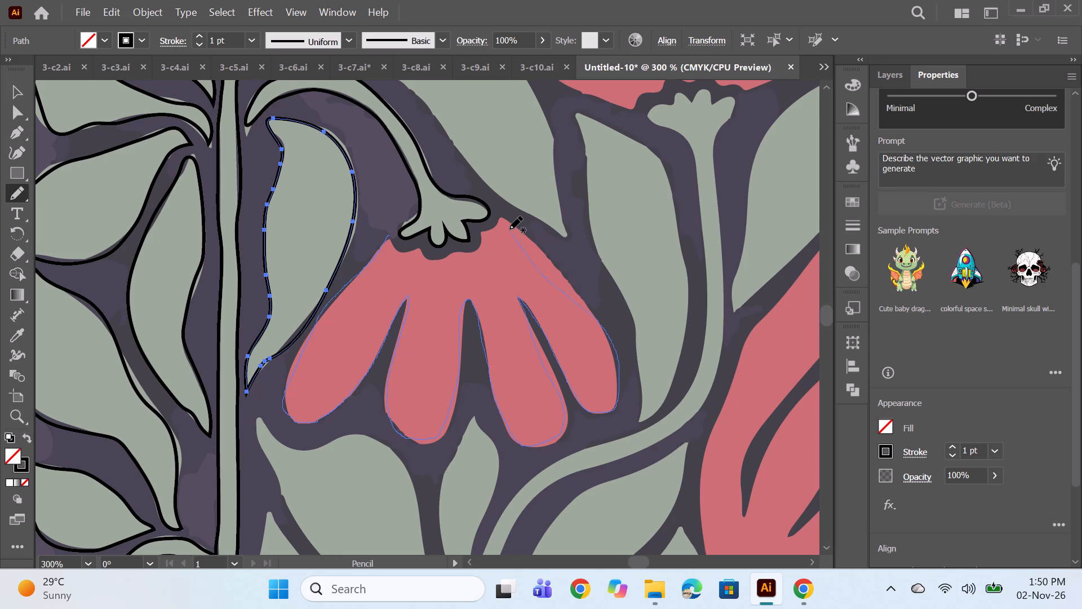
Remove the last two anchor points from the petal outline, along the outer edge of the petal farthest from the tall stem.
scroll(451, 265, "down", 1)
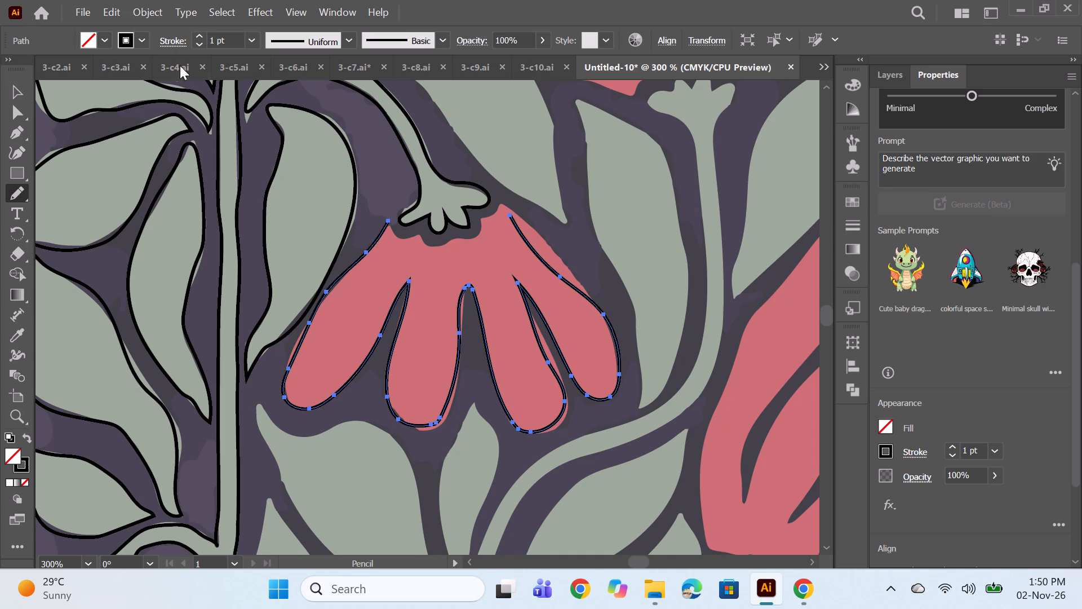
left_click(14, 133)
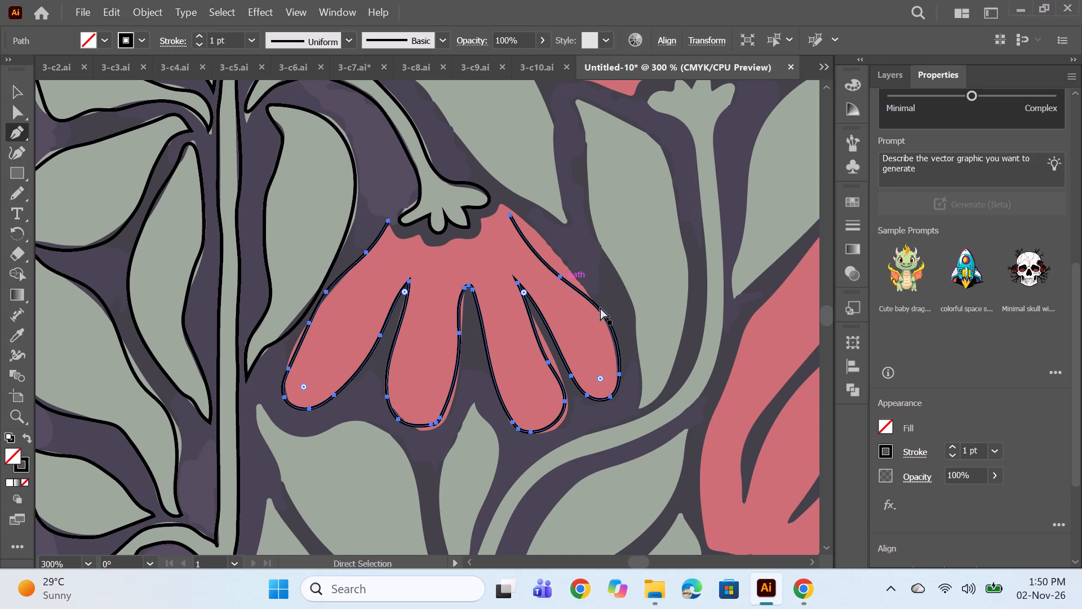
left_click(558, 278, "ctrl")
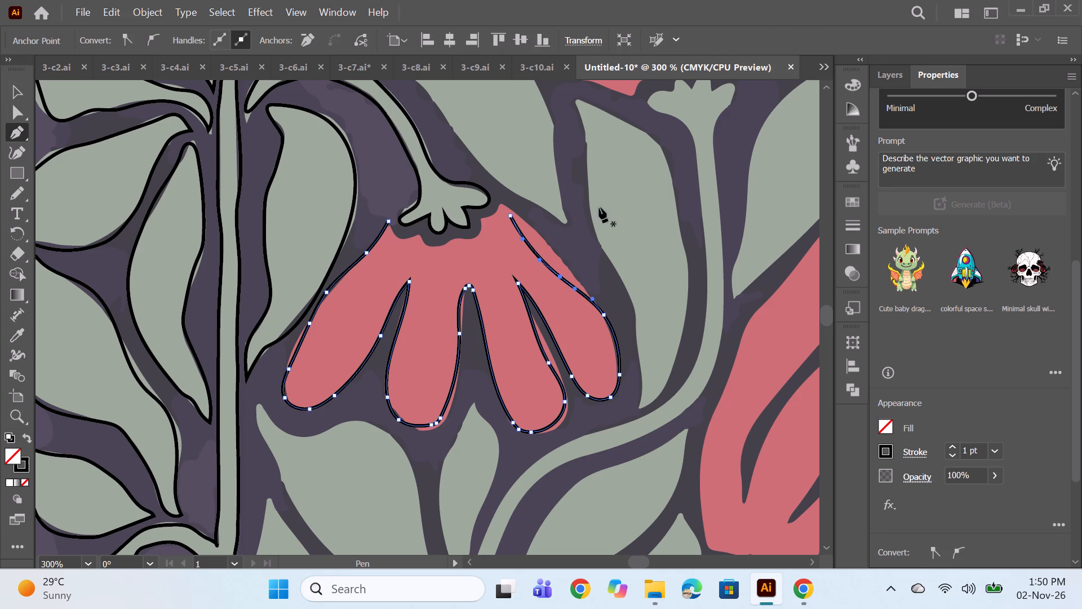
left_click(299, 41)
left_click(510, 216)
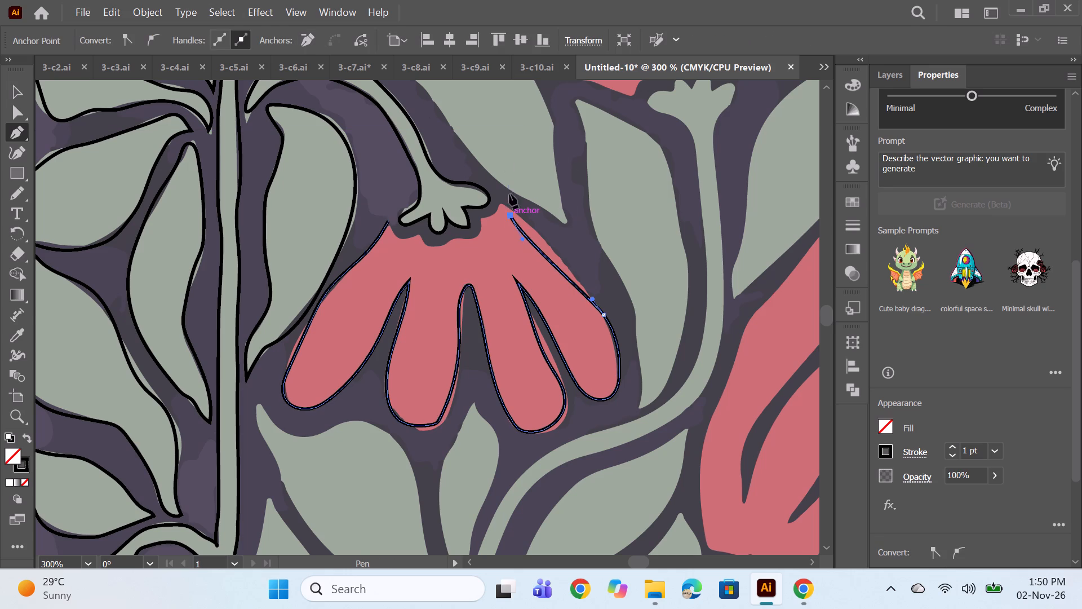
left_click(309, 43)
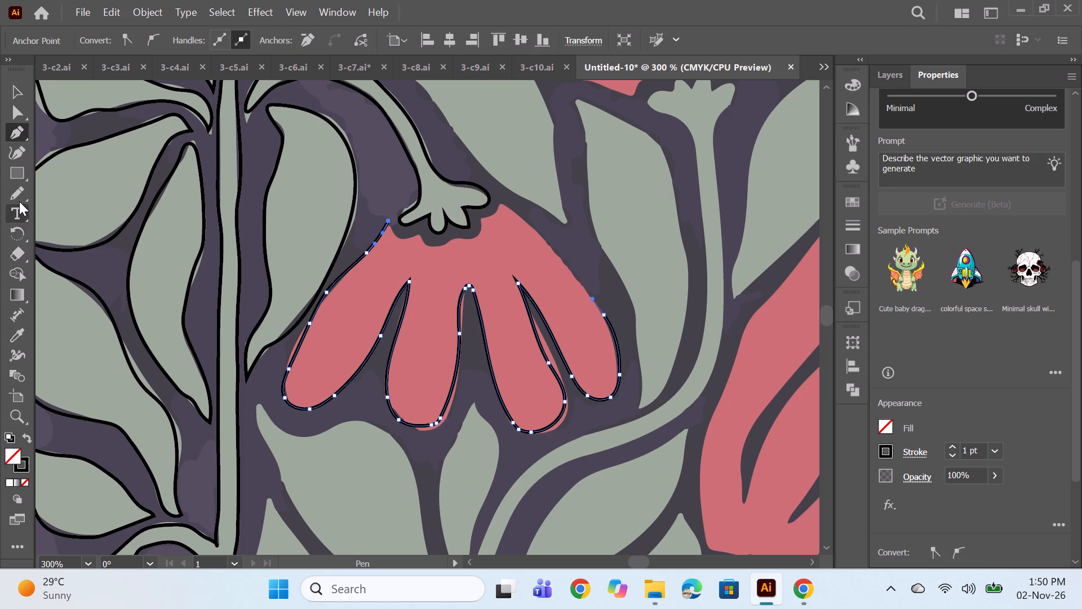
Redraw the farthest petal's outer edge with the Pencil and continue along the scalloped edge beneath the calyx to close the flower outline.
left_click(18, 198)
left_click_drag(604, 316, 604, 314)
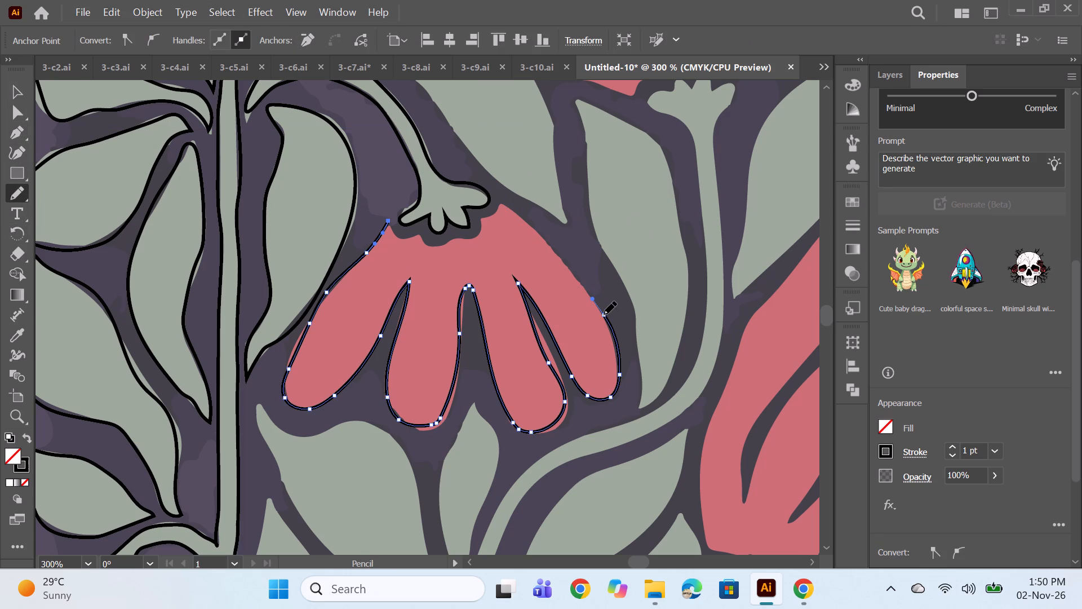
left_click_drag(604, 314, 544, 244)
left_click_drag(544, 244, 489, 214)
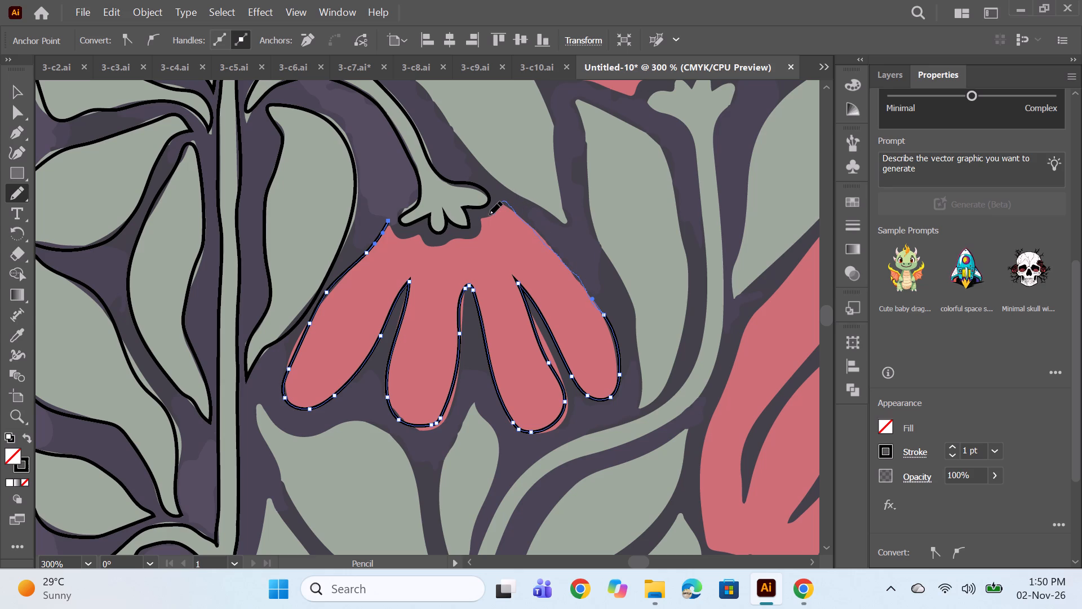
left_click_drag(489, 214, 449, 240)
left_click_drag(449, 240, 389, 235)
left_click_drag(389, 235, 382, 221)
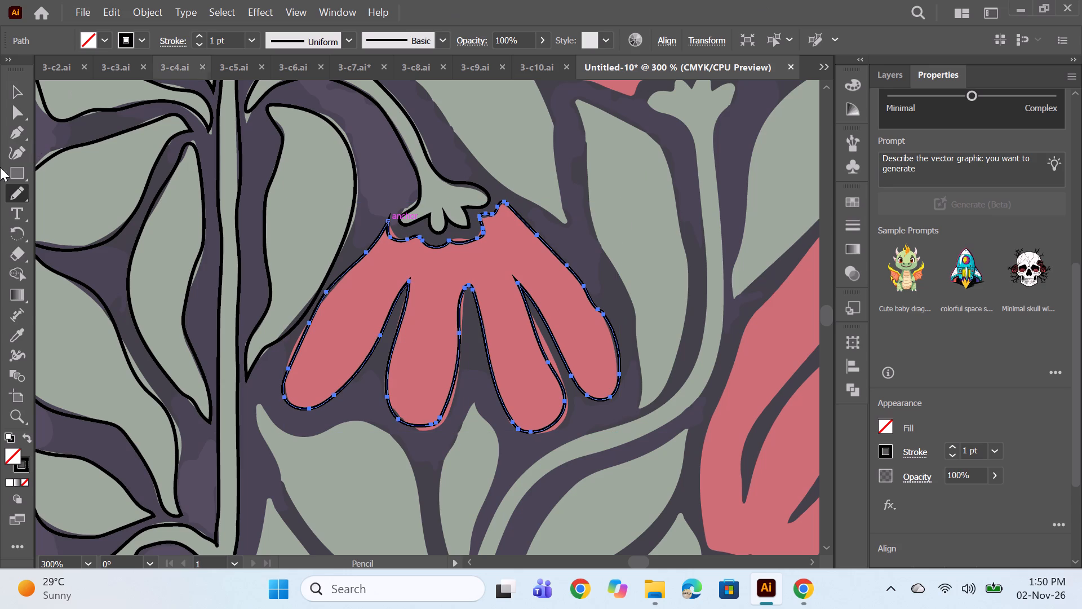
Set the middle flower outline's stroke corners to Round Join.
left_click(11, 125)
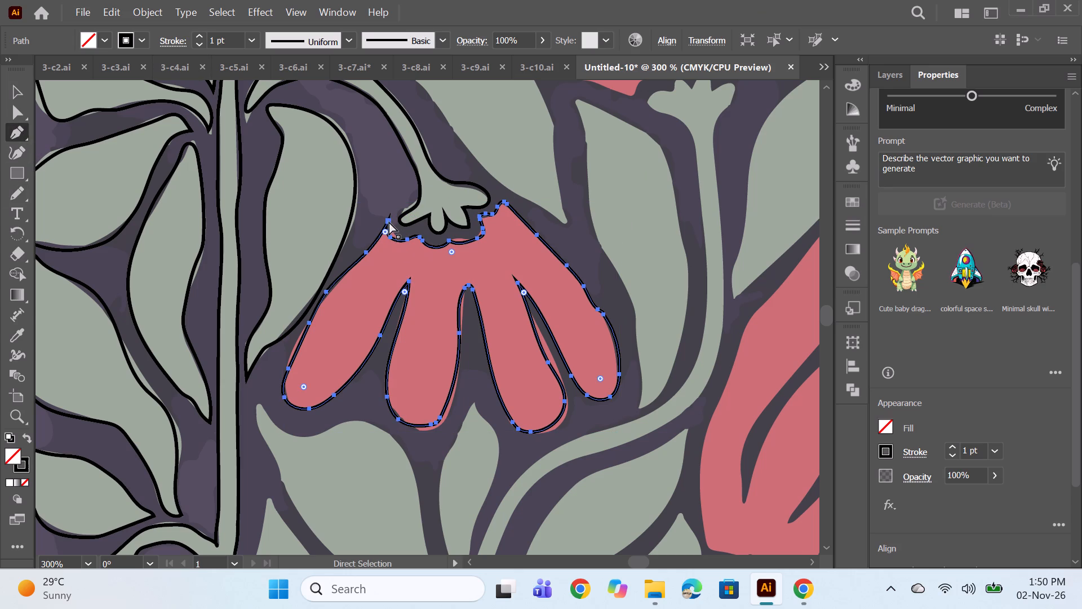
left_click(388, 221, "ctrl")
left_click(849, 228)
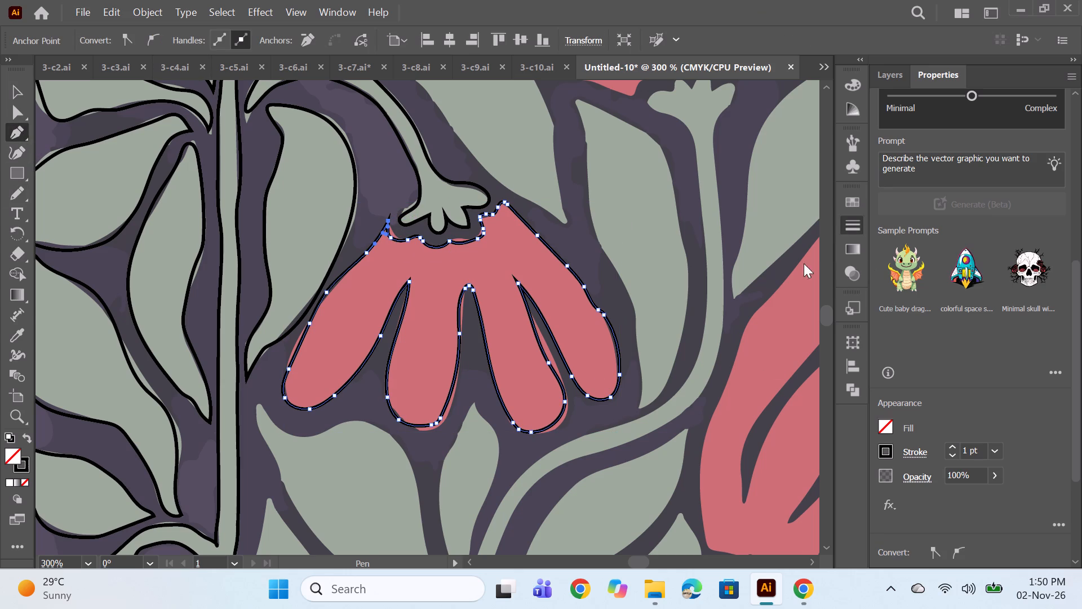
left_click(729, 262)
left_click(11, 100)
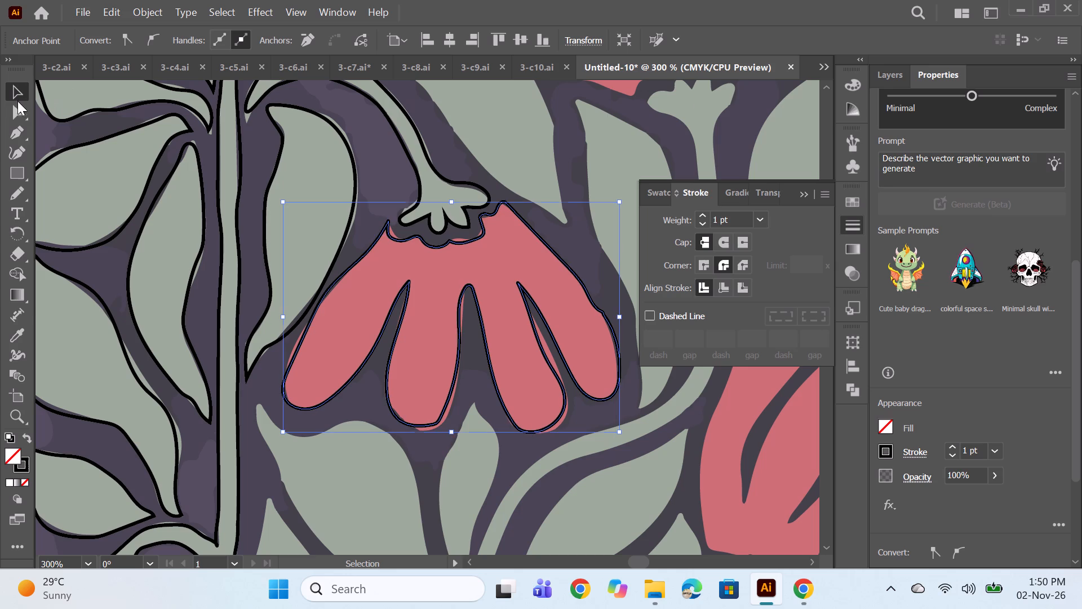
left_click(12, 197)
left_click(571, 176, "ctrl")
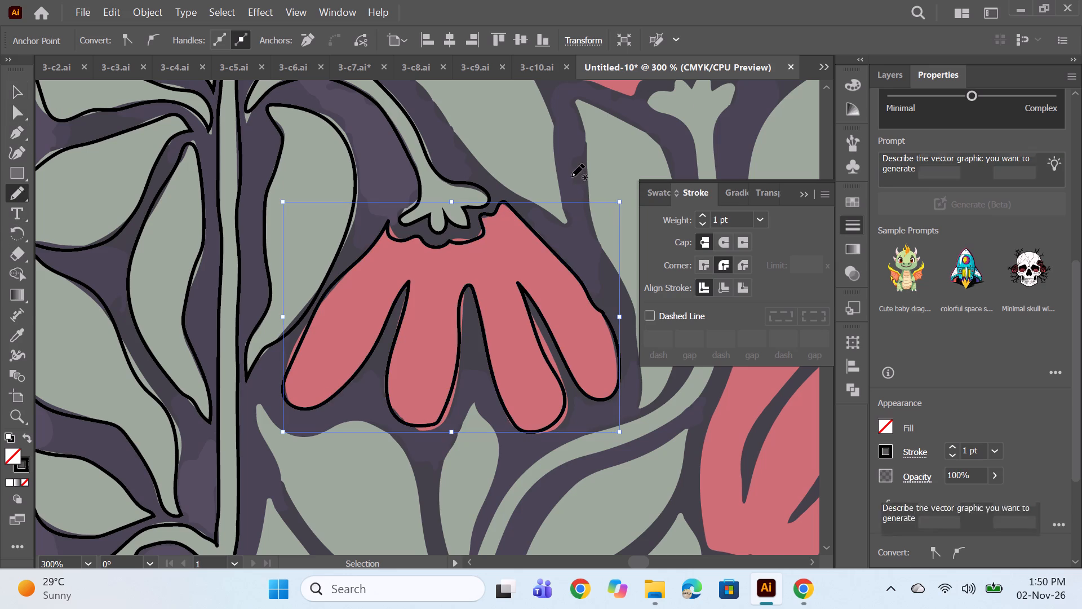
scroll(617, 254, "down", 3)
left_click(805, 191)
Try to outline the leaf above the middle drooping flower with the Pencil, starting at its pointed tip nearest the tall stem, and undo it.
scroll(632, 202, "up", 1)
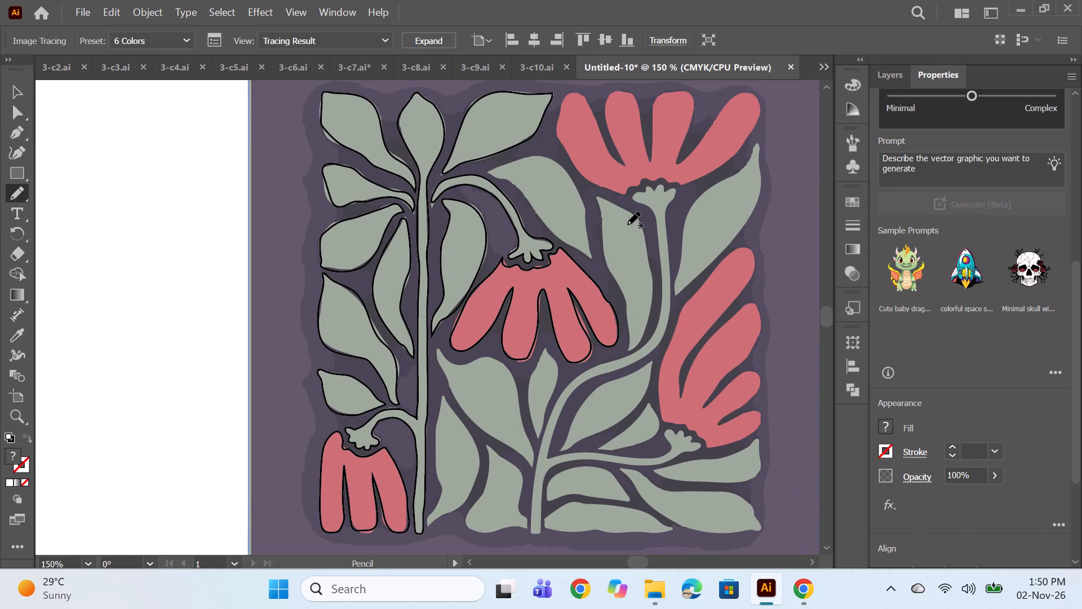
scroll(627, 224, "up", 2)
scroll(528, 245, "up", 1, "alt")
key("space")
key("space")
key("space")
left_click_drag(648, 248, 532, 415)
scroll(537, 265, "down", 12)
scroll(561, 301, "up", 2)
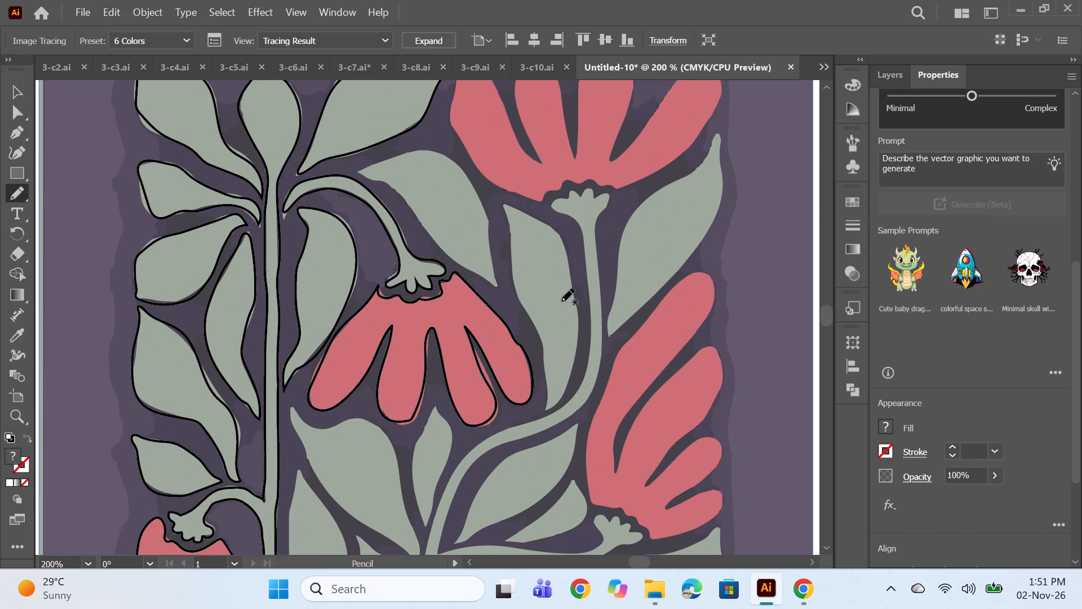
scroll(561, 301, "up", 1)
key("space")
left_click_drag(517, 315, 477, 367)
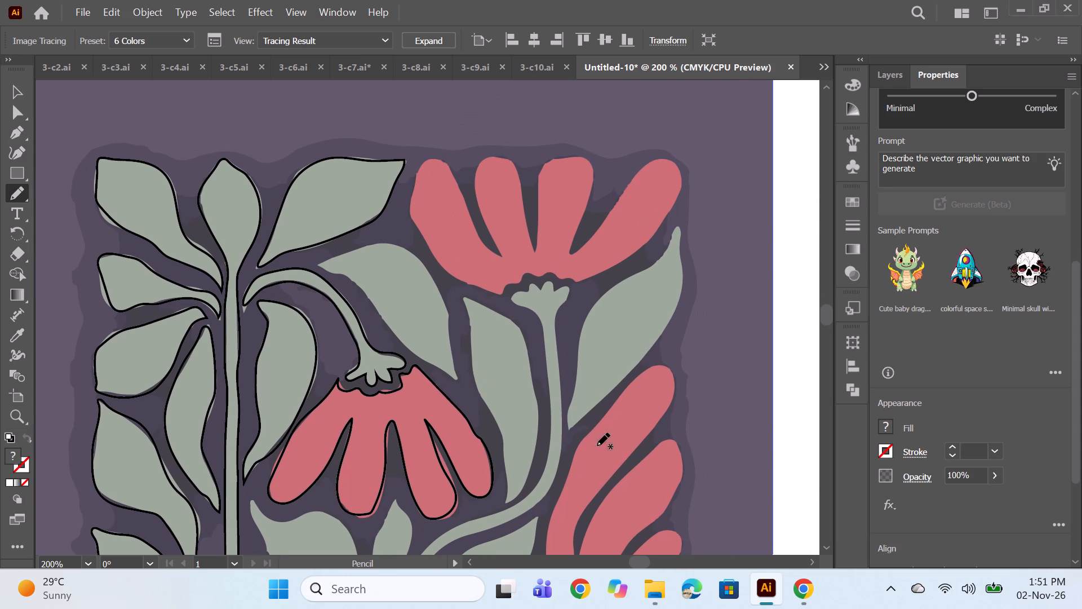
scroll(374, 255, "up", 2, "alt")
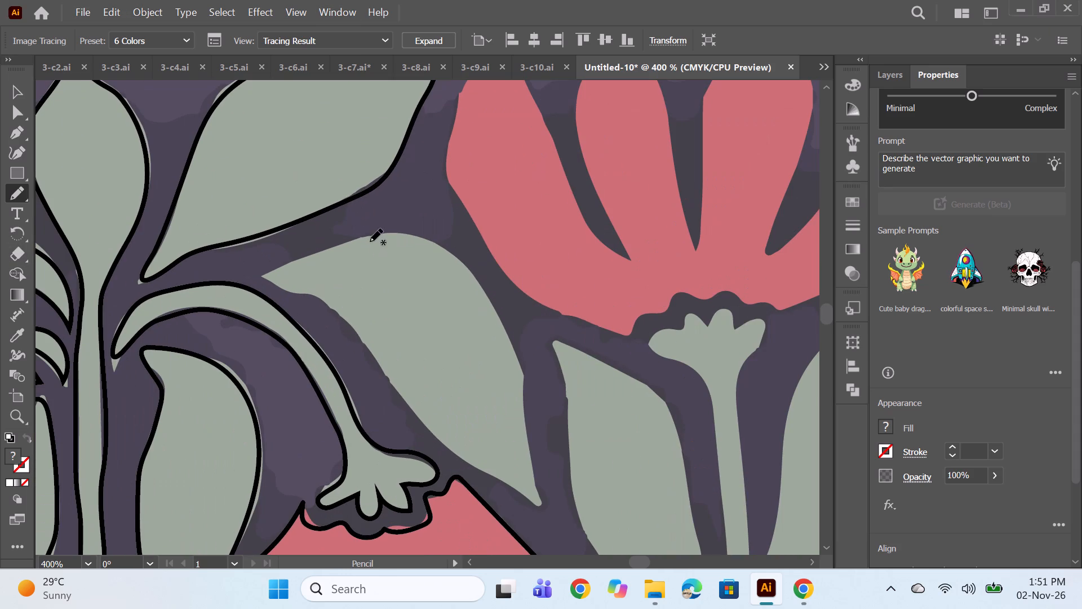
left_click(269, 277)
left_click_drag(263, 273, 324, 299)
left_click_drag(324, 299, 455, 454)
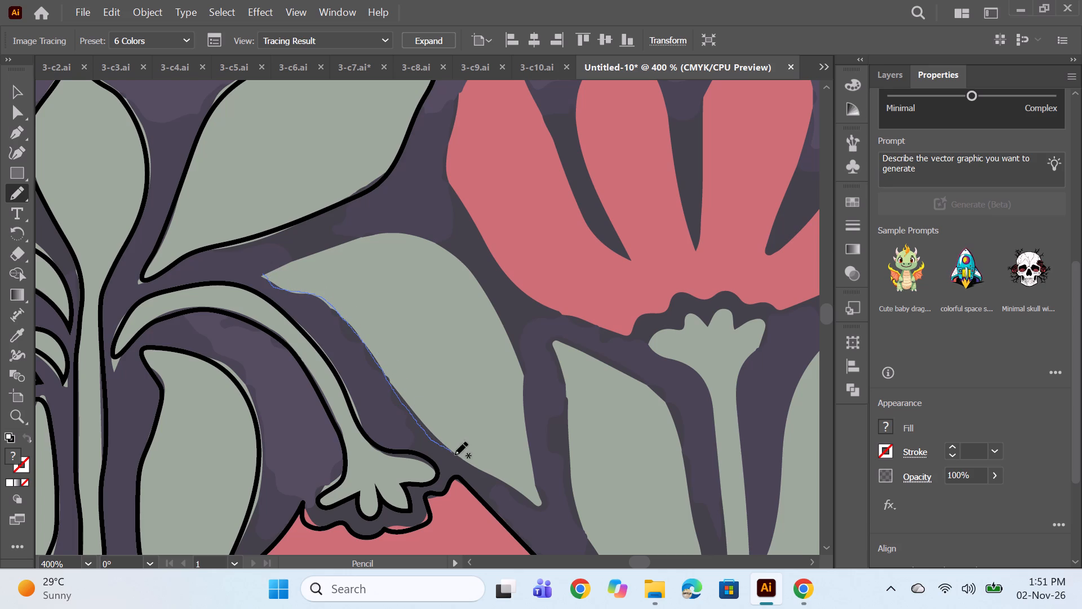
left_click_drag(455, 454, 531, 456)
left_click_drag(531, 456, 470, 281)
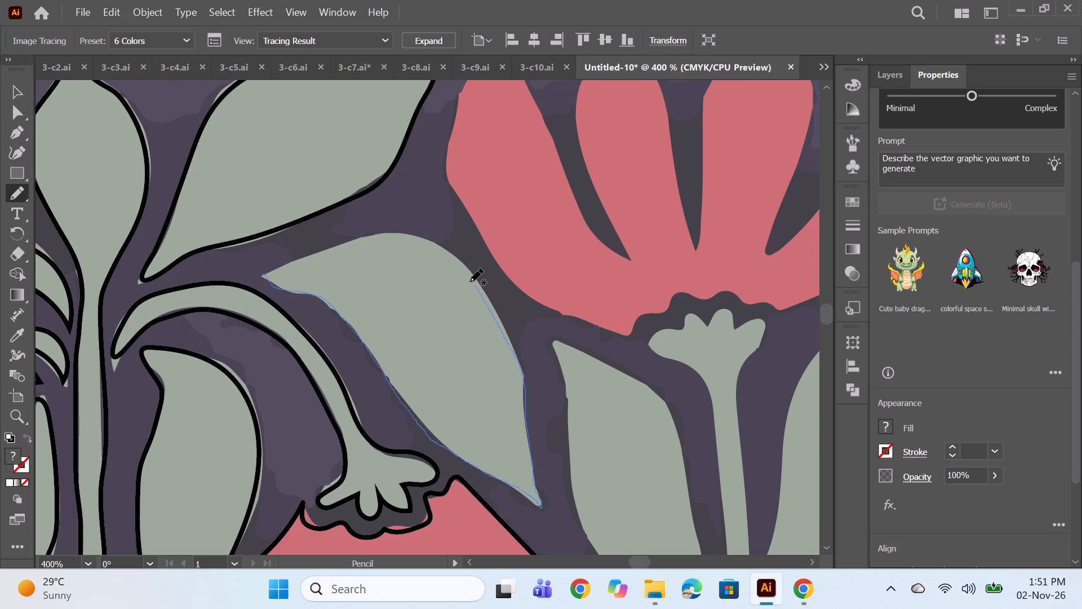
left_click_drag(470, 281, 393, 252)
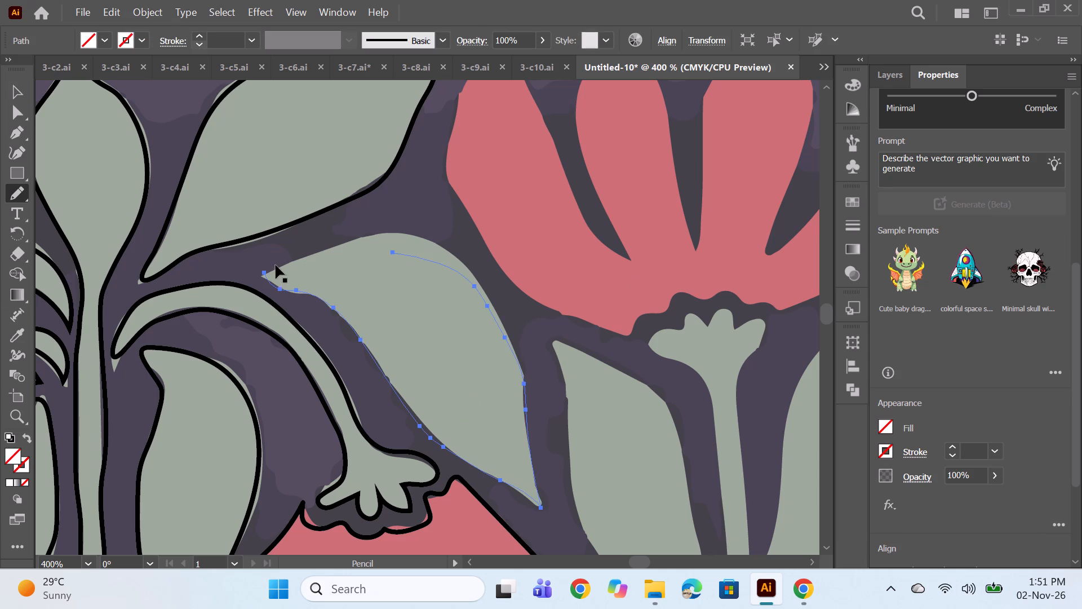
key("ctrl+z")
Redraw the leaf above the middle drooping flower as one closed Pencil outline, starting and ending at the tip nearest the tall stem.
left_click(258, 271)
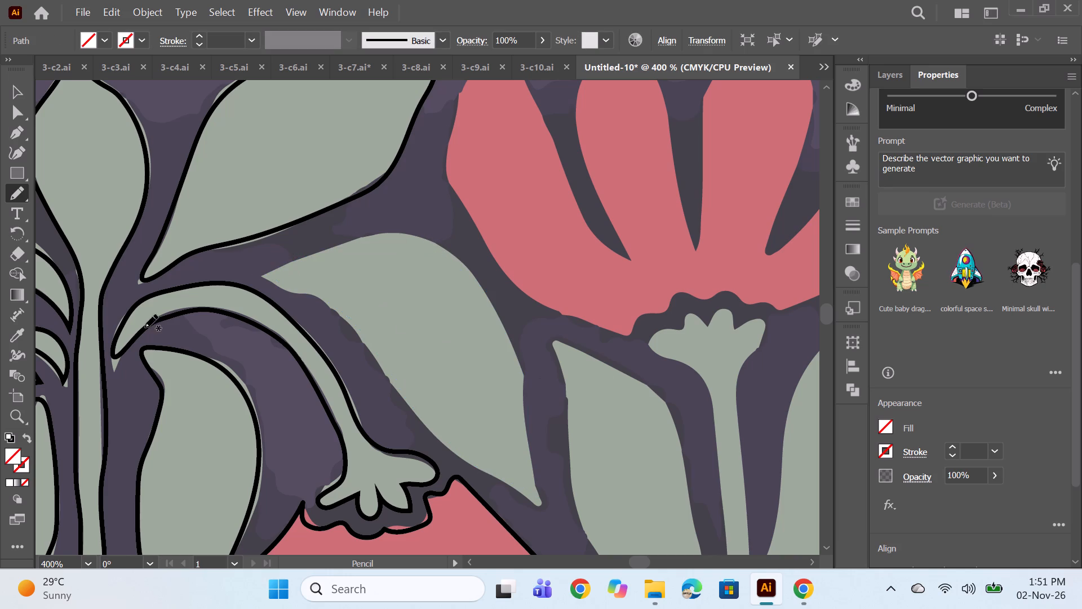
Using the Pen tool, move the anchor points along the leaf outline's upper curved edge outward to match the traced leaf shape.
left_click(11, 141)
left_click(387, 246, "ctrl")
left_click_drag(387, 246, 388, 236, "ctrl")
left_click_drag(432, 253, 433, 251, "ctrl")
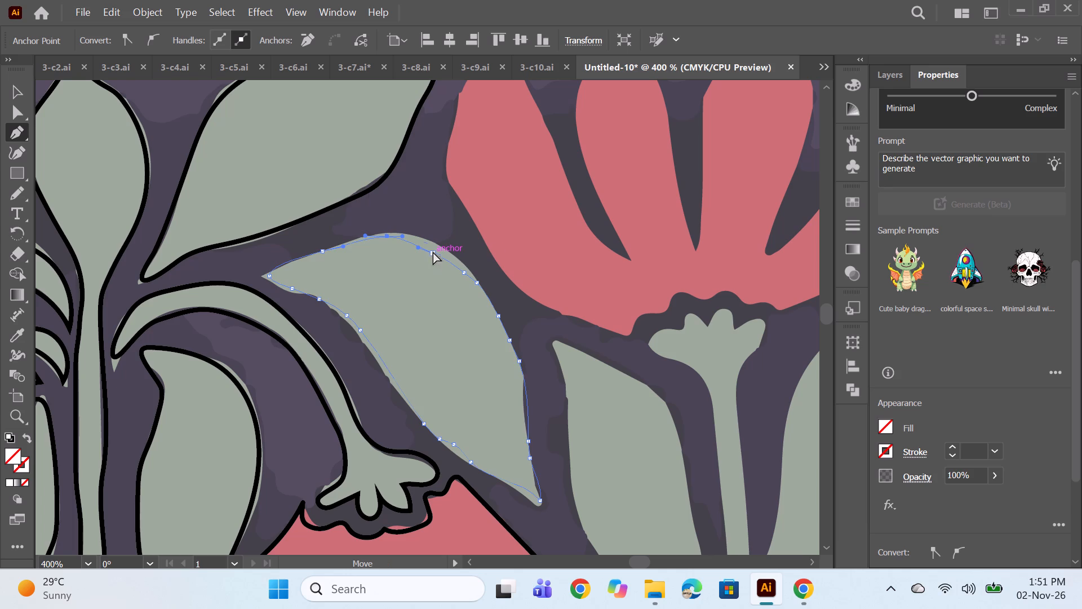
left_click_drag(433, 251, 437, 244, "ctrl")
left_click_drag(462, 272, 468, 269, "ctrl")
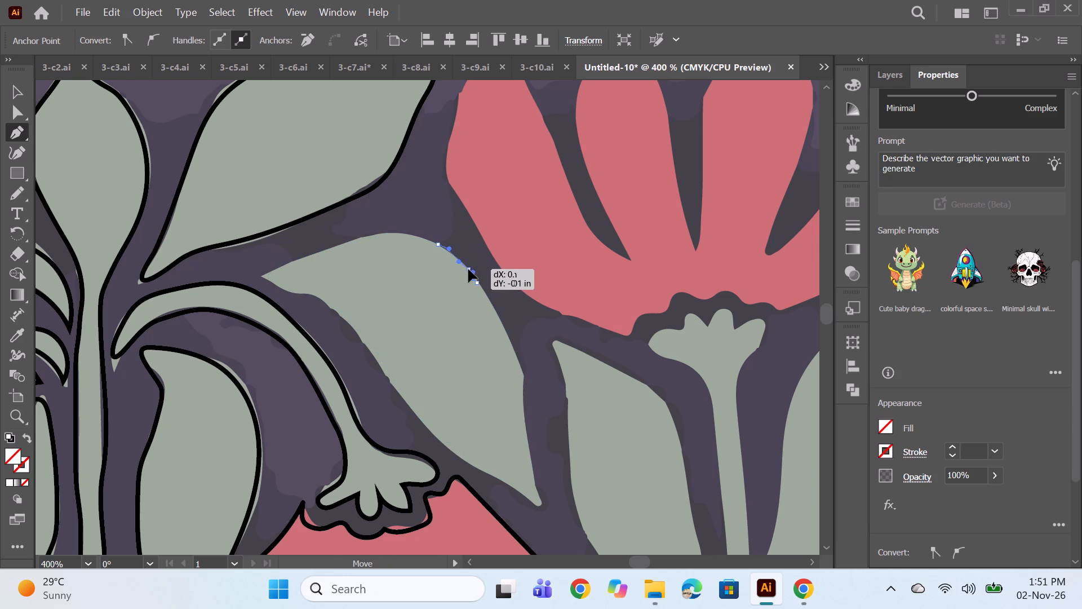
left_click_drag(468, 269, 468, 270, "ctrl")
left_click(478, 284, "ctrl")
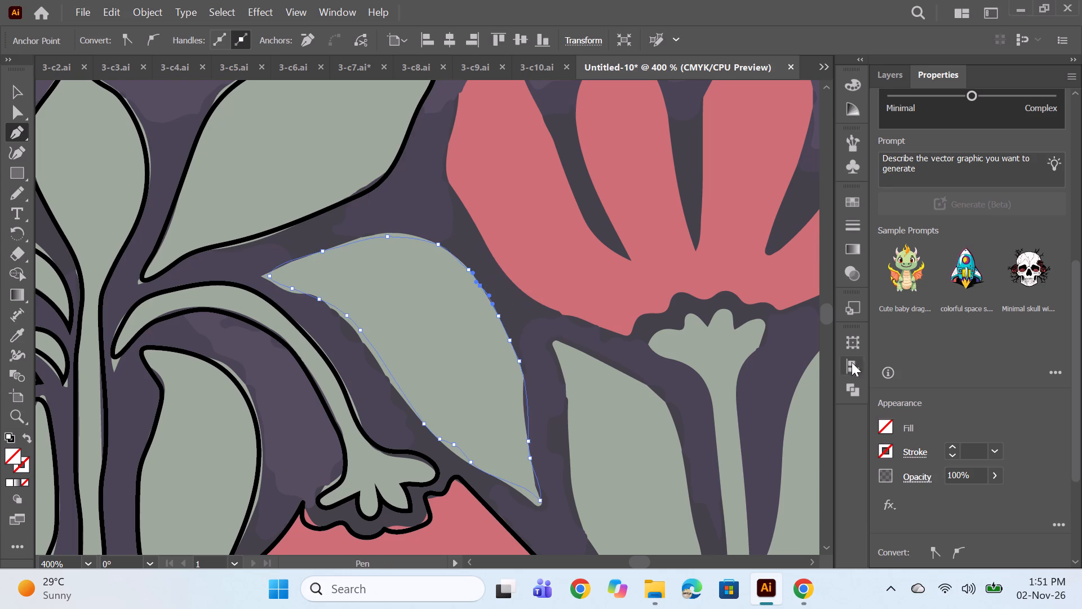
Set the leaf outline's stroke weight to 1 pt.
triple_click(950, 445)
left_click(950, 445)
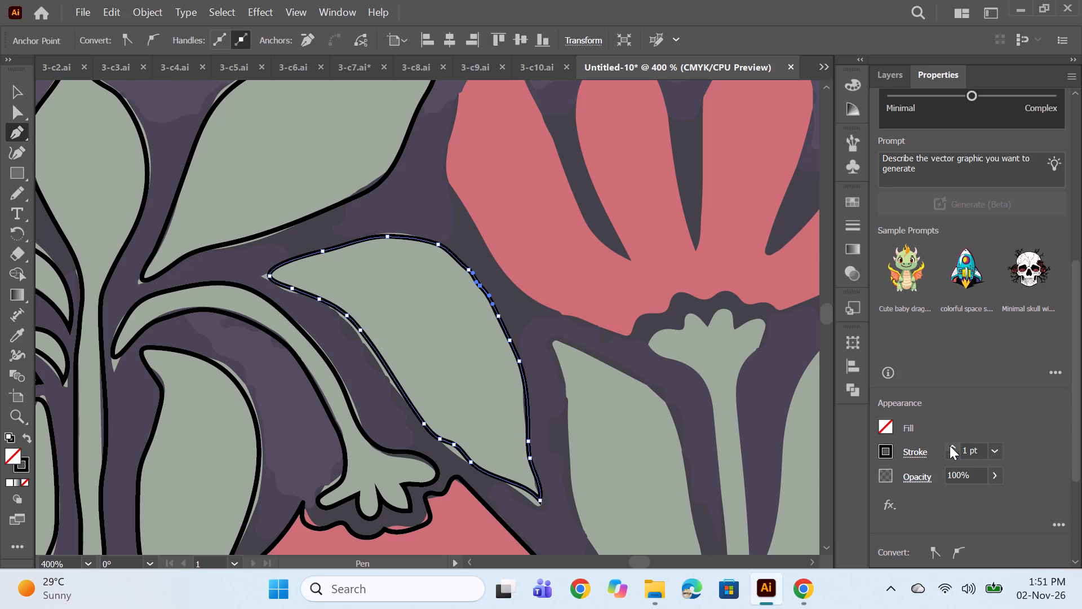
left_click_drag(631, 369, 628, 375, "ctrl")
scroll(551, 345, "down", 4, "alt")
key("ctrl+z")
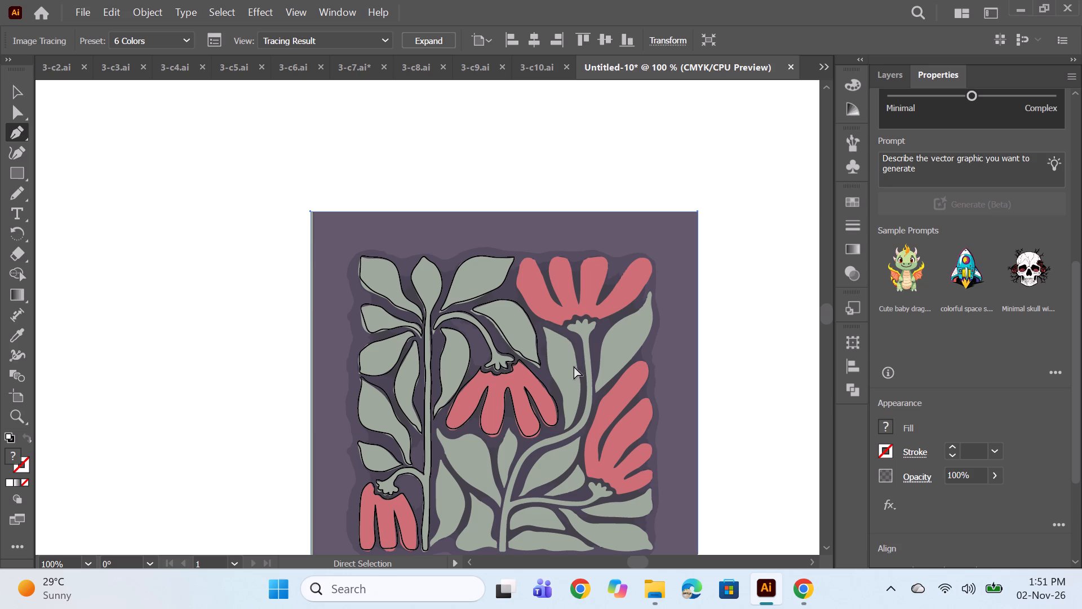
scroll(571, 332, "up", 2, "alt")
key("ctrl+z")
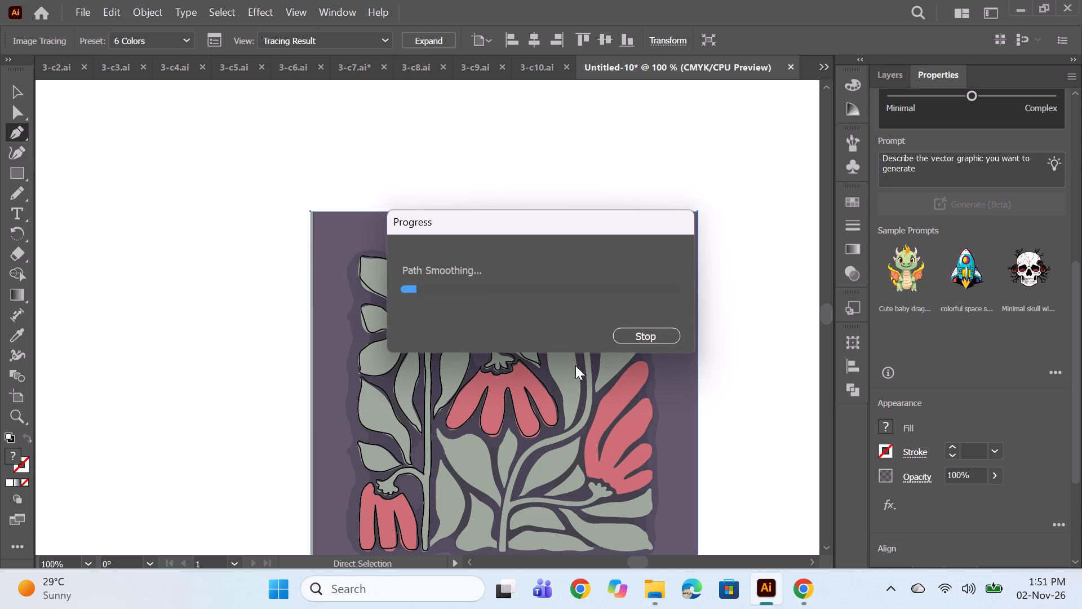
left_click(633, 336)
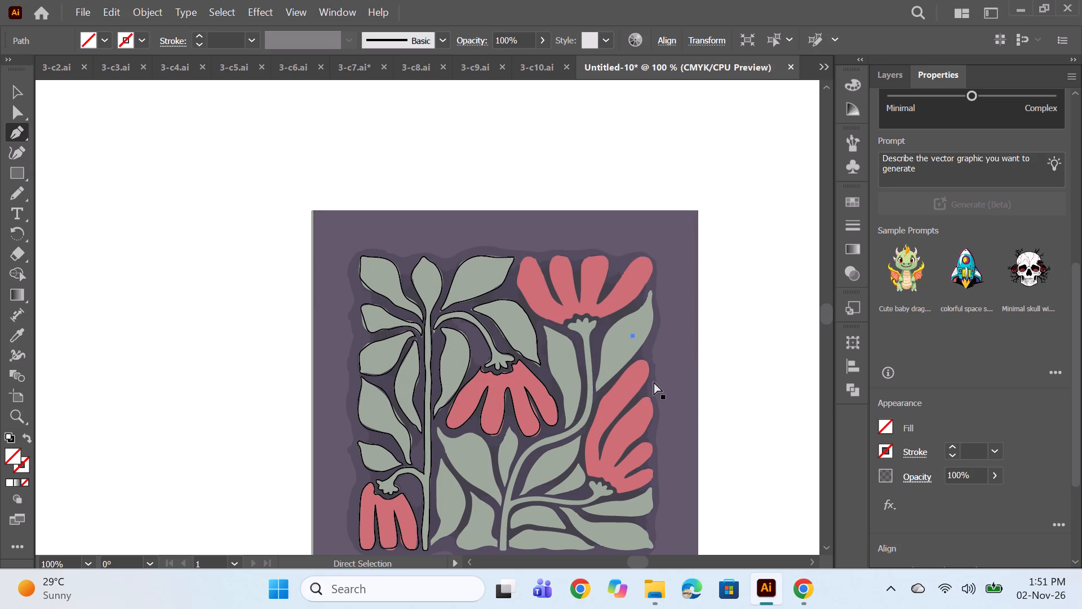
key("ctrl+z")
Switch back to the Pencil tool to trace the untraced leaves, stems and flowers of the remaining plant.
scroll(541, 348, "up", 1, "alt")
scroll(541, 348, "down", 14)
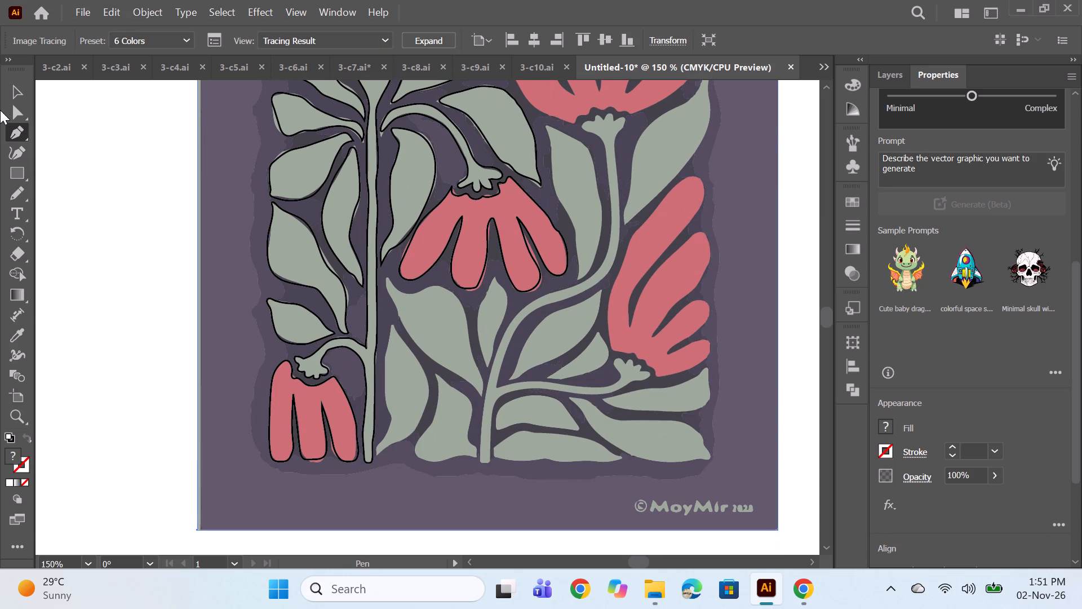
left_click(9, 199)
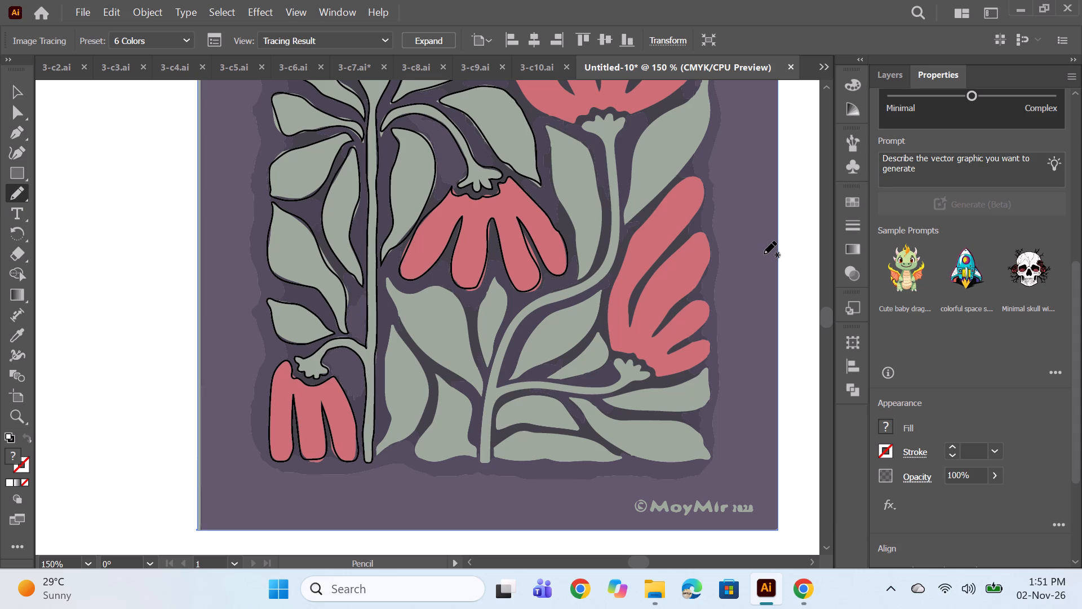
scroll(764, 254, "down", 2)
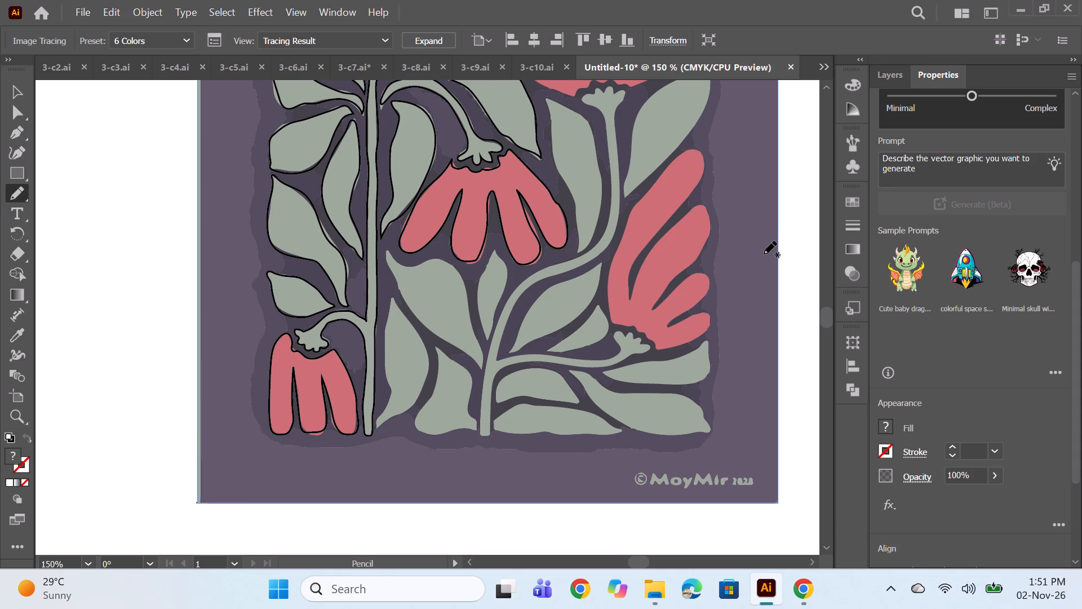
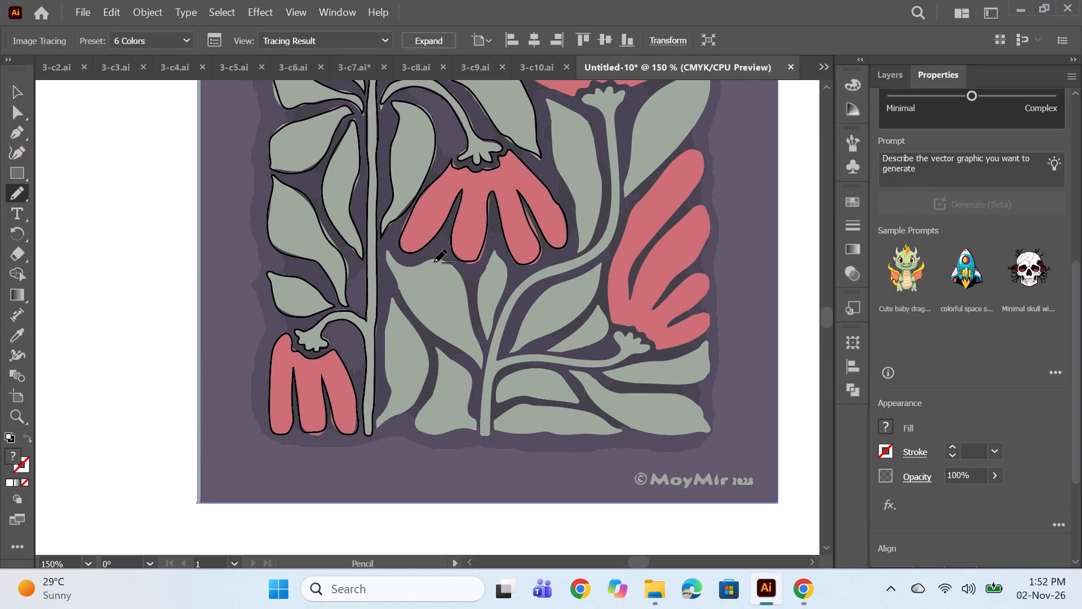
Redraw the leaf beside the base of the tall stem as a closed Pencil outline with a 1 pt stroke.
scroll(409, 262, "up", 3, "alt")
scroll(406, 336, "down", 9)
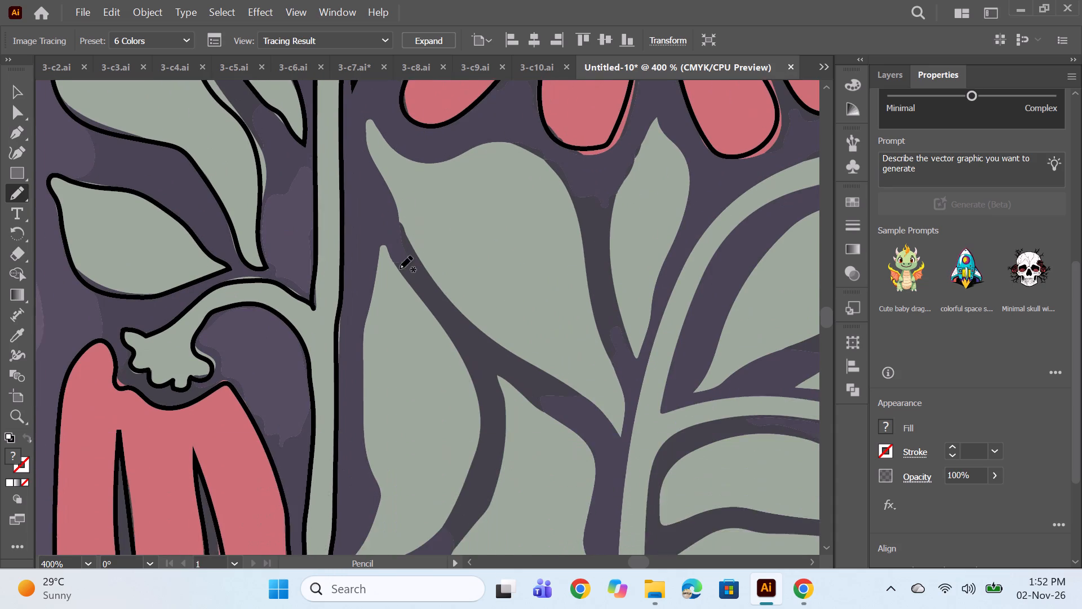
scroll(400, 268, "down", 5)
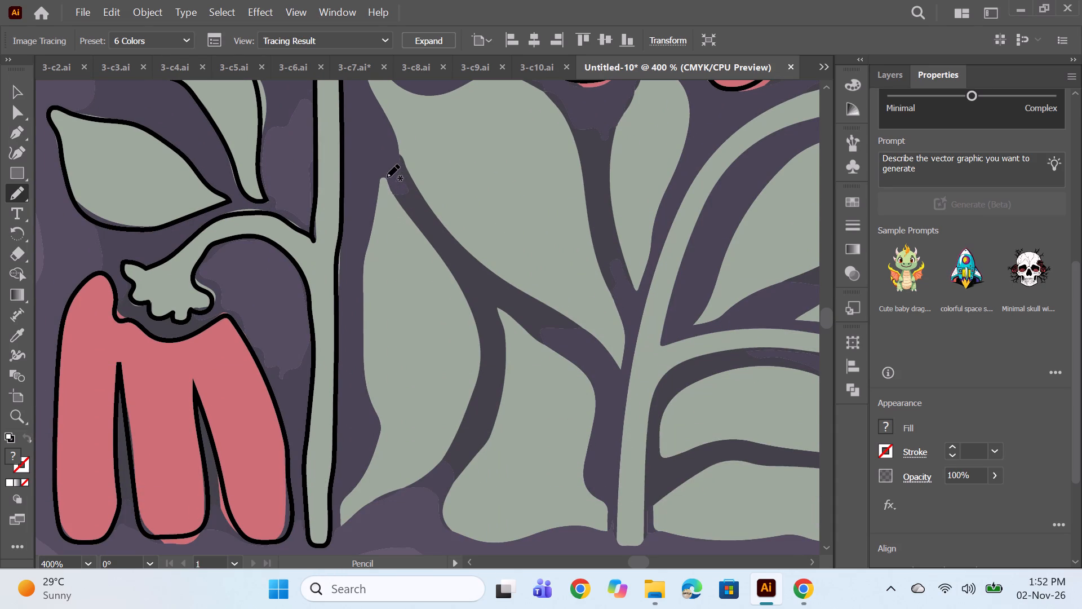
left_click(382, 177)
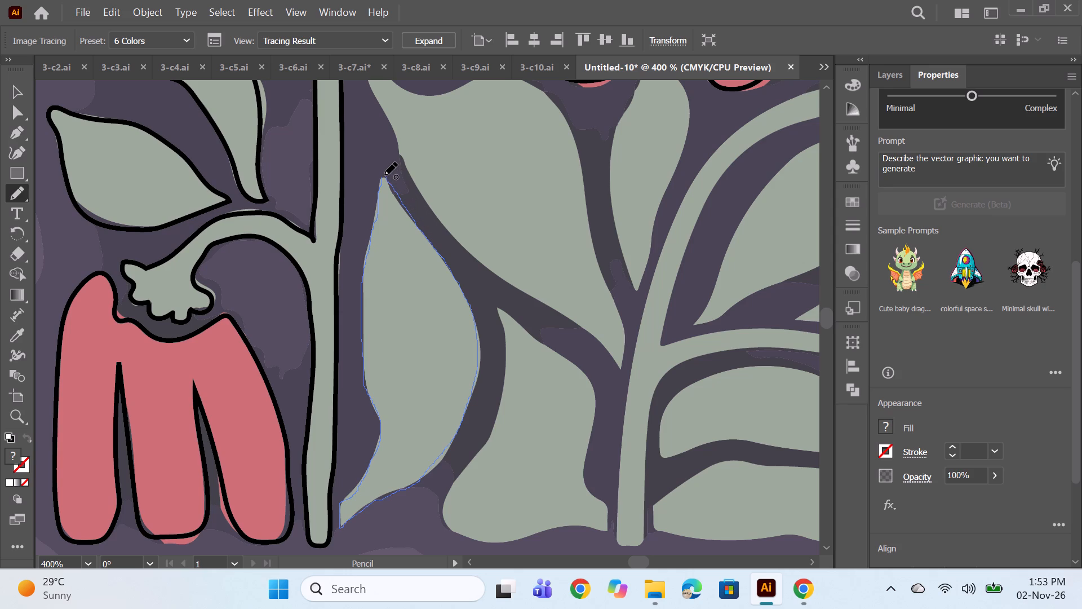
scroll(515, 232, "down", 1)
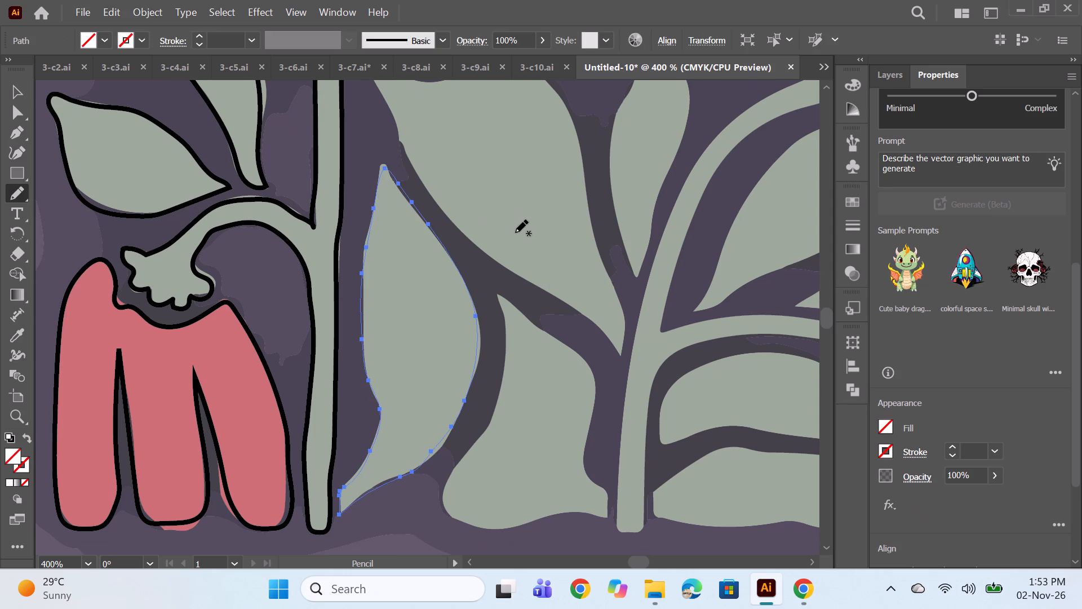
triple_click(952, 448)
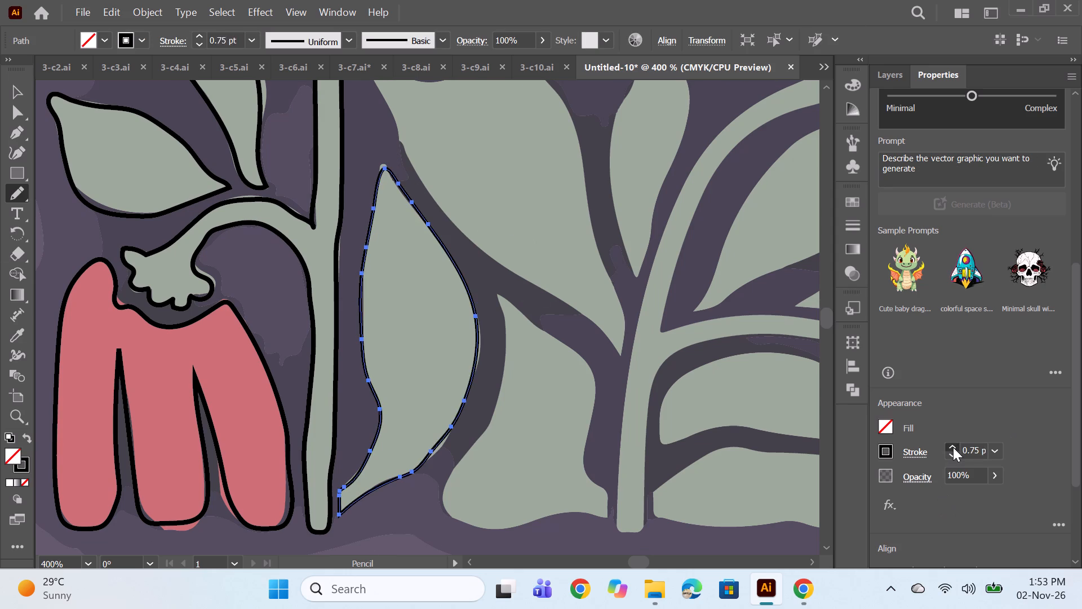
left_click(952, 448)
left_click(583, 343, "ctrl")
Redraw the large leaf between the tall stem and the branching stem as a closed Pencil outline with a 1 pt stroke.
scroll(601, 302, "down", 2, "alt")
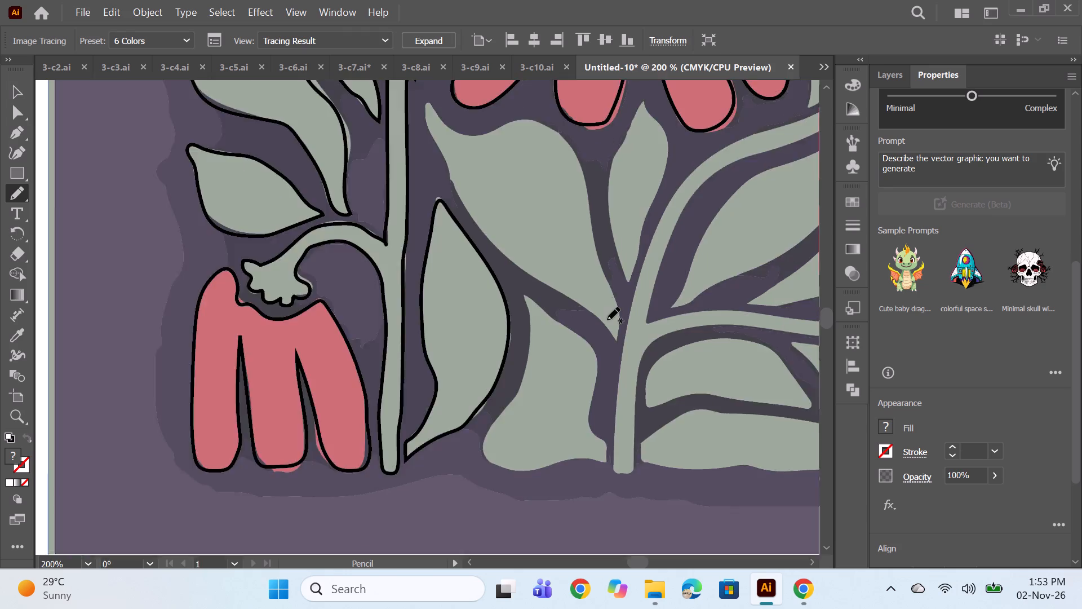
scroll(605, 316, "up", 8)
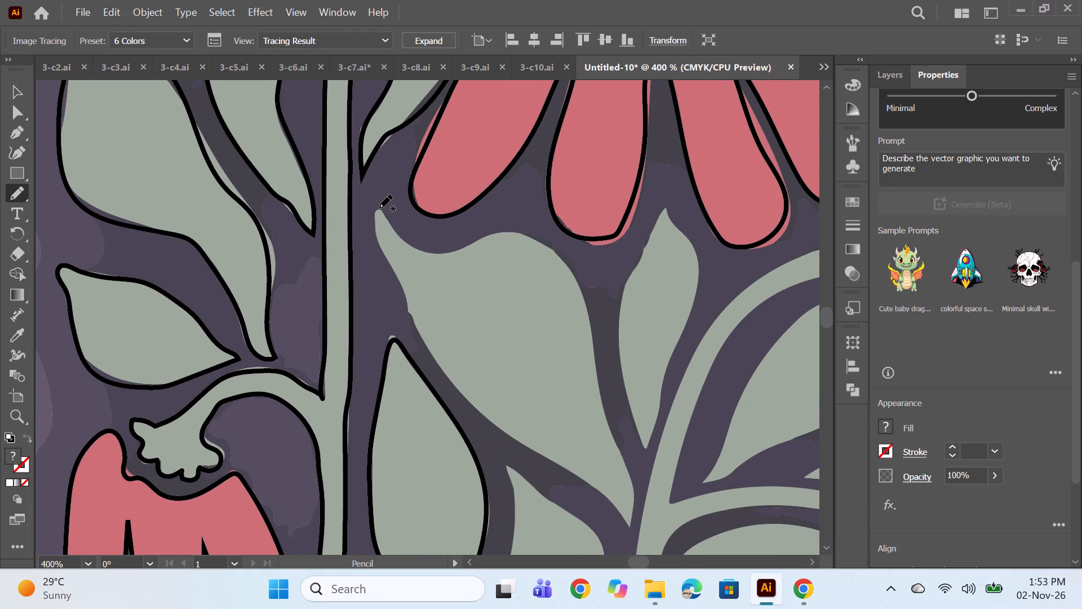
left_click(379, 208)
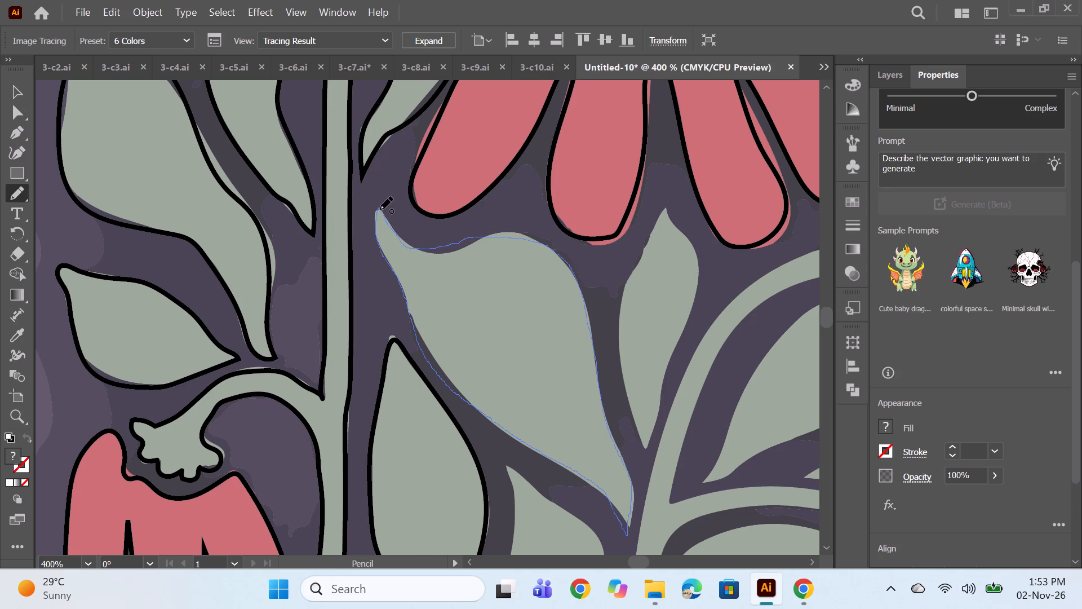
left_click(955, 440)
double_click(952, 445)
double_click(952, 445)
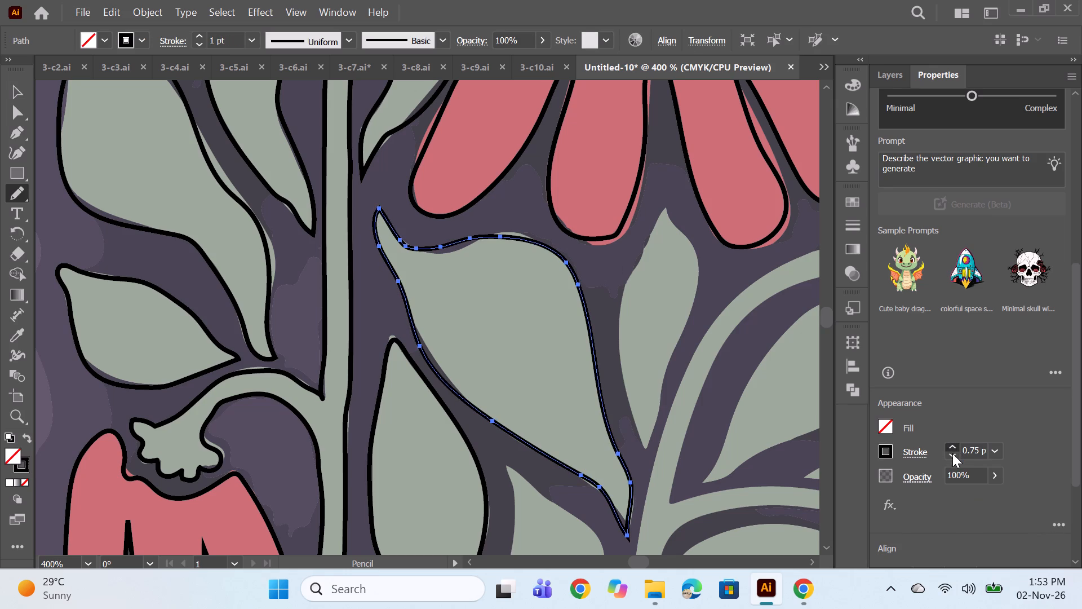
left_click(751, 294, "ctrl")
Redraw the wide-based leaf between the outlined leaf and the branching stem's base as a closed Pencil outline with a 1 pt stroke.
scroll(658, 289, "down", 2, "alt")
scroll(715, 321, "up", 3)
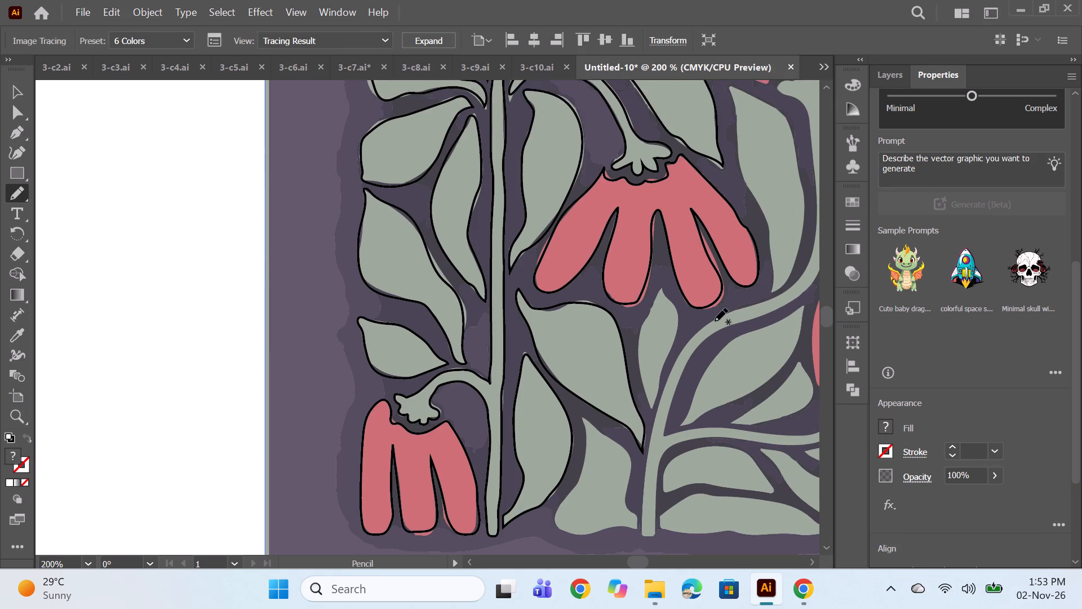
scroll(715, 321, "down", 6)
scroll(734, 345, "up", 2, "alt")
key("space")
left_click_drag(720, 407, 540, 373)
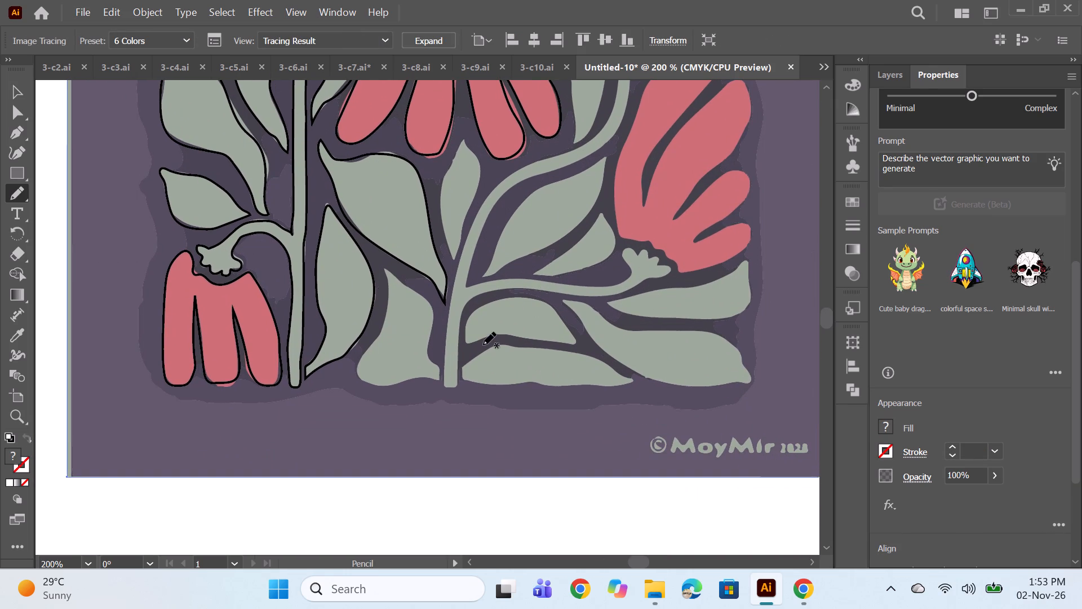
scroll(385, 292, "up", 2, "alt")
scroll(521, 255, "down", 3)
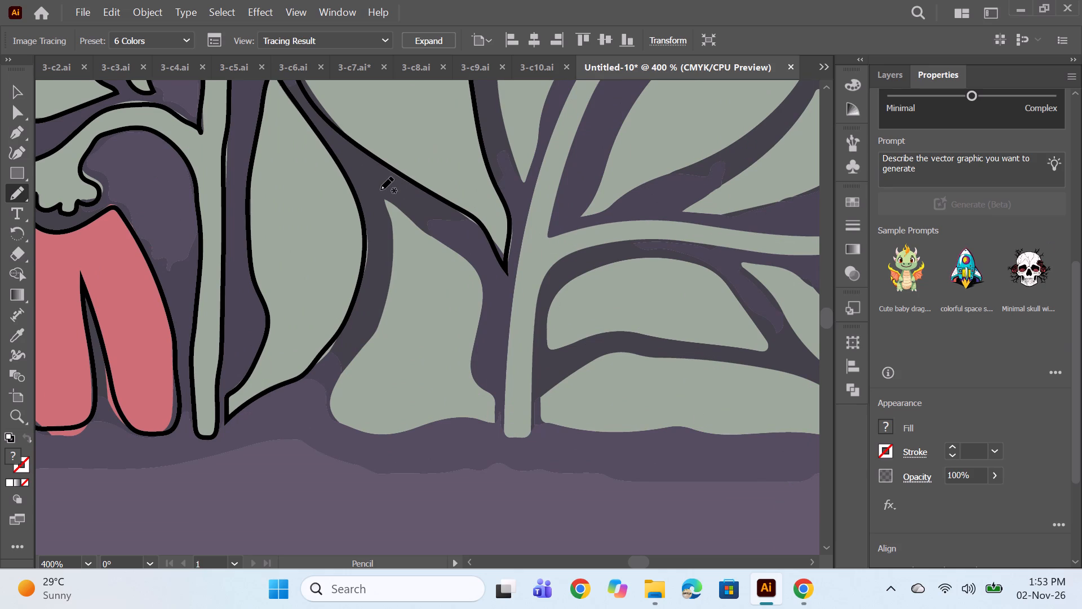
left_click(382, 191)
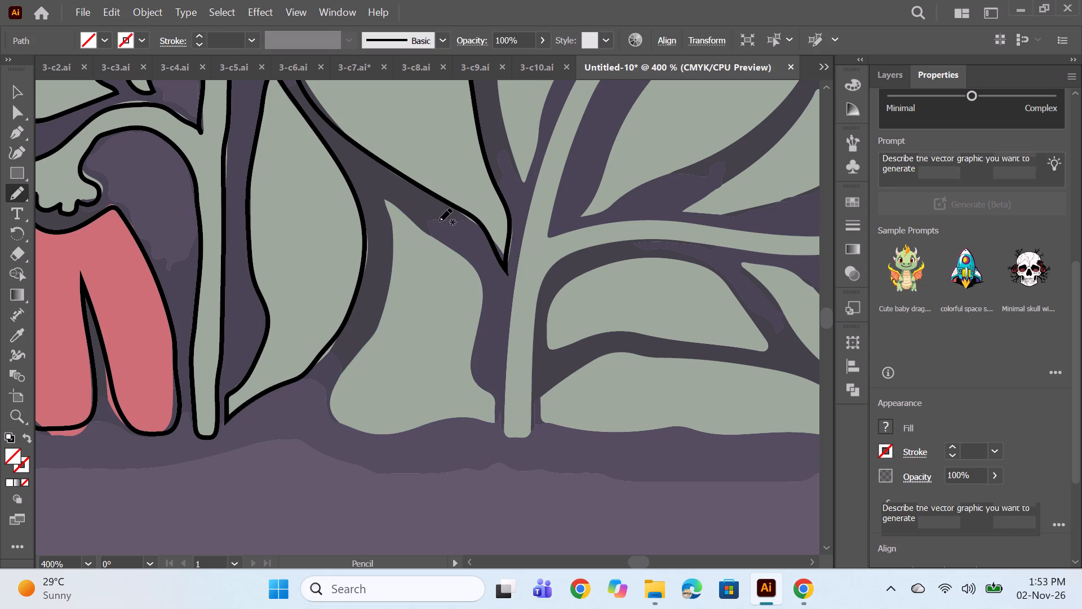
triple_click(948, 449)
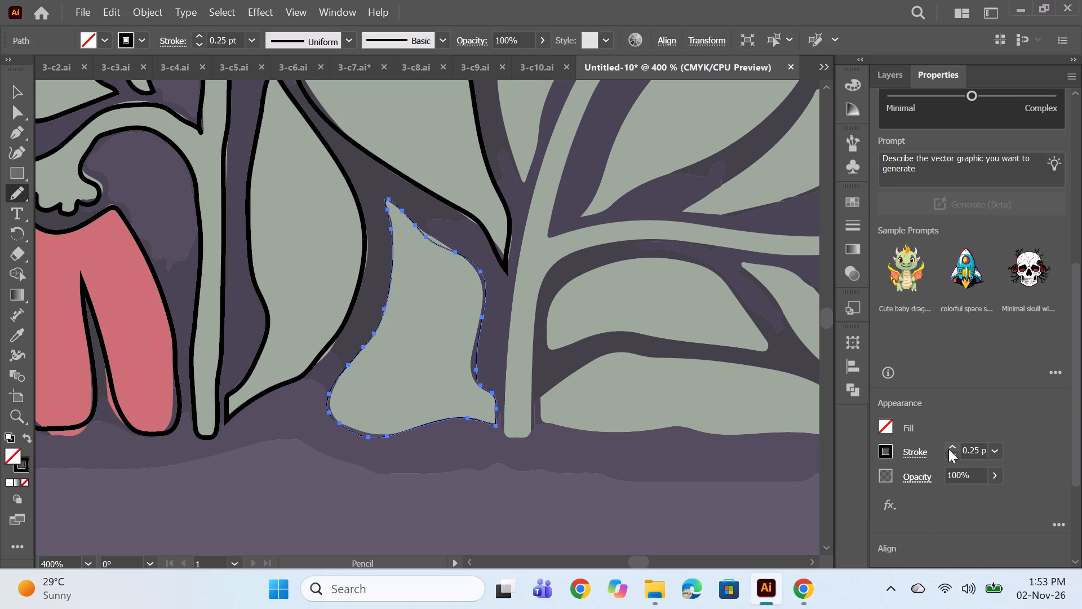
left_click(948, 449)
left_click(573, 422)
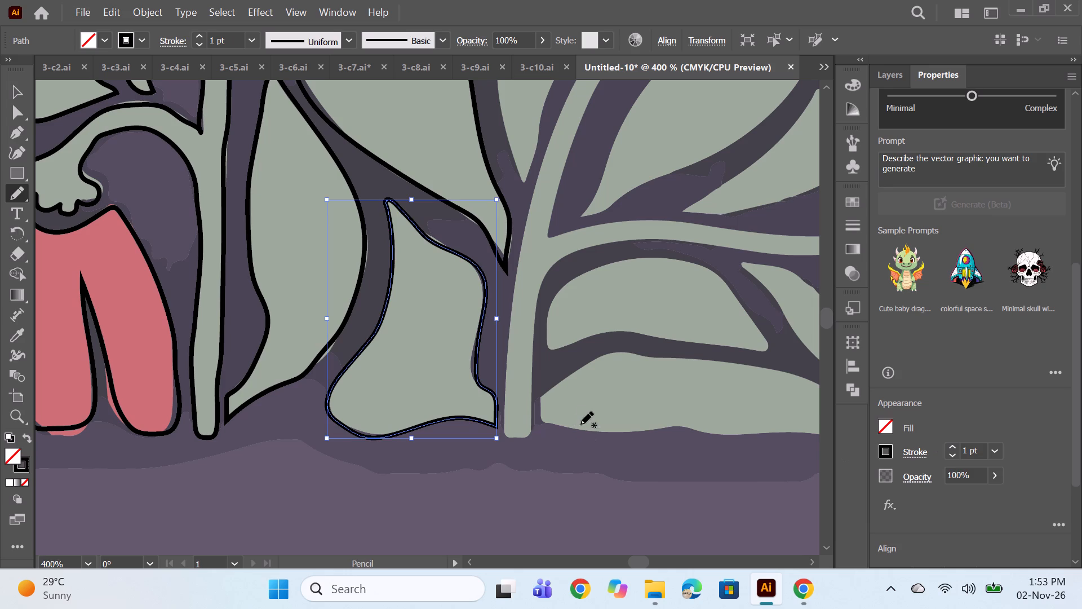
left_click(612, 396, "ctrl")
Redraw the small upright leaf beneath the middle drooping flower as a closed Pencil outline.
scroll(586, 375, "down", 2, "alt")
key("space")
left_click_drag(651, 390, 502, 511)
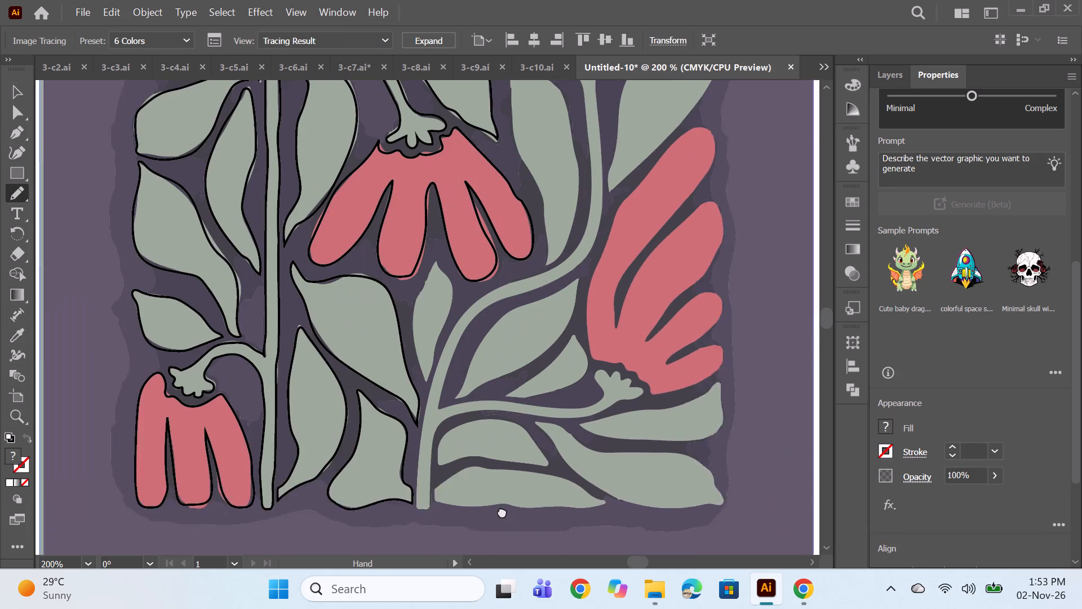
left_click_drag(502, 511, 487, 541)
scroll(402, 388, "up", 1, "alt")
left_click(406, 272)
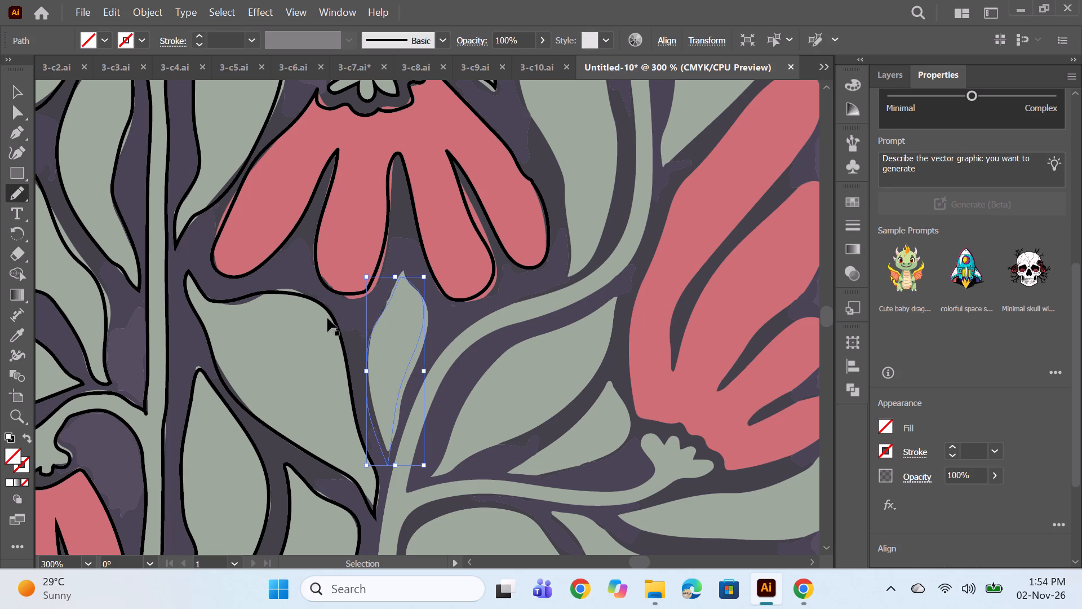
Using the Pen tool, move the anchor points on the small leaf outline's edge facing the branching stem outward to match the traced shape.
left_click(14, 143)
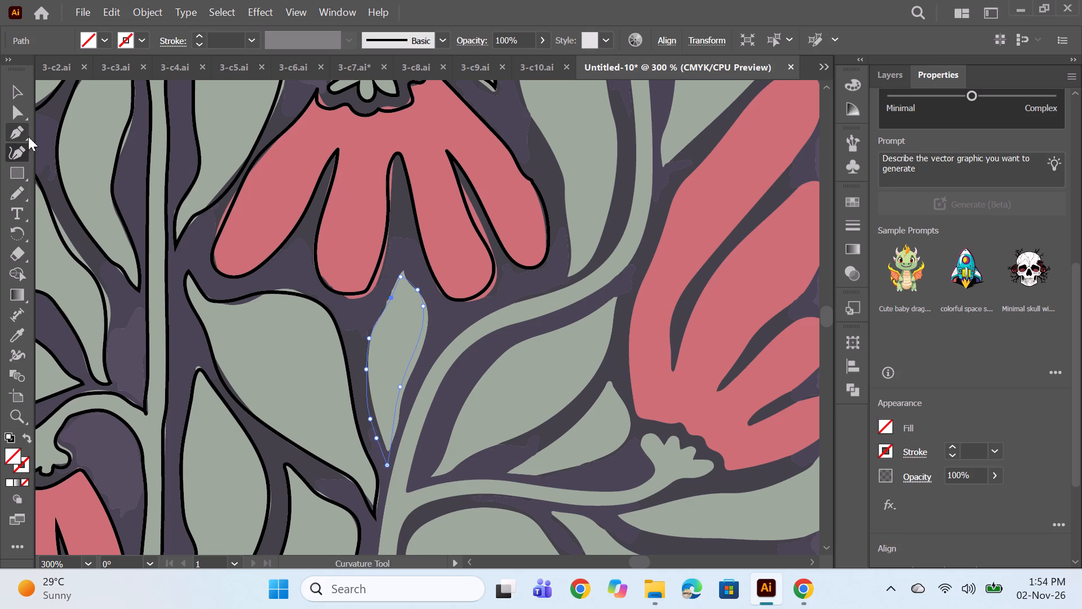
left_click(27, 136)
left_click(401, 388, "ctrl")
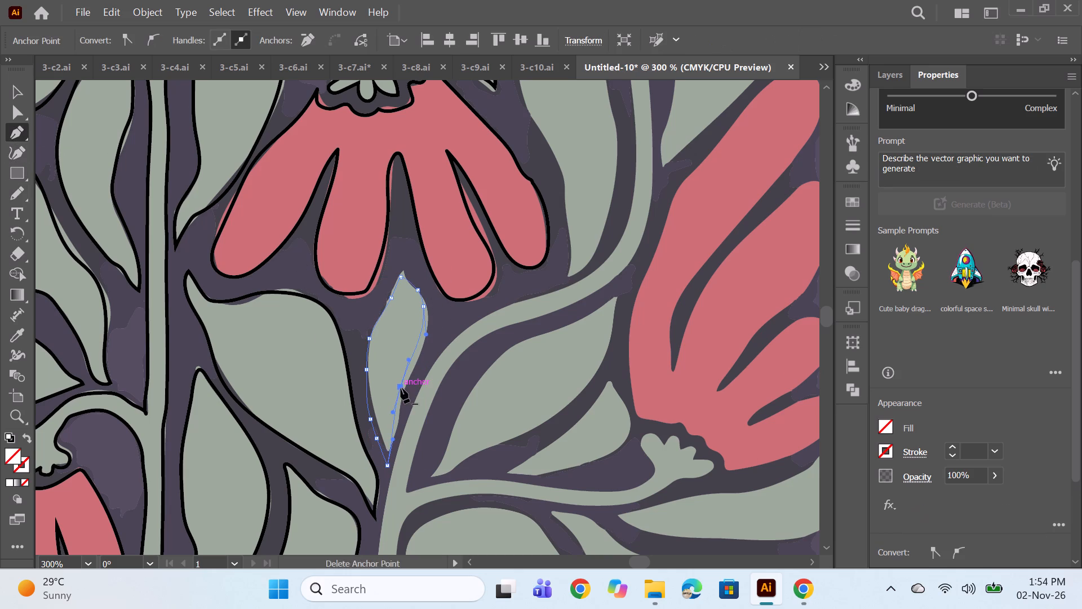
left_click(401, 388, "ctrl")
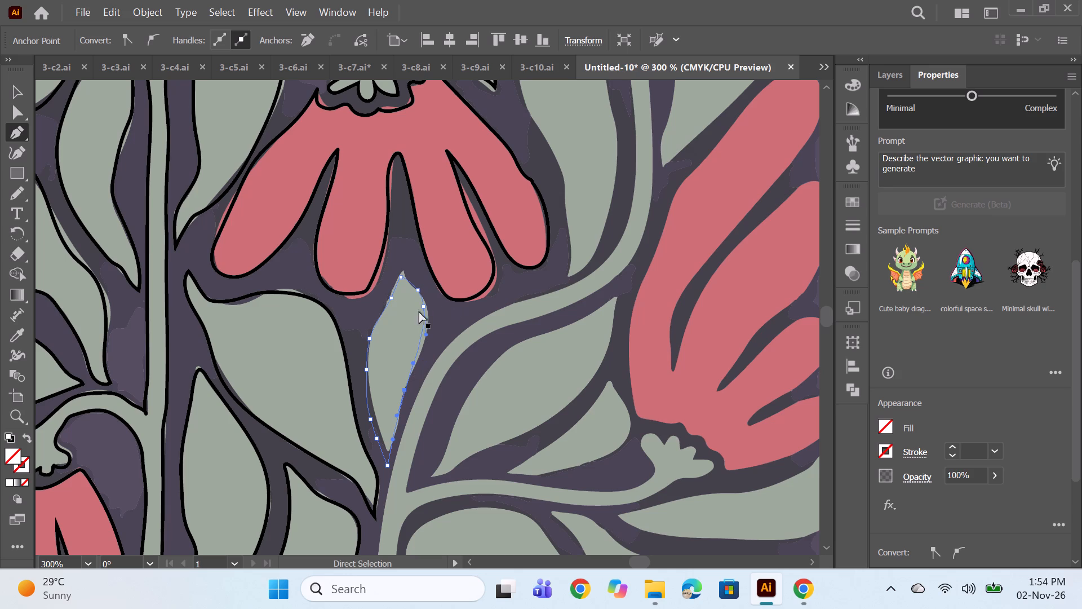
left_click_drag(424, 306, 428, 314, "ctrl")
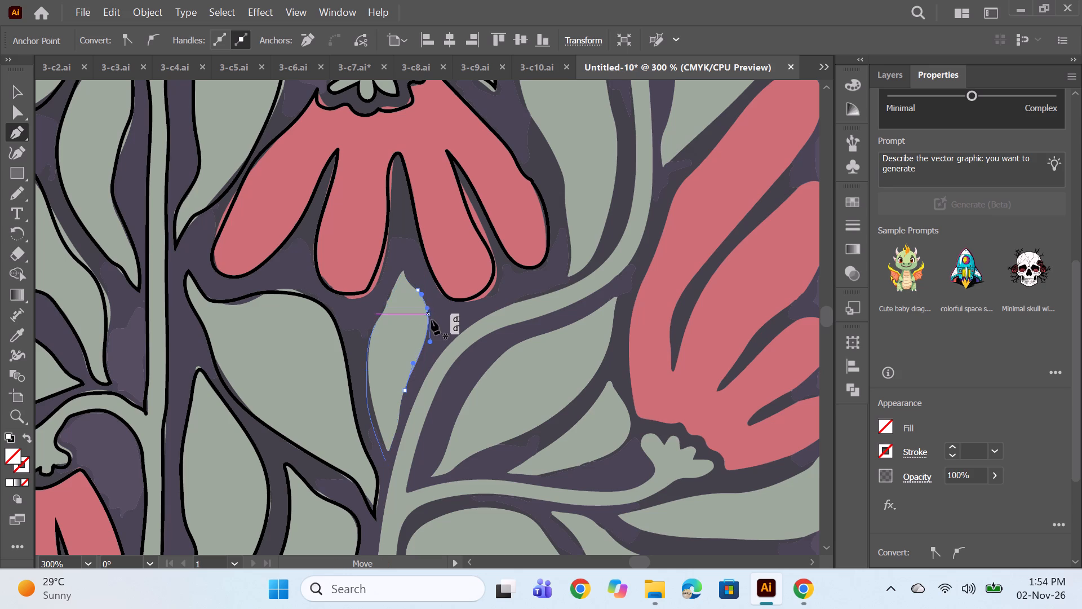
Set the small upright leaf outline's stroke weight to 1 pt.
scroll(412, 405, "down", 2)
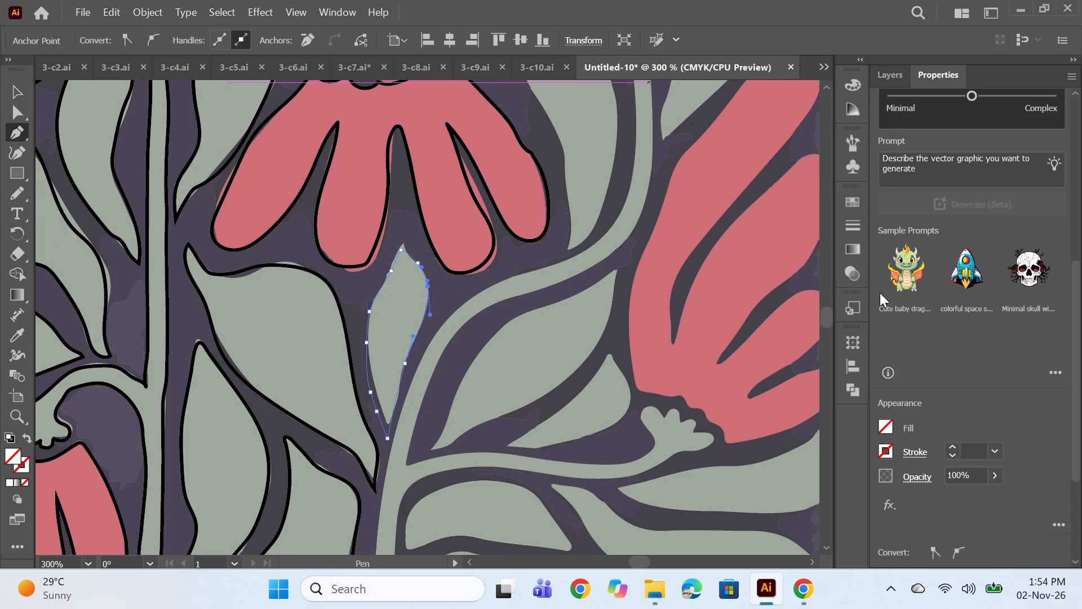
triple_click(951, 442)
left_click(951, 442)
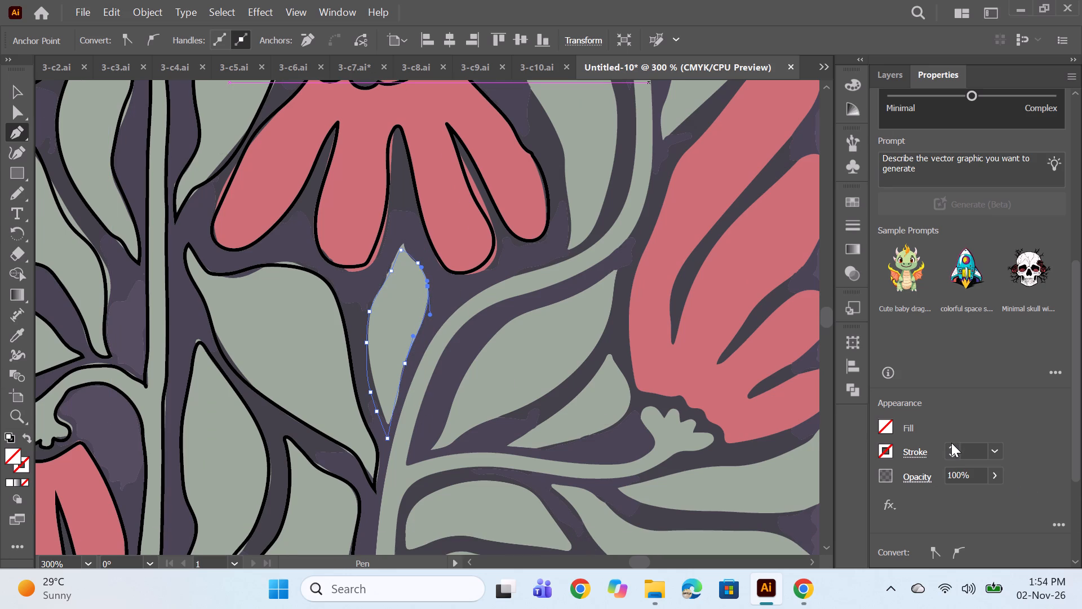
left_click(951, 443)
triple_click(951, 443)
left_click(951, 443)
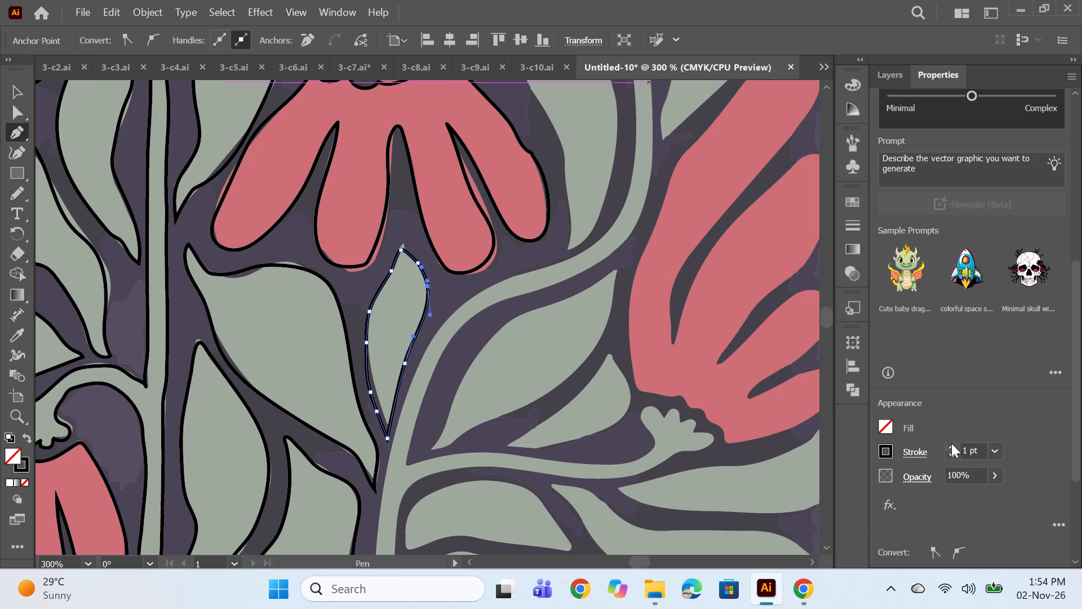
left_click(588, 331, "ctrl")
Switch back to the Pencil tool to trace the branching stem of the second plant.
scroll(569, 302, "down", 3, "alt")
scroll(512, 280, "up", 3, "alt")
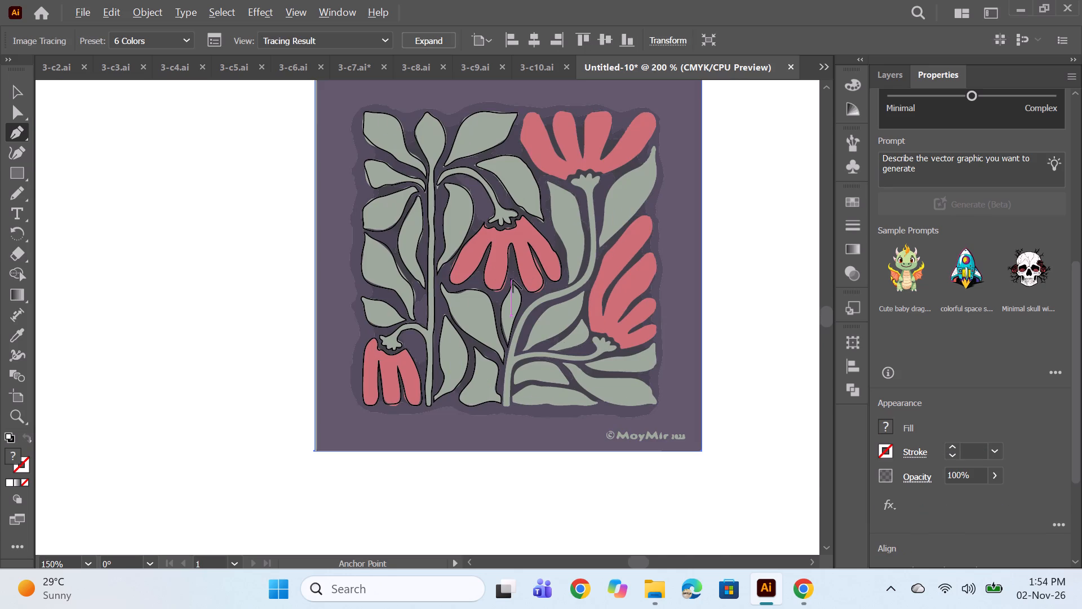
scroll(592, 348, "down", 4)
scroll(589, 320, "down", 2, "alt")
key("space")
key("space")
key("space")
key("space")
key("space")
key("space")
key("space")
key("space")
key("space")
key("space")
key("space")
key("space")
key("space")
key("space")
key("space")
key("space")
key("space")
key("space")
key("space")
key("space")
left_click_drag(651, 418, 605, 442)
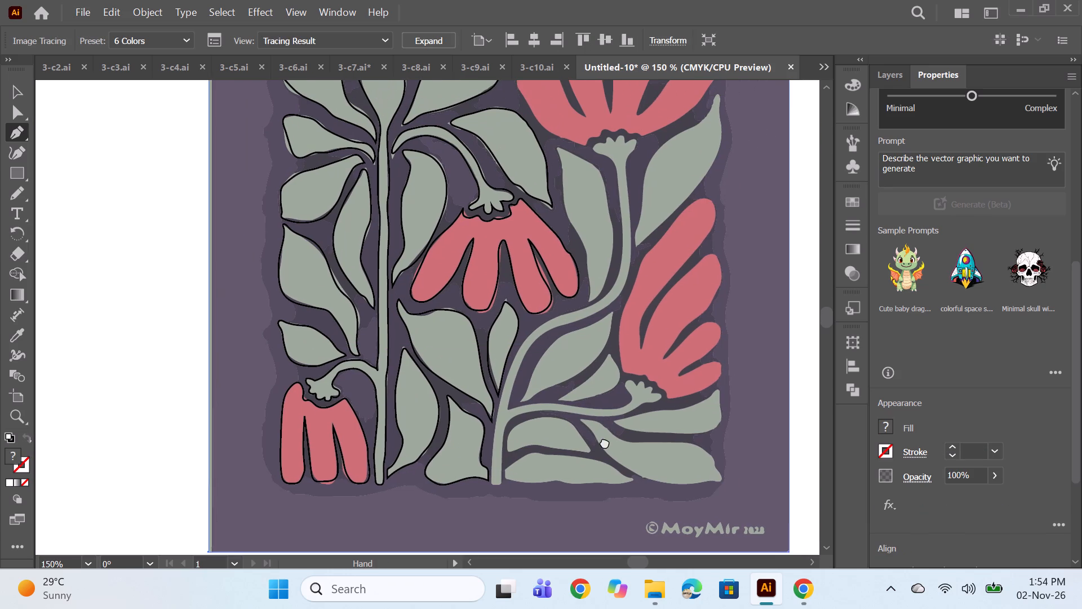
left_click_drag(605, 442, 496, 464)
scroll(448, 204, "down", 5)
scroll(397, 386, "up", 2, "alt")
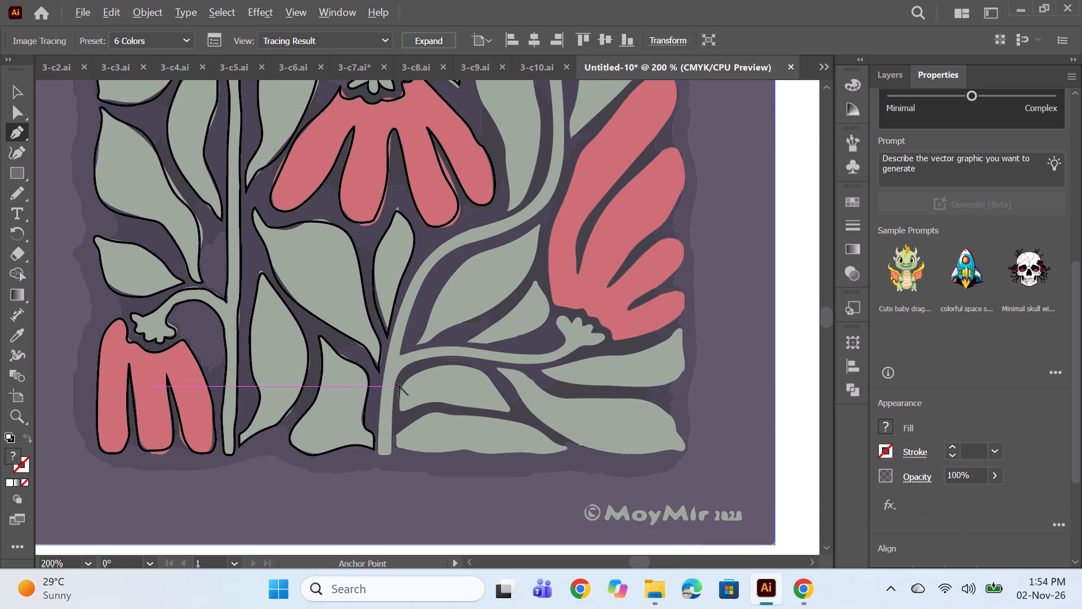
scroll(238, 415, "down", 2)
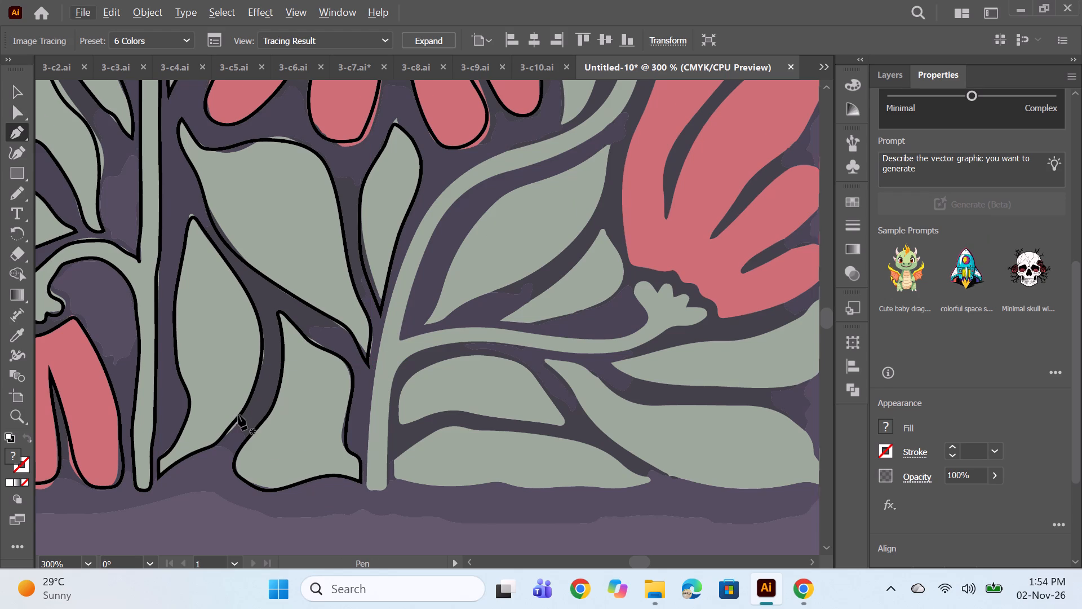
scroll(238, 415, "down", 1)
left_click(17, 202)
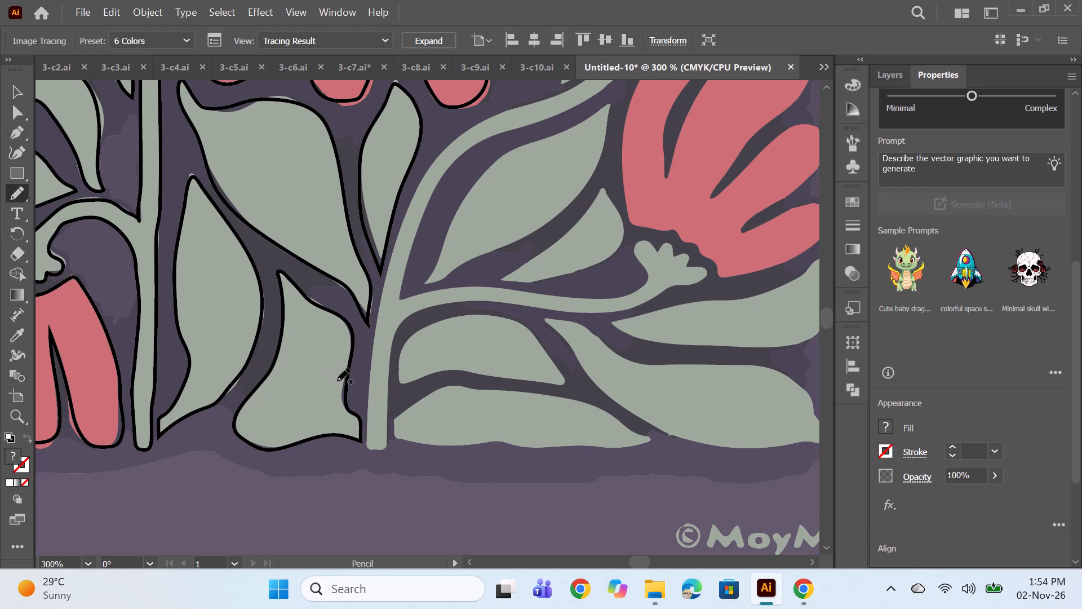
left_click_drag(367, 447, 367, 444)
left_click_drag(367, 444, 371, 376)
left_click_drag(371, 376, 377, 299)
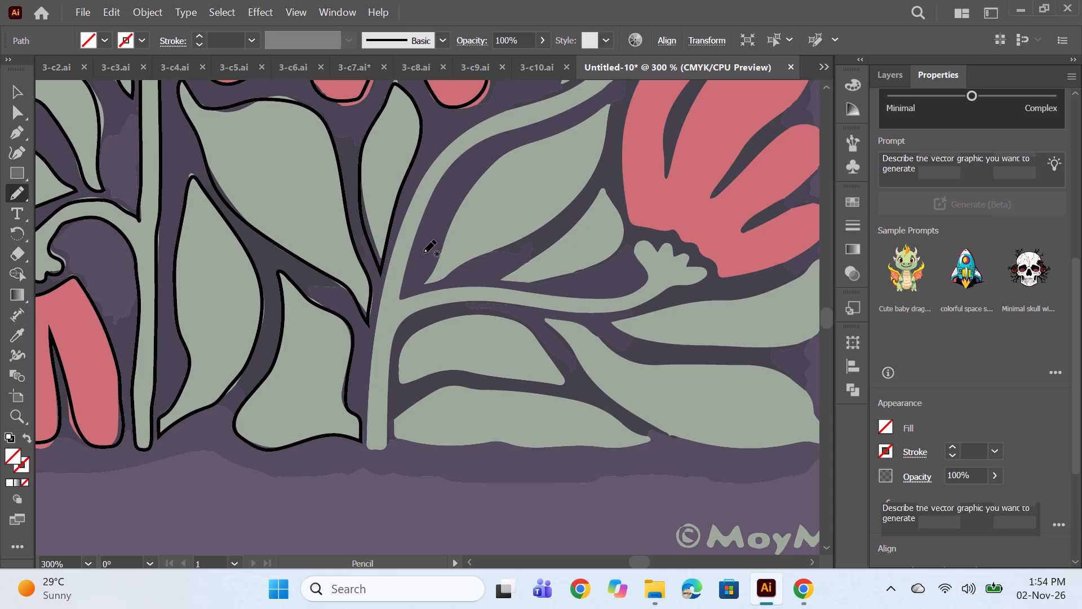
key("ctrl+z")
Pencil-trace the second plant's branching stem along its outer edge, from the base up to the bend beneath the middle drooping flower.
scroll(425, 347, "up", 2)
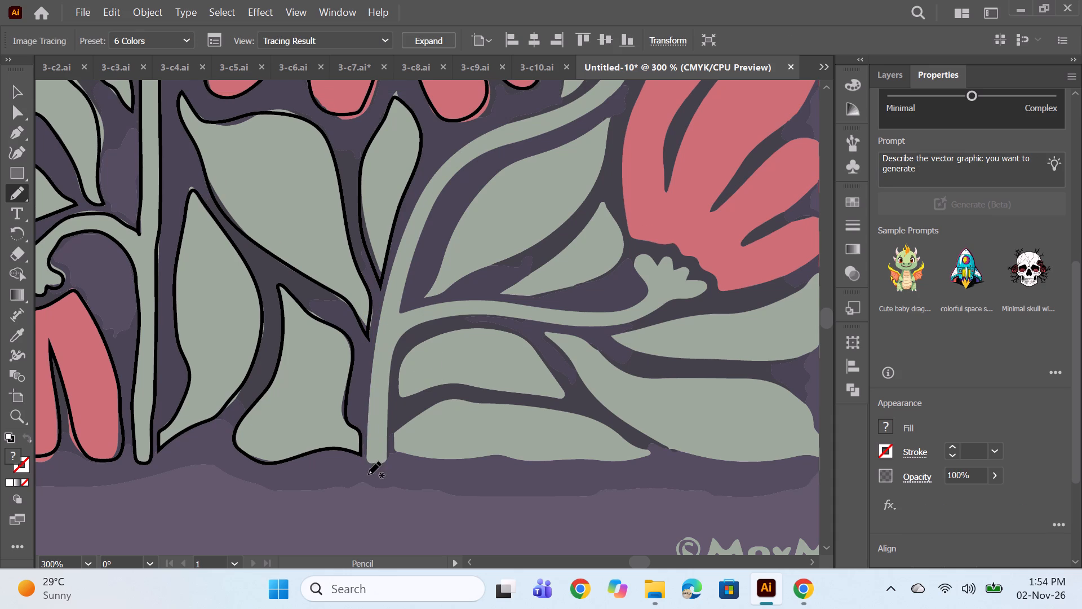
left_click_drag(368, 474, 370, 403)
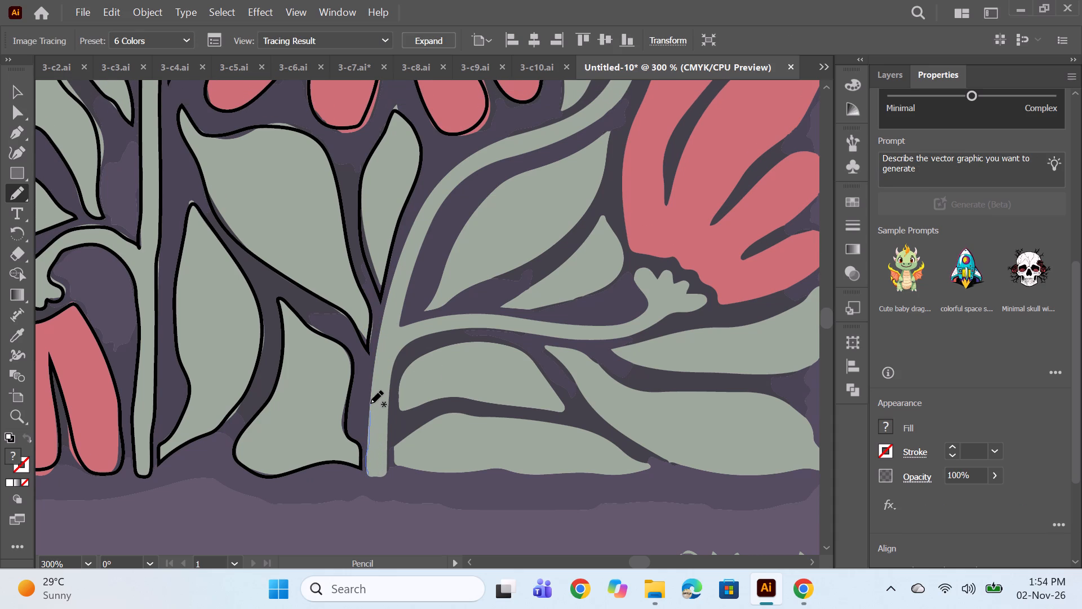
left_click_drag(370, 403, 386, 300)
left_click_drag(386, 300, 433, 191)
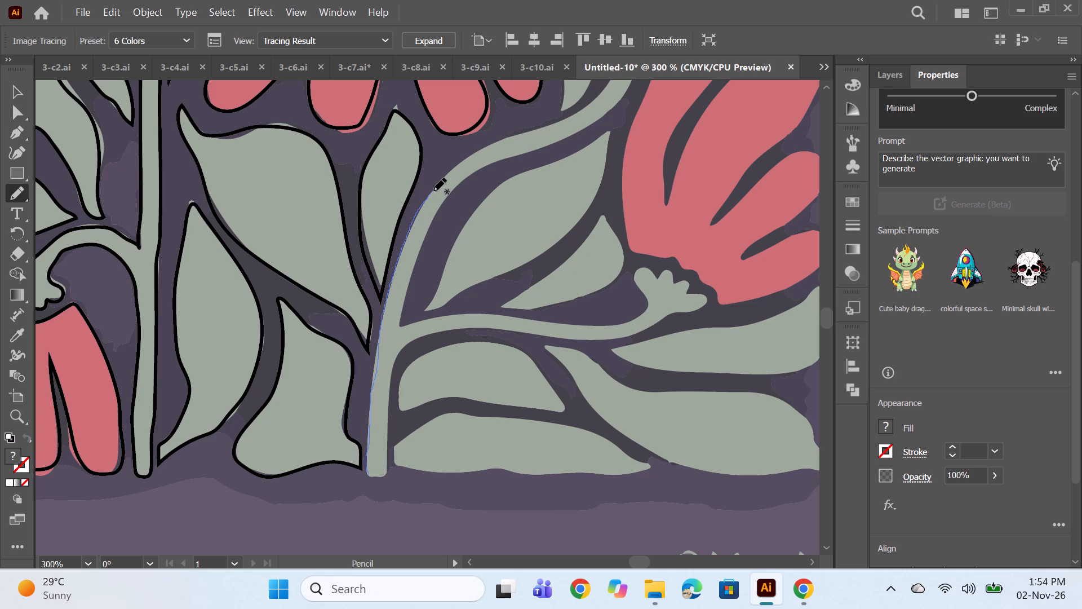
left_click_drag(433, 191, 545, 131)
left_click_drag(545, 131, 579, 114)
Continue the stem outline with the Pencil from the bend up the same edge to just below the upper flower's scalloped base.
scroll(599, 153, "up", 16)
key("space")
key("space")
key("space")
key("space")
key("space")
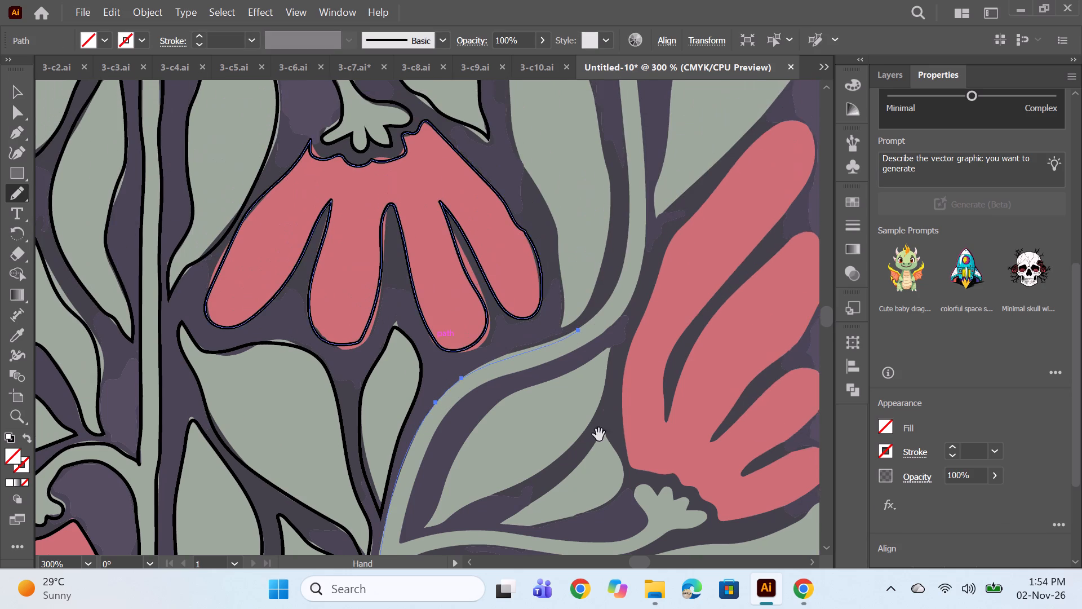
left_click_drag(542, 460, 313, 598)
left_click_drag(350, 467, 402, 356)
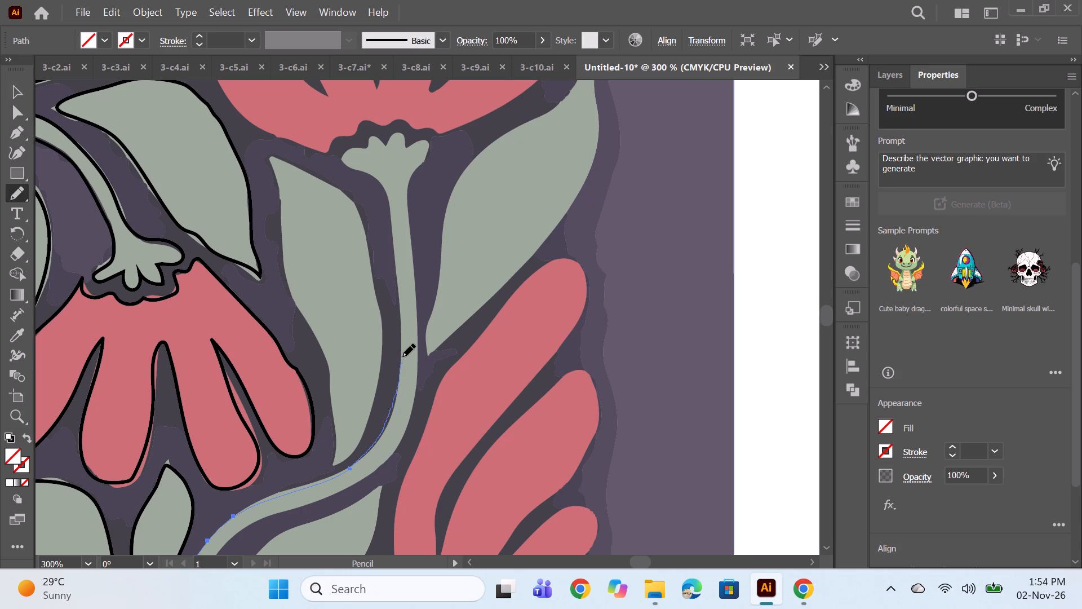
left_click_drag(402, 356, 394, 224)
left_click_drag(394, 224, 382, 187)
Trace around the scalloped stem tip under the upper flower and back down the opposite edge toward the bend.
scroll(388, 215, "up", 7)
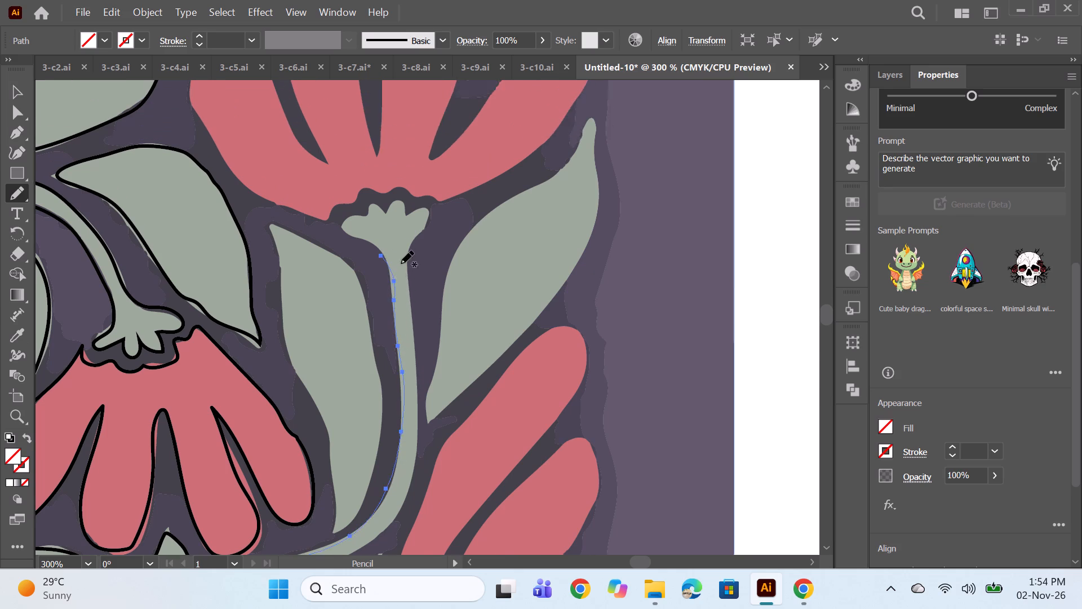
scroll(401, 263, "up", 2)
left_click_drag(380, 309, 366, 301)
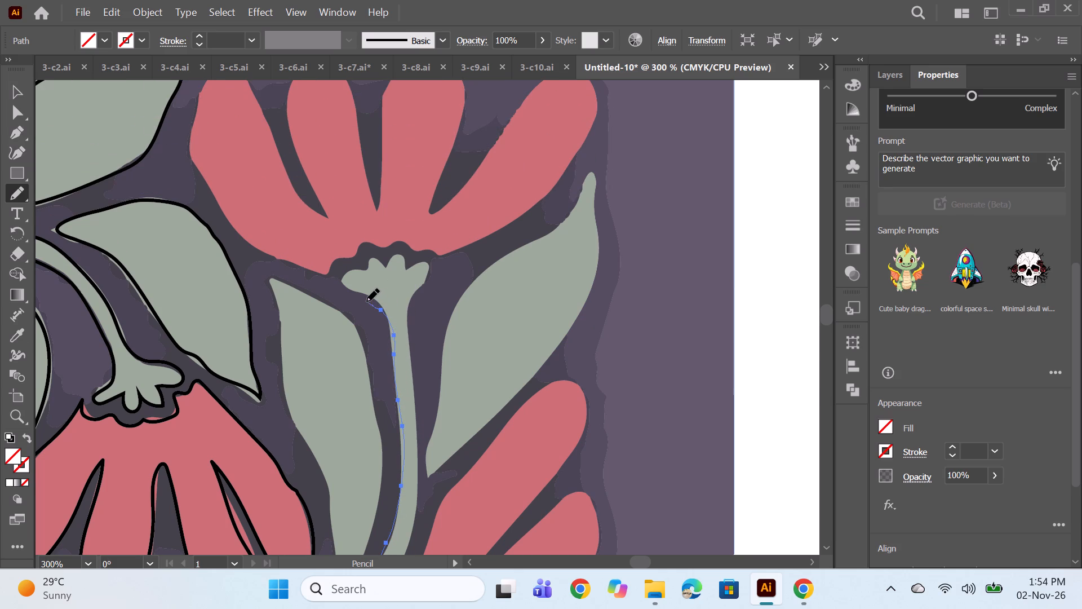
left_click_drag(366, 301, 363, 272)
left_click_drag(363, 272, 404, 267)
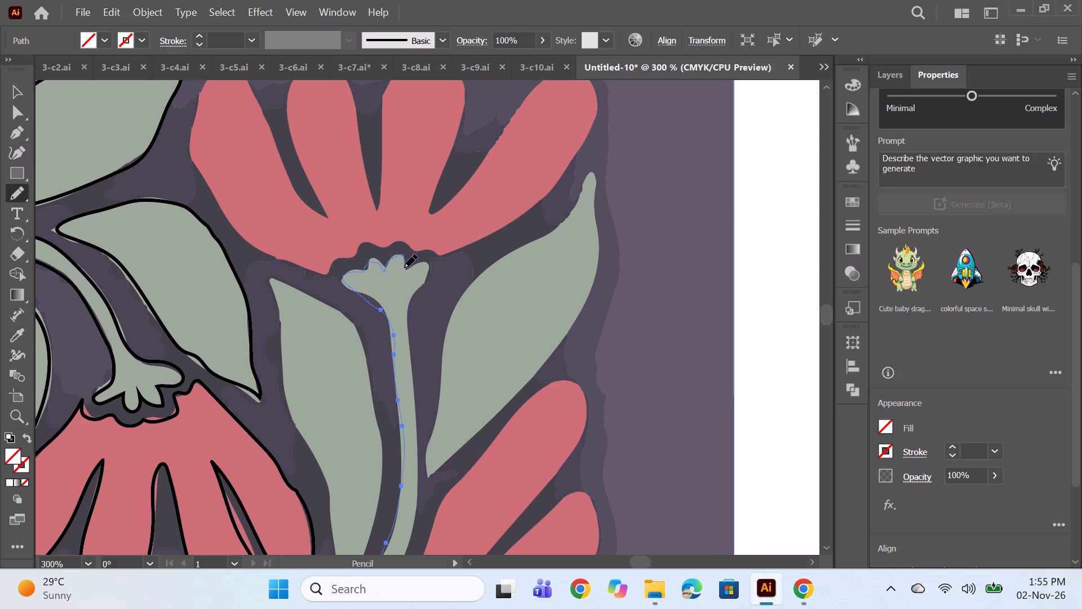
left_click_drag(404, 267, 407, 336)
left_click_drag(407, 336, 409, 548)
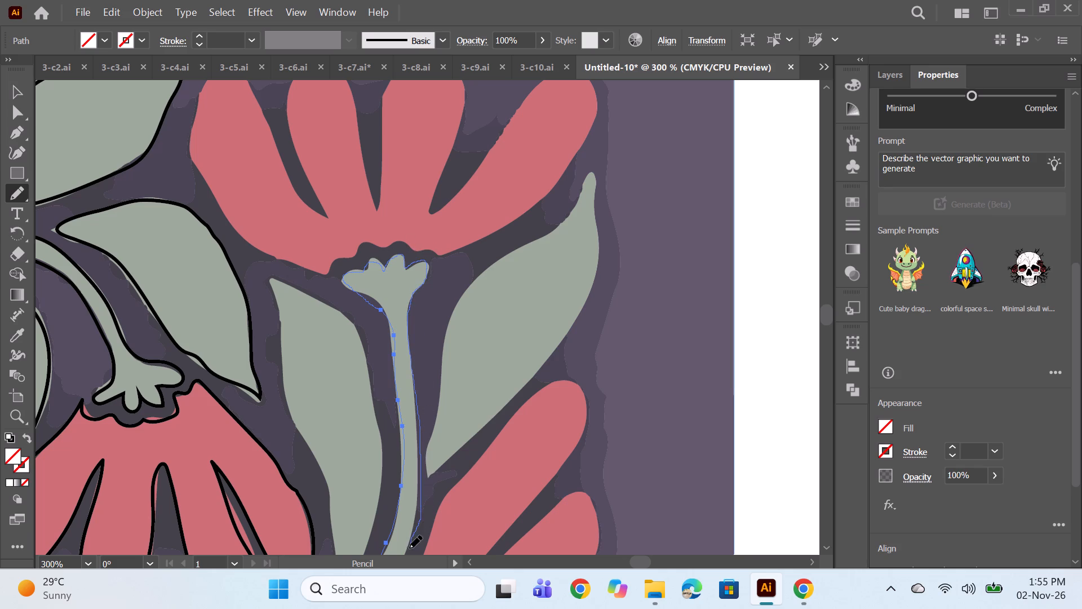
left_click_drag(409, 548, 408, 551)
Continue the Pencil outline down the main stem's inner edge to the fork where the side branch begins.
scroll(467, 436, "down", 11)
scroll(467, 334, "down", 9)
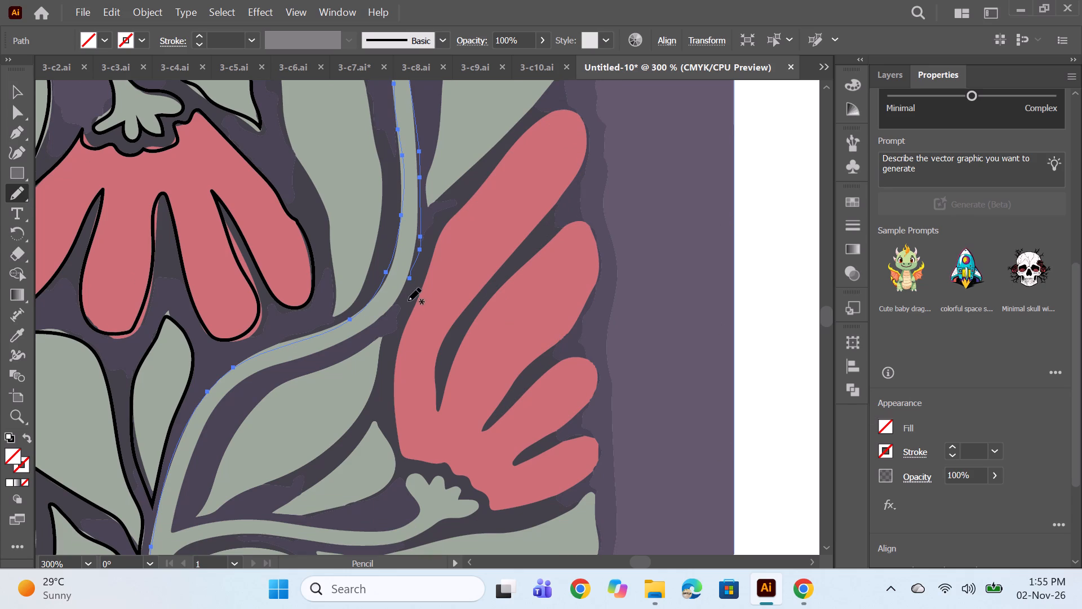
left_click_drag(409, 277, 391, 303)
left_click_drag(391, 303, 292, 357)
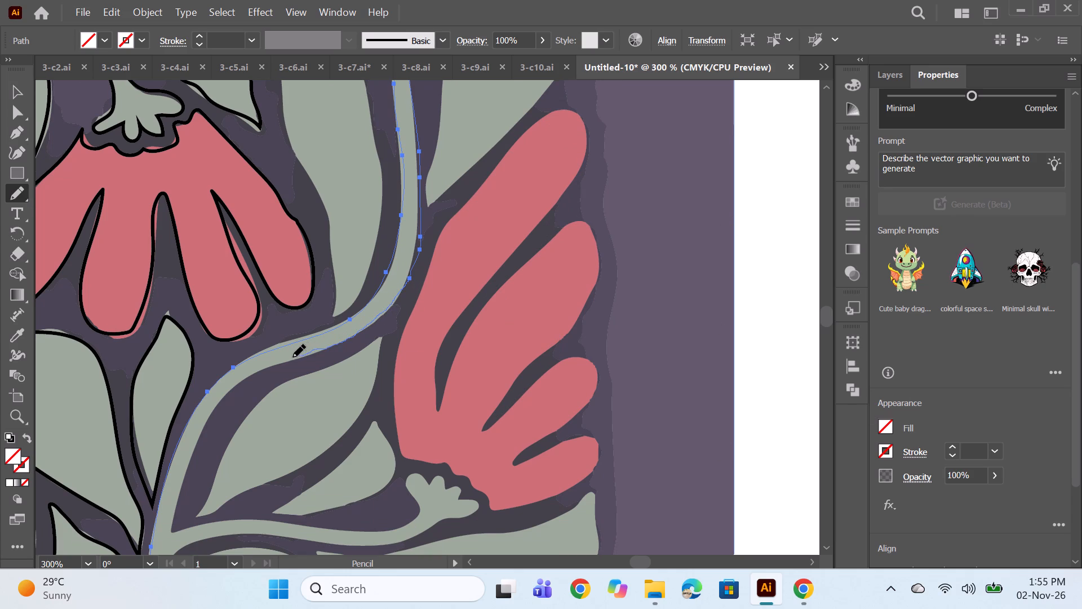
left_click_drag(292, 357, 184, 487)
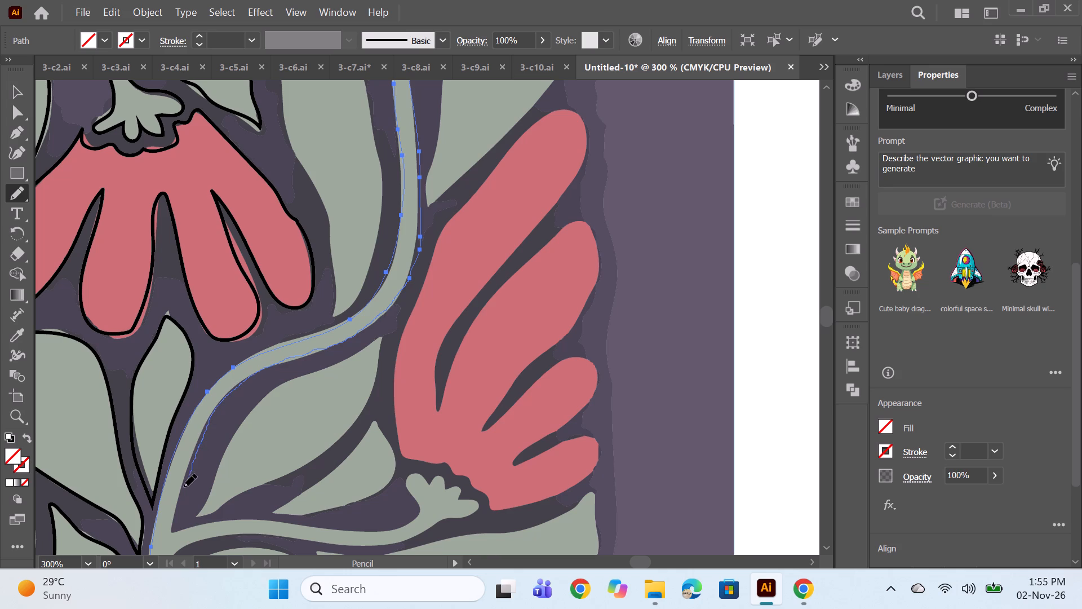
left_click_drag(184, 487, 172, 532)
Trace the side branch along its upper edge, around its scalloped tip and back along its lower edge to the main stem.
scroll(252, 314, "down", 7)
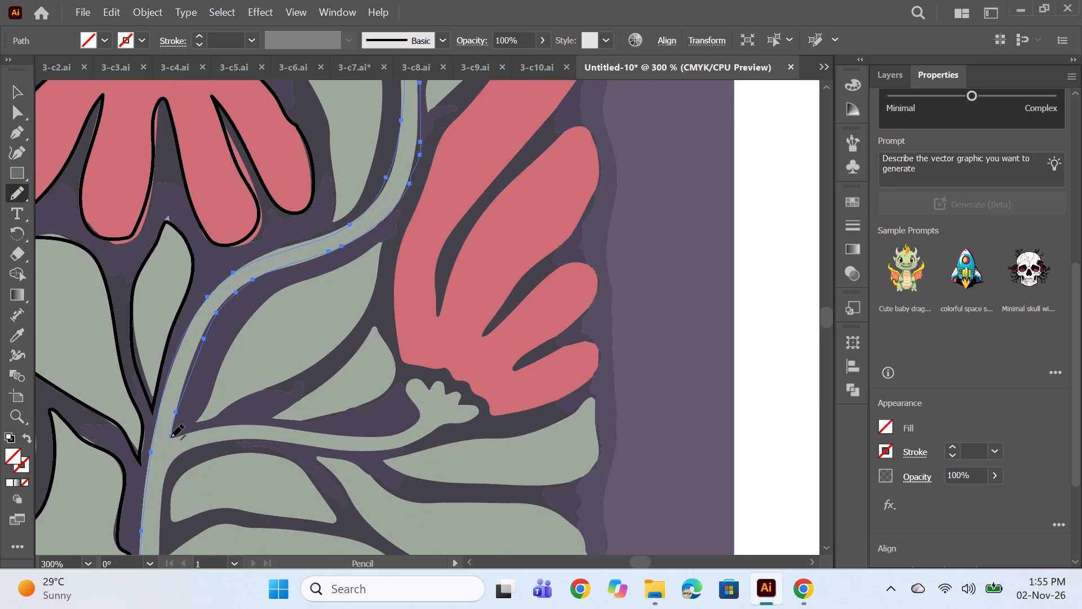
left_click_drag(171, 436, 242, 425)
left_click_drag(242, 425, 379, 438)
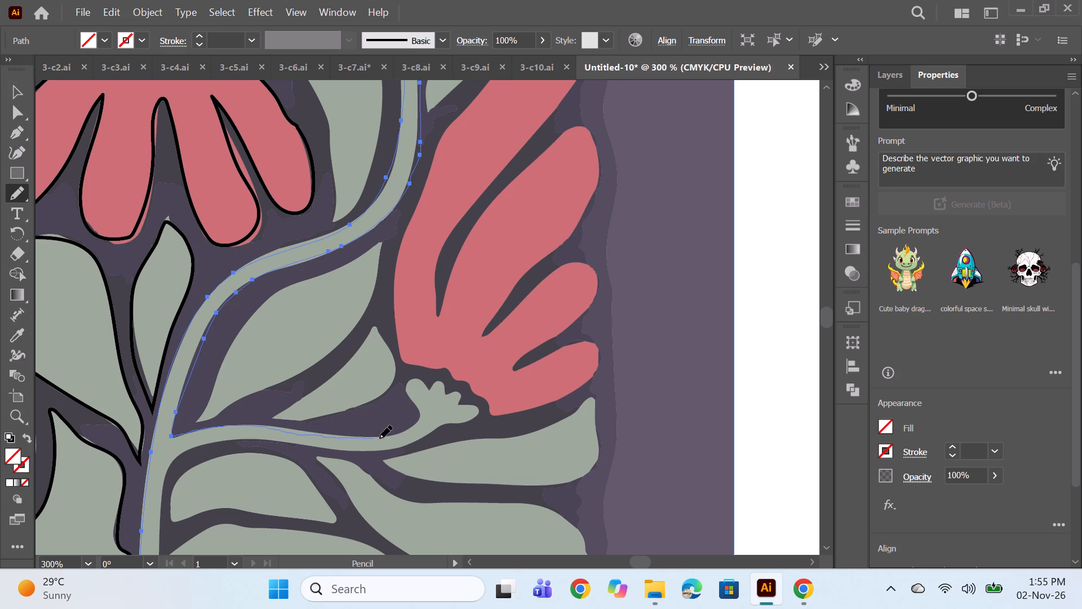
left_click_drag(379, 438, 409, 379)
left_click_drag(409, 379, 452, 394)
left_click_drag(452, 394, 438, 427)
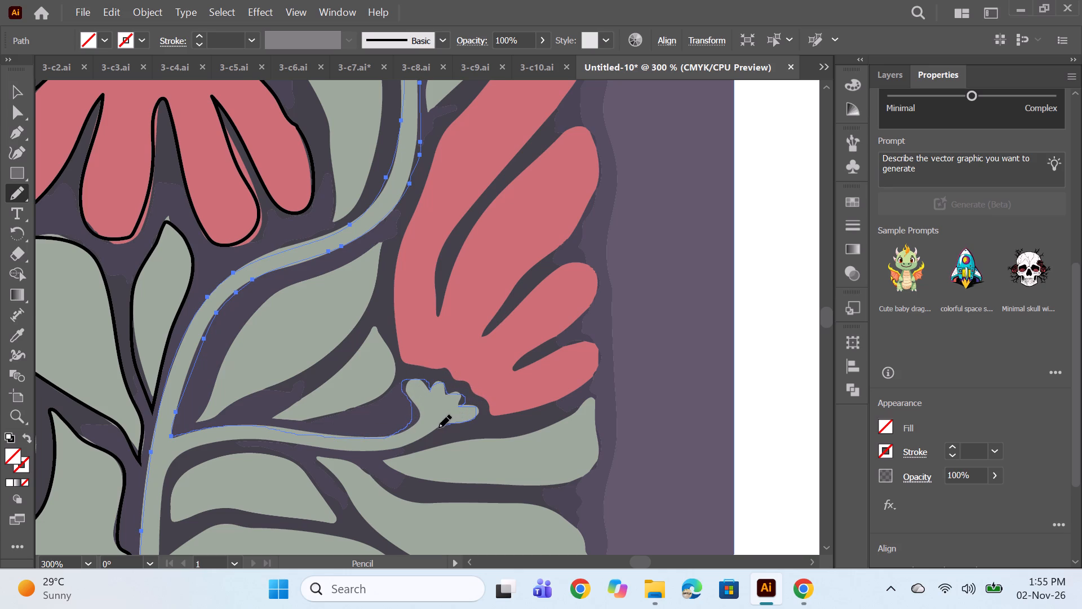
left_click_drag(438, 427, 296, 449)
left_click_drag(296, 449, 158, 504)
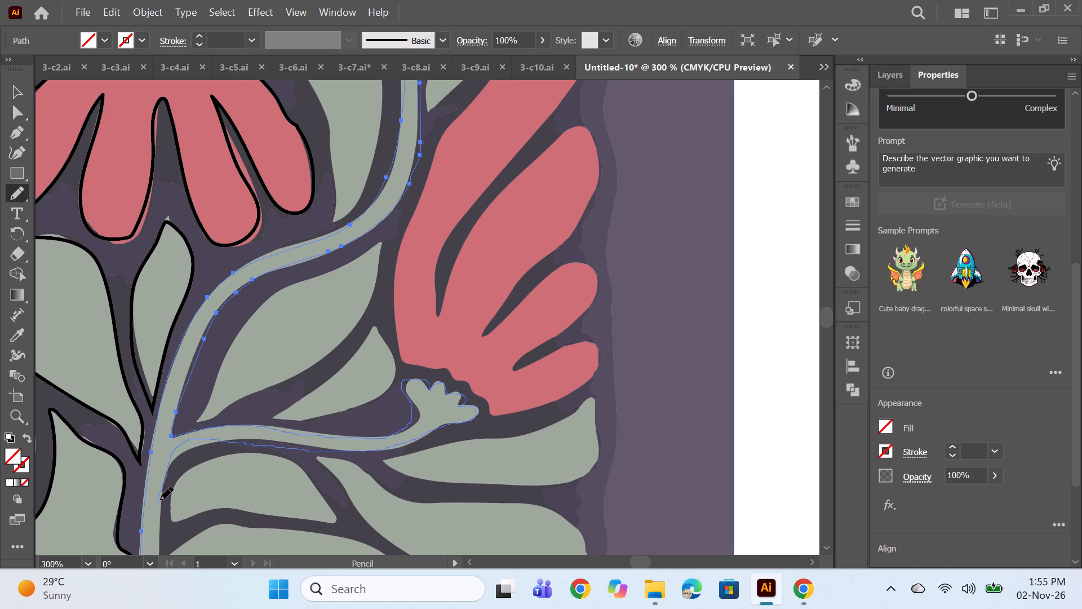
Trace the remaining edge down to the stem's base and close the outline at its starting point.
scroll(258, 328, "down", 12)
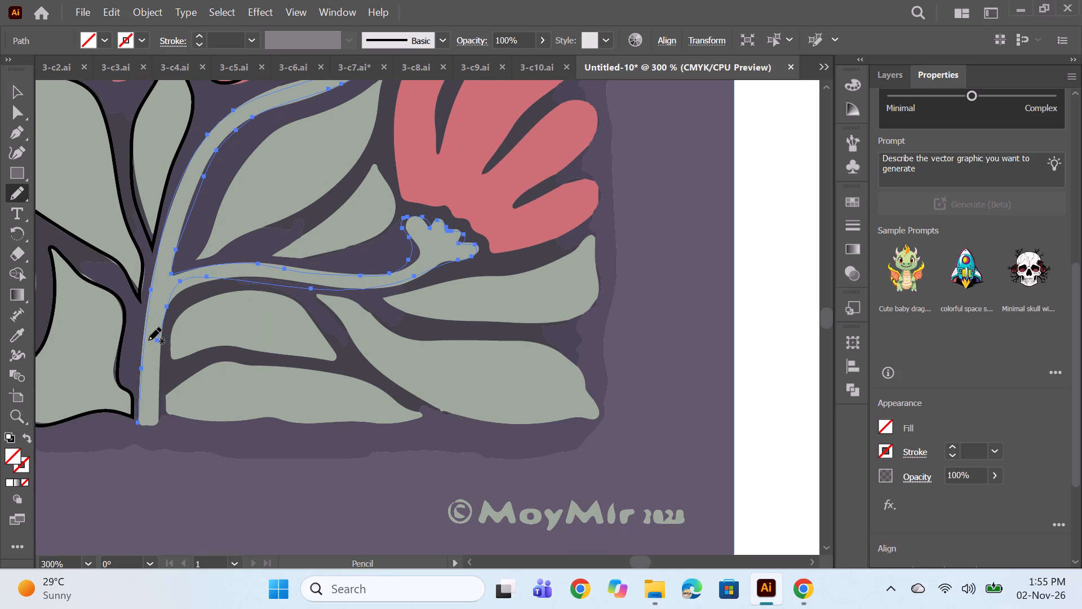
left_click_drag(158, 339, 154, 413)
left_click_drag(154, 413, 140, 423)
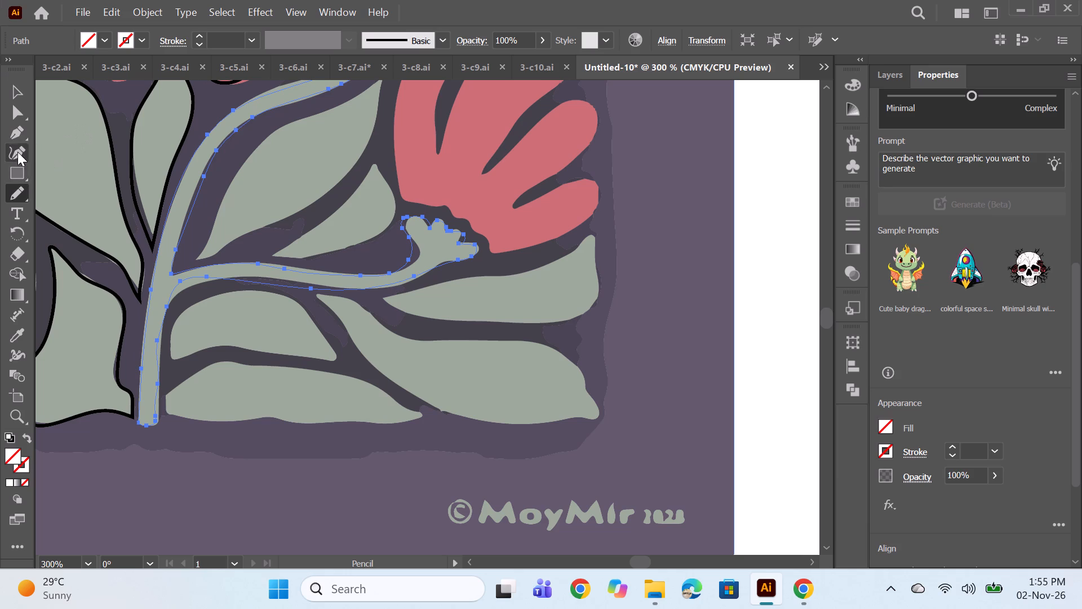
Using the Pen tool, adjust the anchor points and curve along the side branch's lower edge to match the traced shape.
left_click(17, 136)
left_click(180, 281, "ctrl")
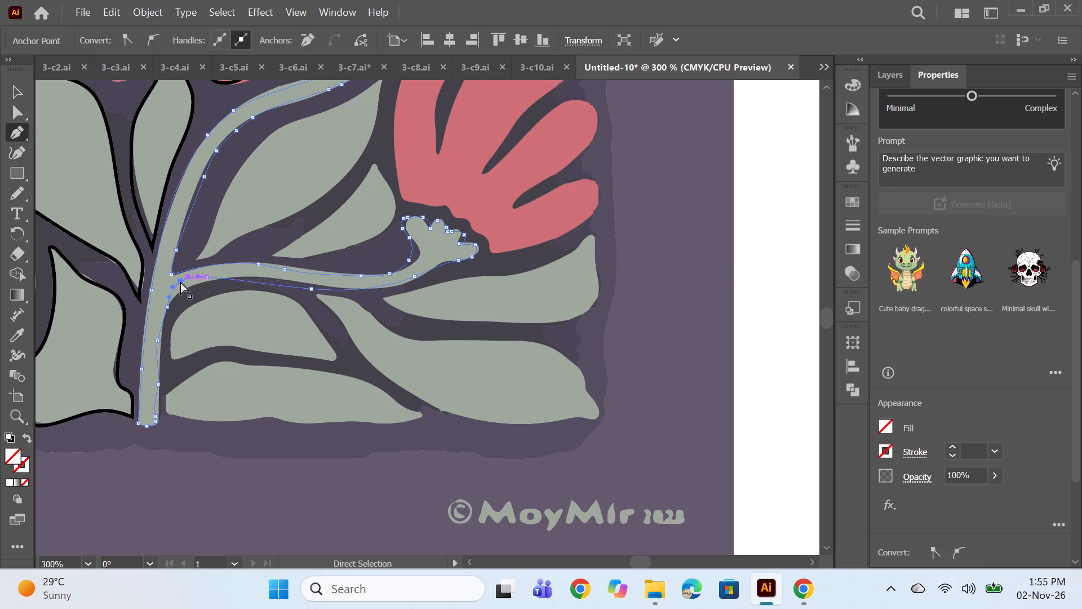
left_click_drag(180, 281, 183, 288, "ctrl")
left_click(207, 278, "ctrl")
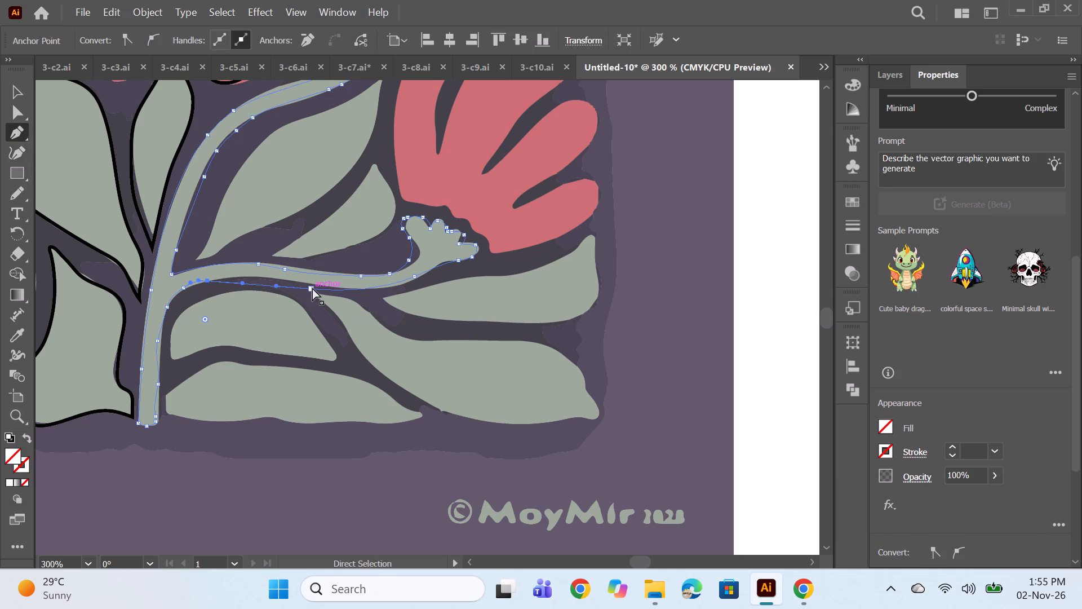
left_click_drag(313, 288, 335, 287, "ctrl")
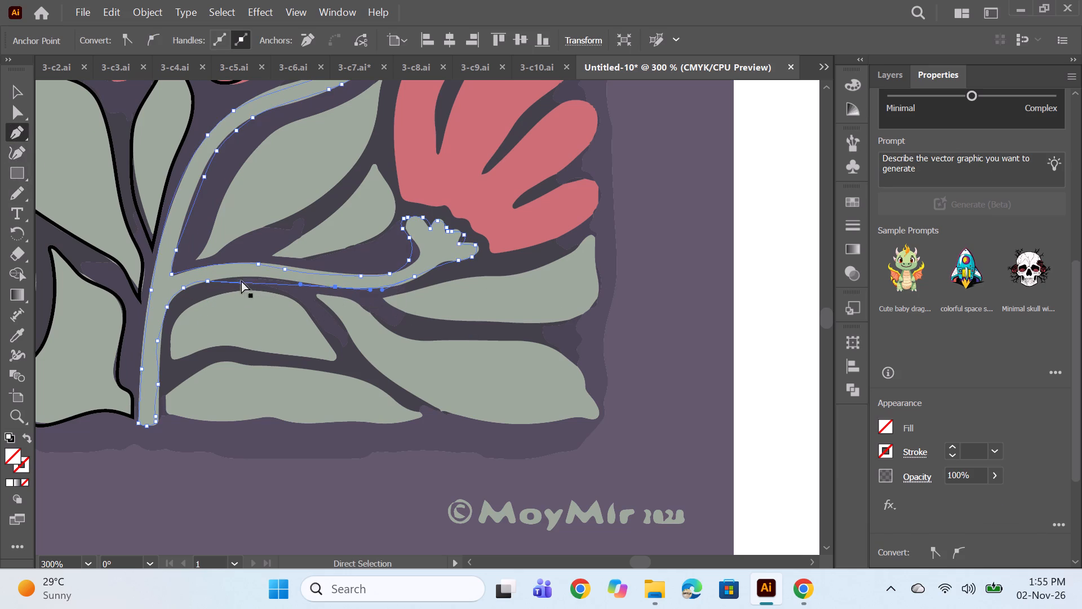
left_click_drag(242, 284, 252, 276, "alt")
Adjust the anchor points and curve handle along the main stem's inner edge, below the fork and at its base, to match the traced shape.
scroll(410, 254, "down", 1)
scroll(456, 211, "down", 1, "alt")
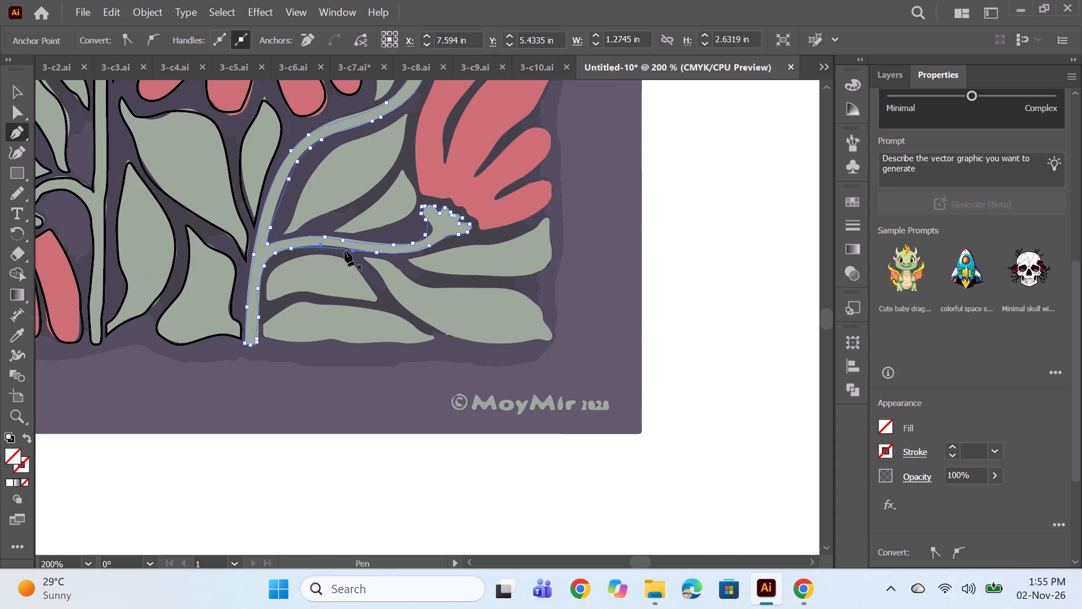
scroll(248, 315, "up", 2, "alt")
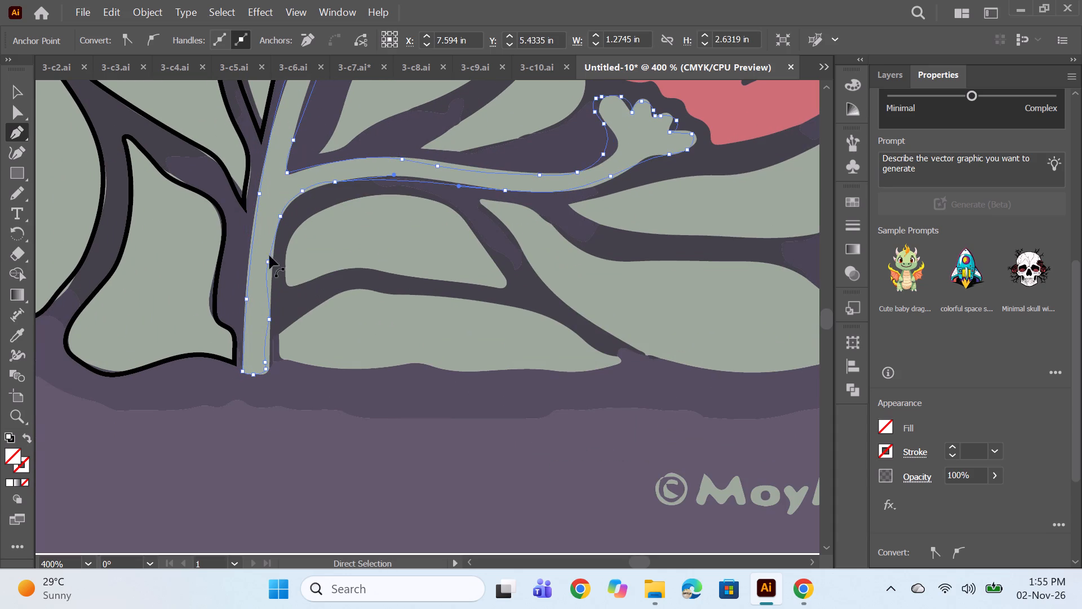
left_click(269, 261, "ctrl")
left_click_drag(269, 261, 273, 264, "ctrl")
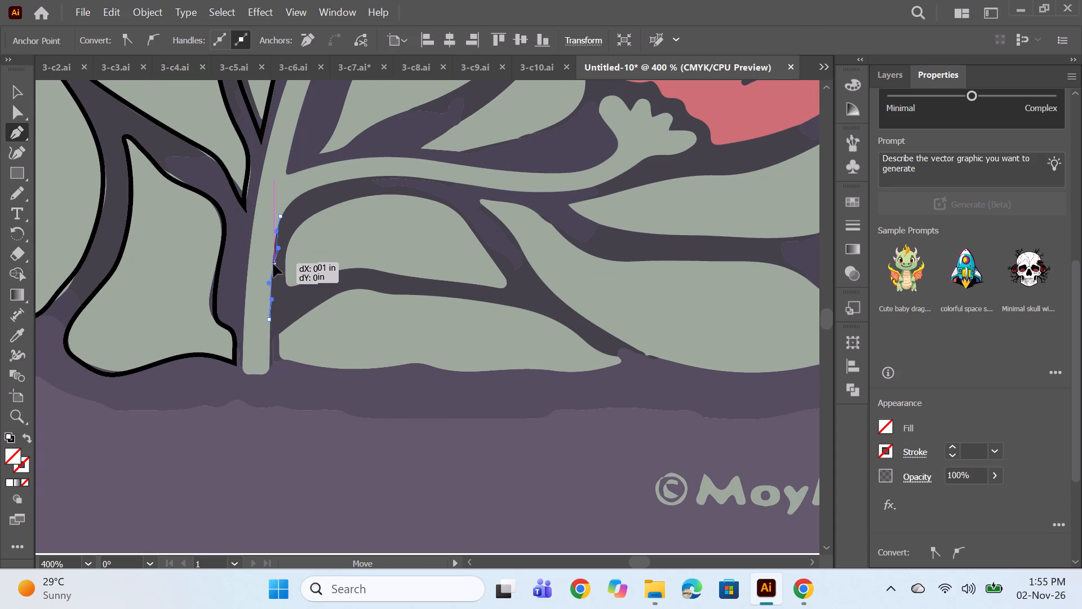
left_click_drag(273, 264, 272, 267, "ctrl")
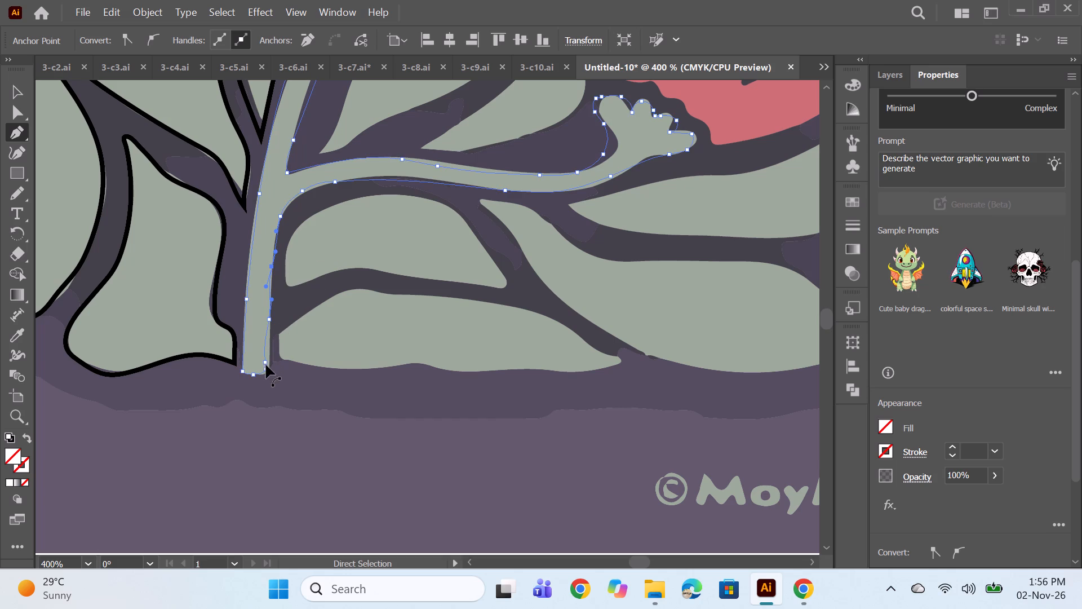
left_click_drag(264, 362, 269, 362, "ctrl")
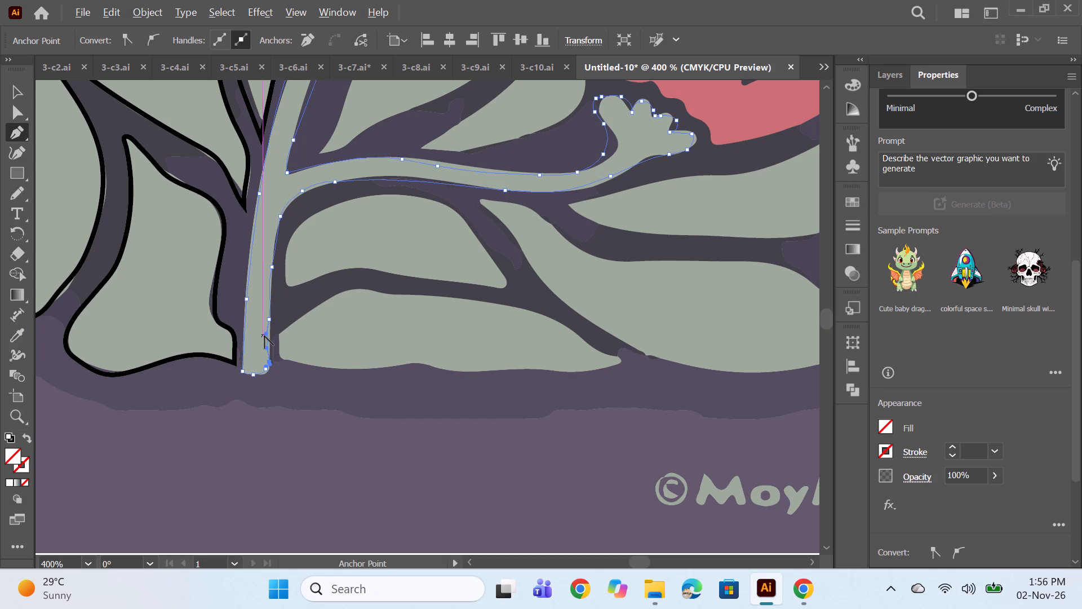
left_click_drag(264, 334, 269, 336, "alt")
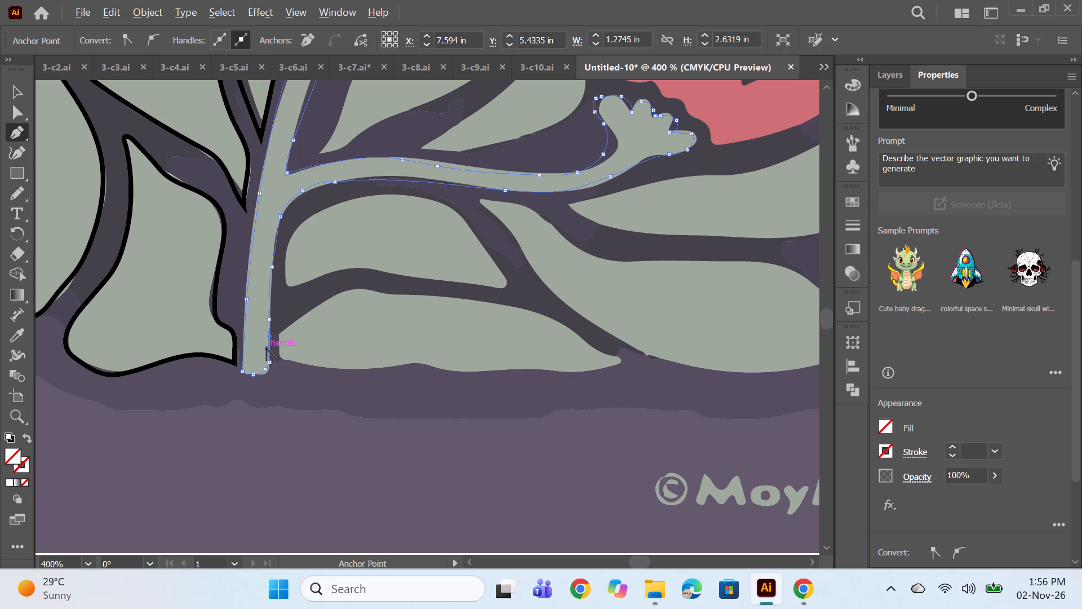
left_click(266, 348, "alt")
Apply a black 1 pt stroke to the finished main stem and side branch outline, and deselect it.
scroll(369, 272, "down", 3, "alt")
scroll(638, 251, "up", 6)
triple_click(951, 448)
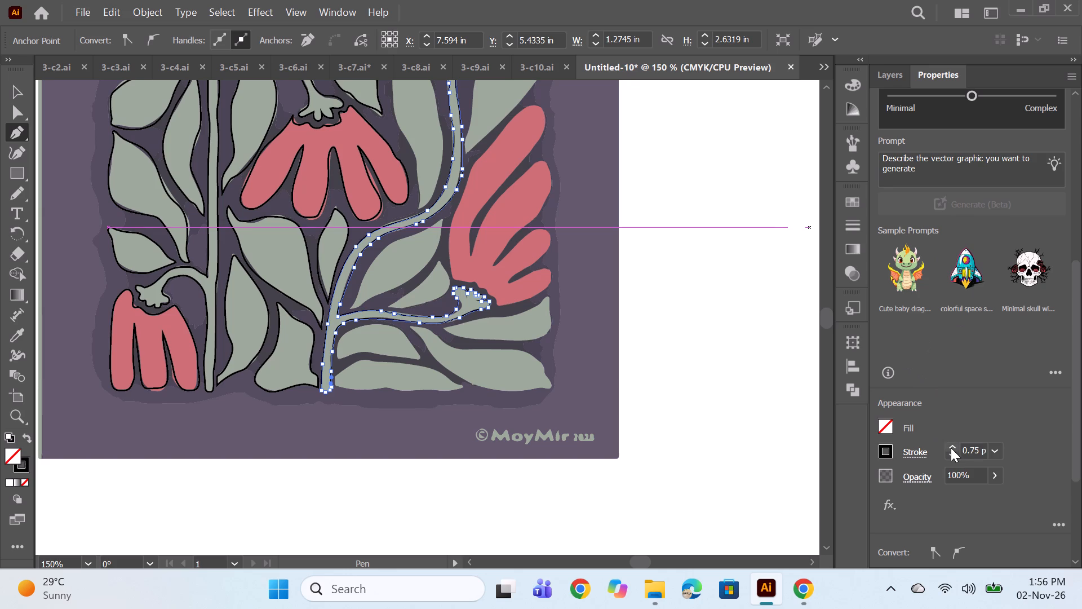
left_click(951, 448)
left_click(680, 373, "ctrl")
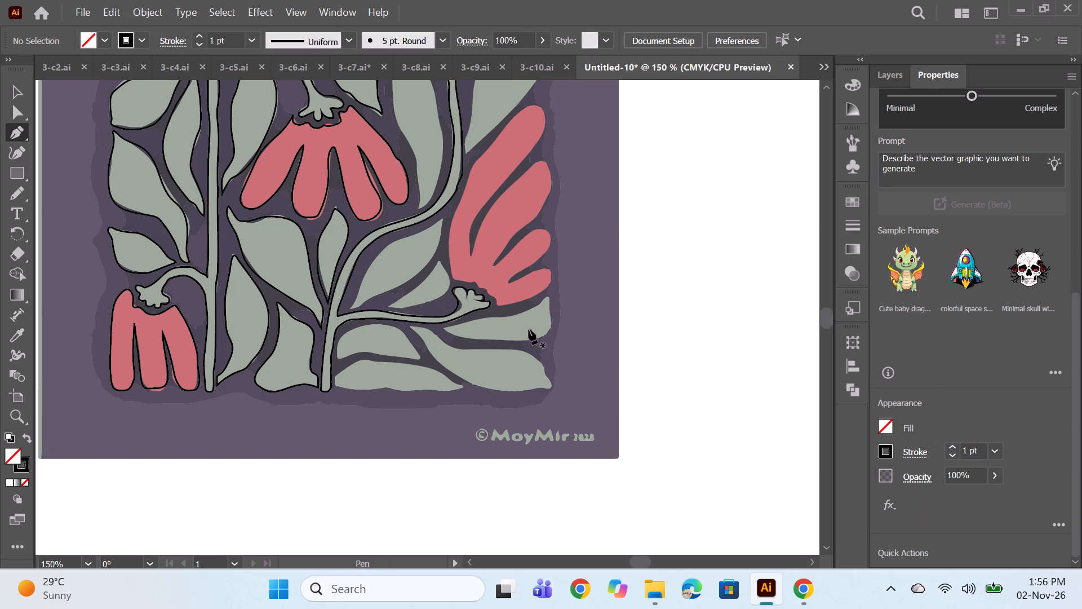
Set the main stem outline's stroke corners to Round Join to smooth the notches at the side branch's scalloped tip.
scroll(467, 286, "up", 3, "alt")
left_click(475, 316, "ctrl")
left_click(474, 313, "ctrl")
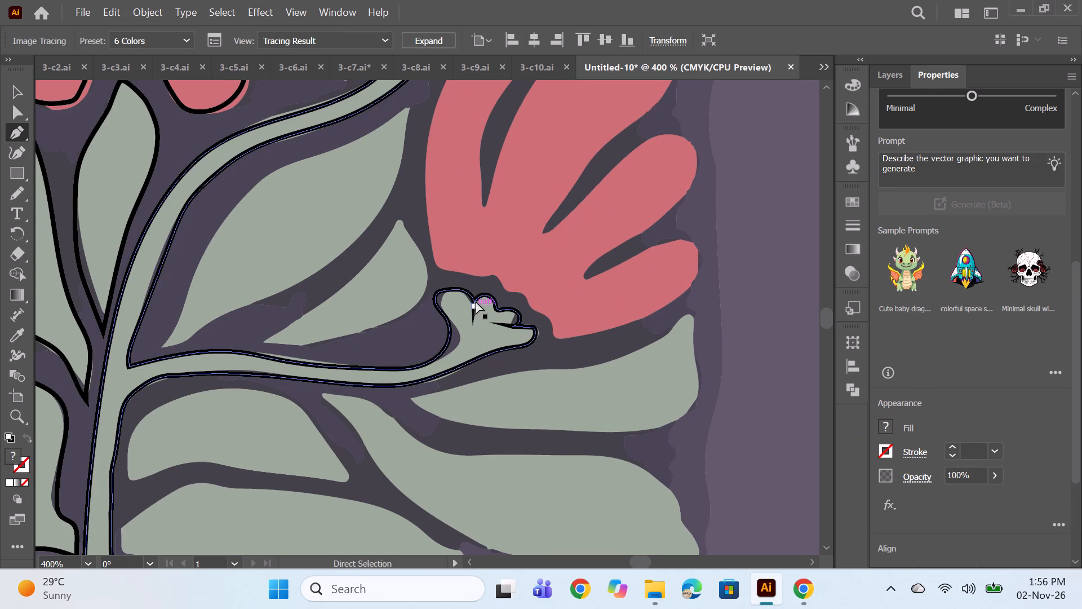
left_click(476, 300, "ctrl")
left_click(476, 309, "ctrl")
left_click(474, 306, "ctrl")
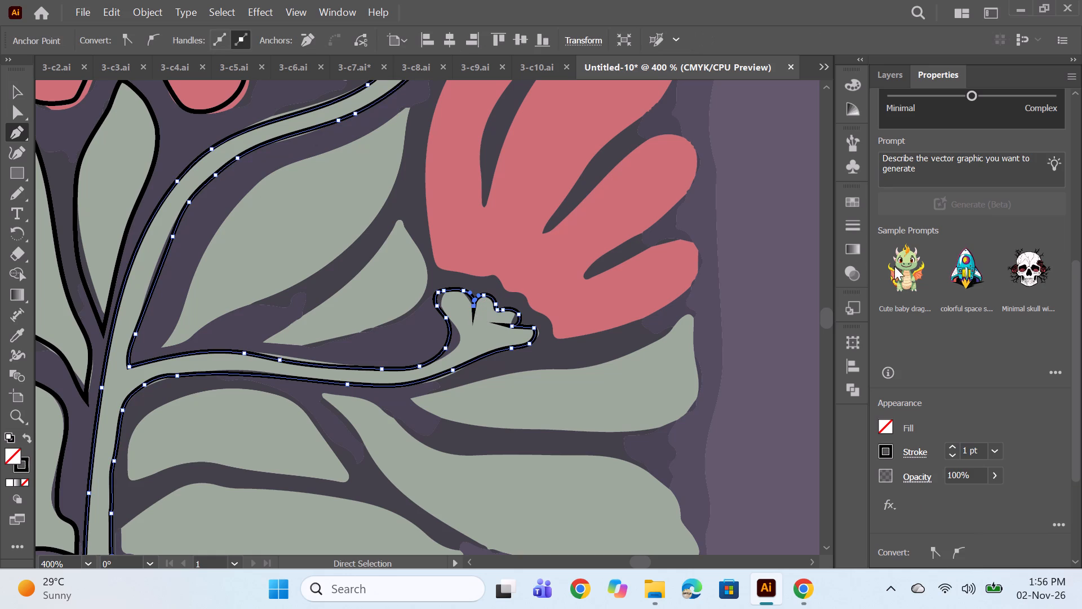
left_click(852, 227)
left_click(718, 262)
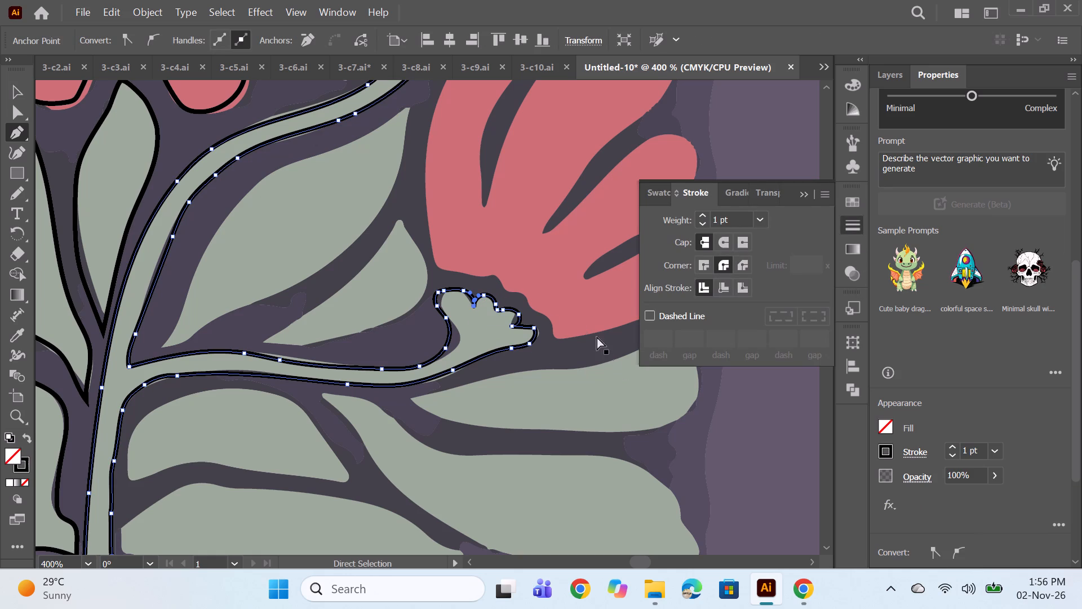
left_click(642, 392, "ctrl")
scroll(595, 283, "down", 3, "alt")
scroll(577, 164, "up", 8)
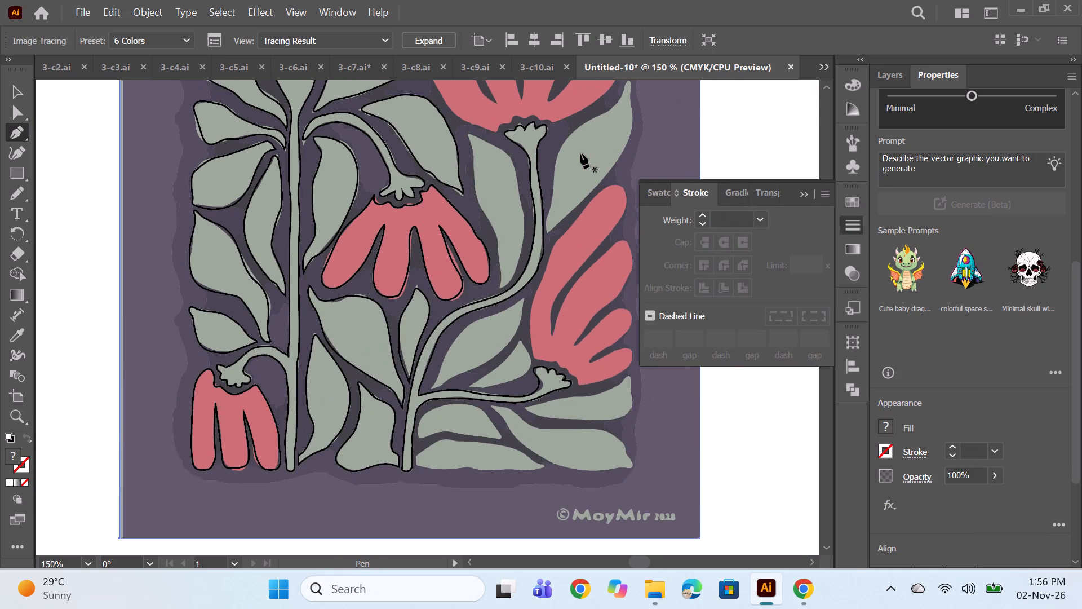
scroll(580, 153, "up", 1)
scroll(601, 191, "down", 1, "alt")
left_click(804, 195)
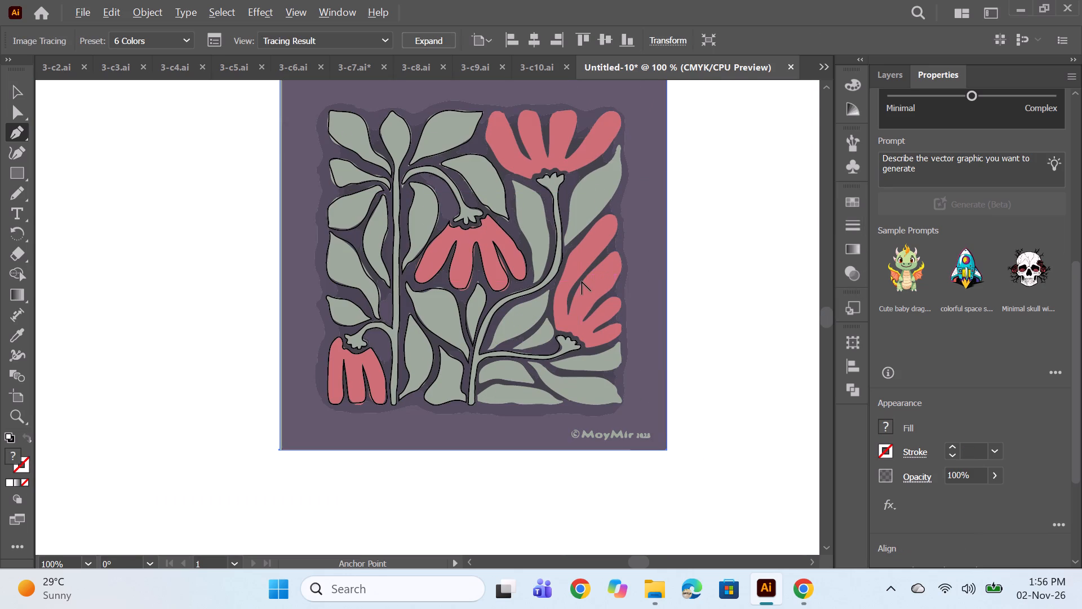
With the Pencil tool, trace the narrow leaf between the central flower and the main stem, from its upper tip all the way around.
scroll(584, 280, "up", 2, "alt")
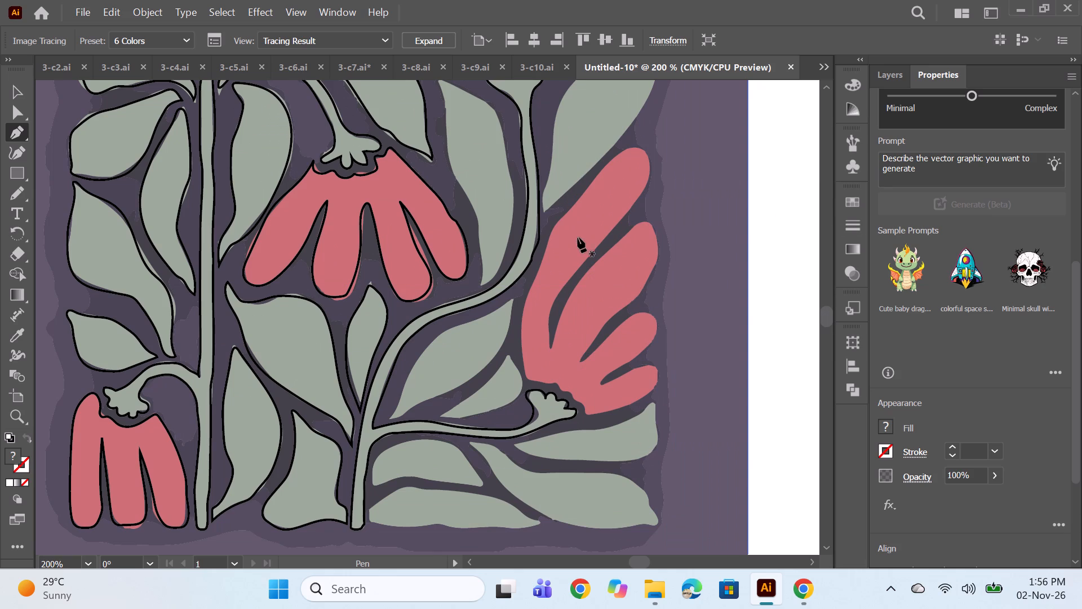
scroll(579, 240, "down", 1)
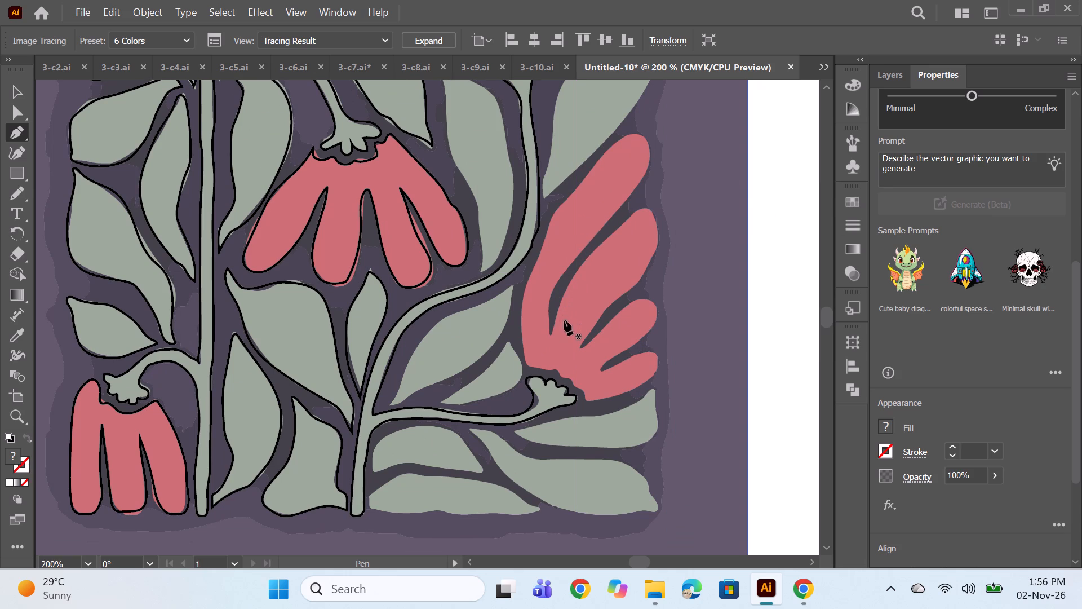
scroll(538, 314, "up", 16)
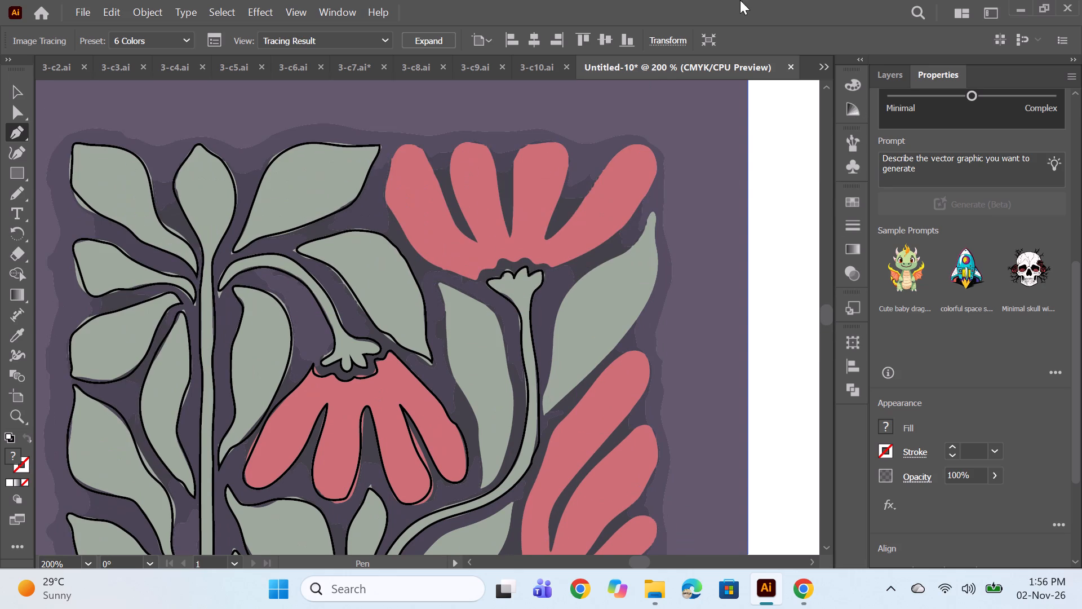
left_click(28, 193)
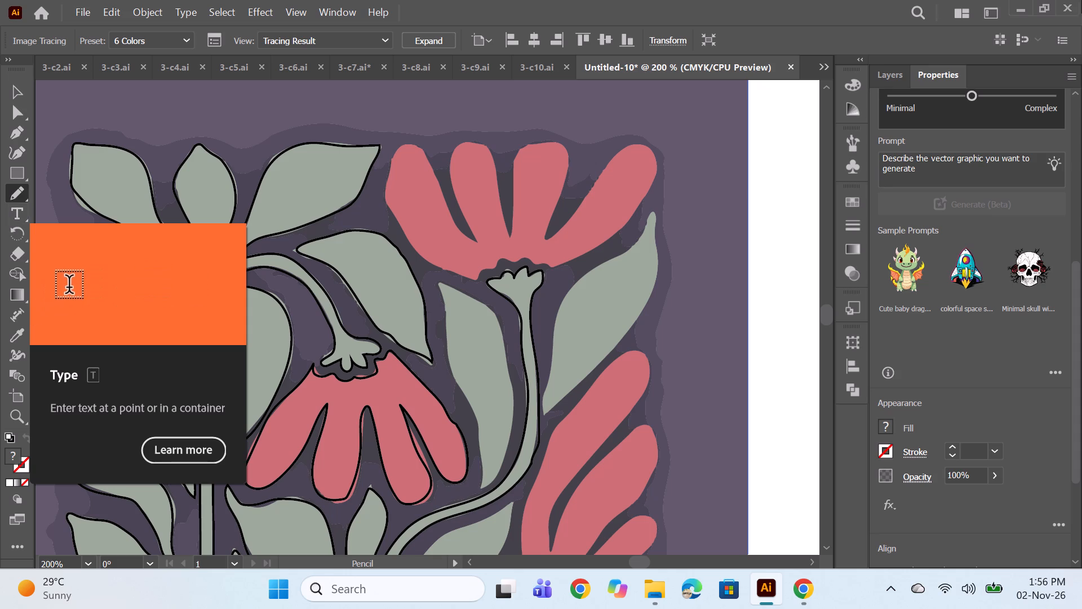
scroll(566, 175, "down", 8)
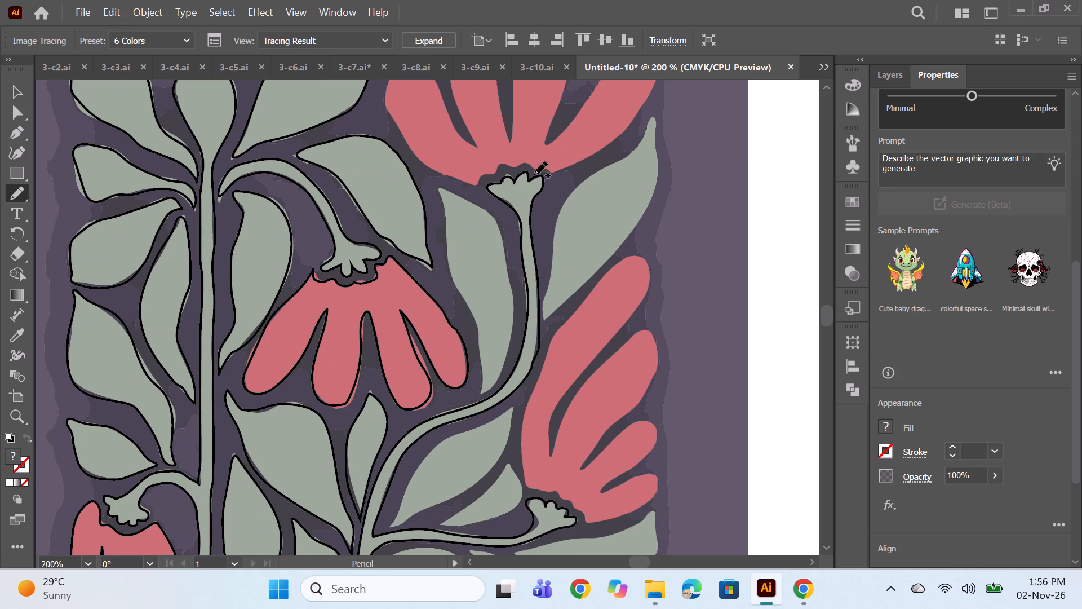
scroll(460, 240, "up", 3)
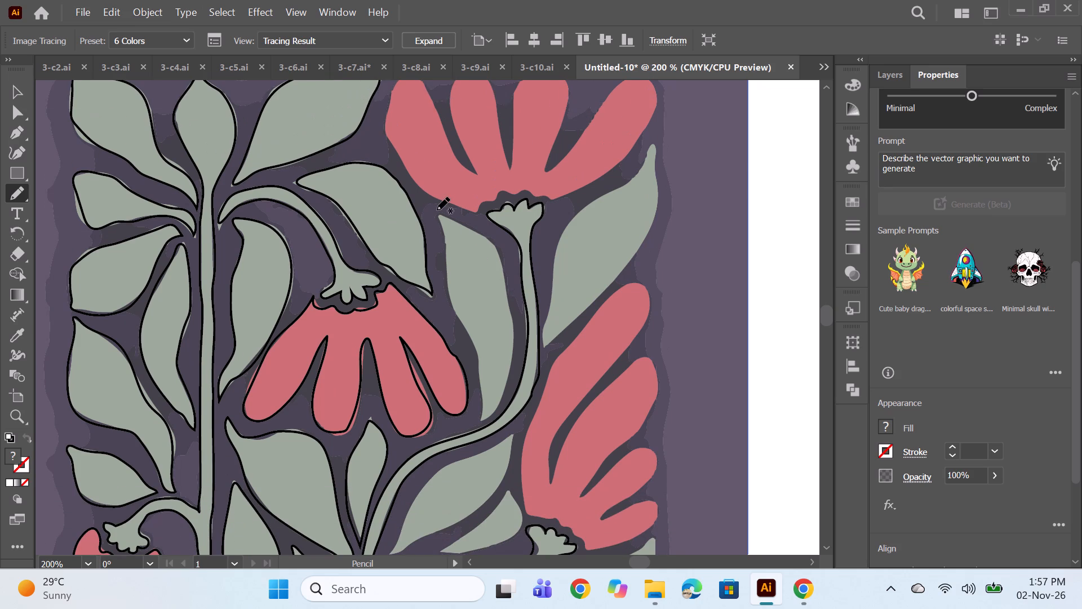
left_click_drag(437, 210, 445, 276)
left_click_drag(445, 276, 477, 382)
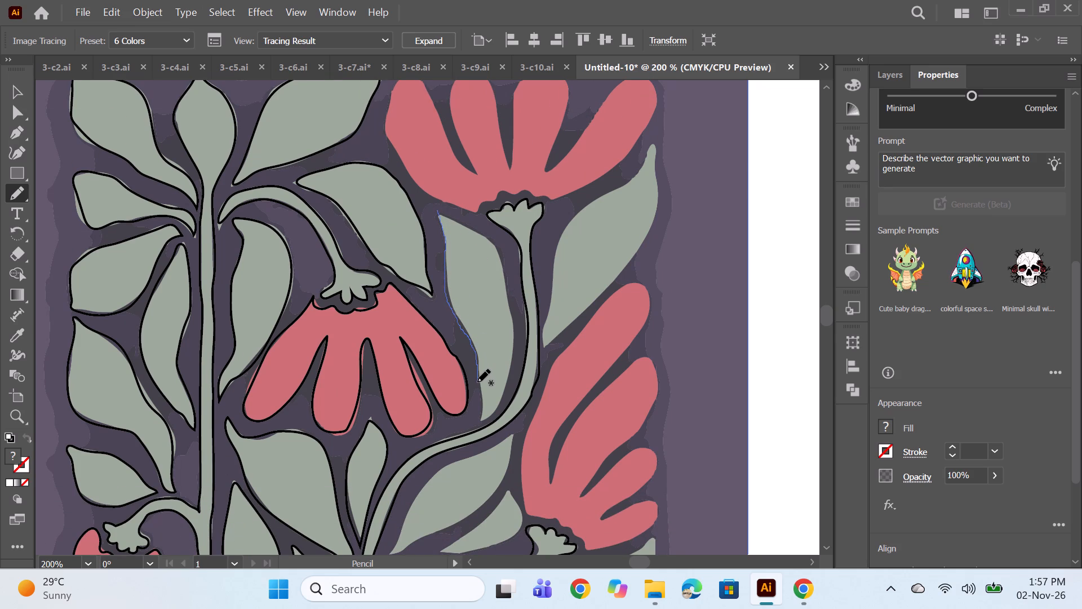
left_click_drag(477, 382, 500, 404)
left_click_drag(500, 404, 509, 307)
left_click_drag(509, 307, 423, 203)
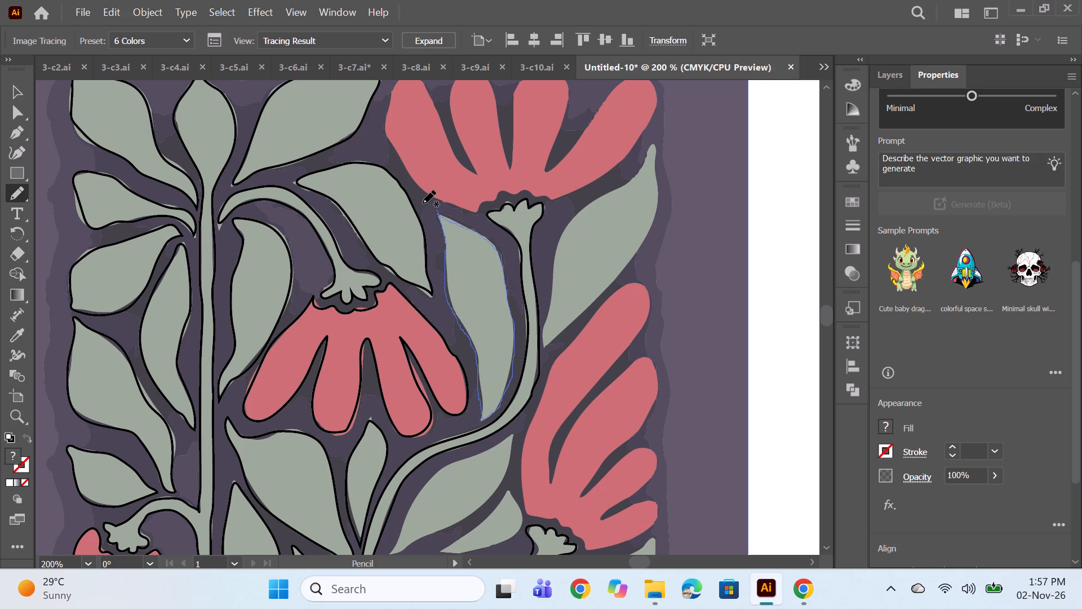
left_click_drag(423, 203, 421, 202)
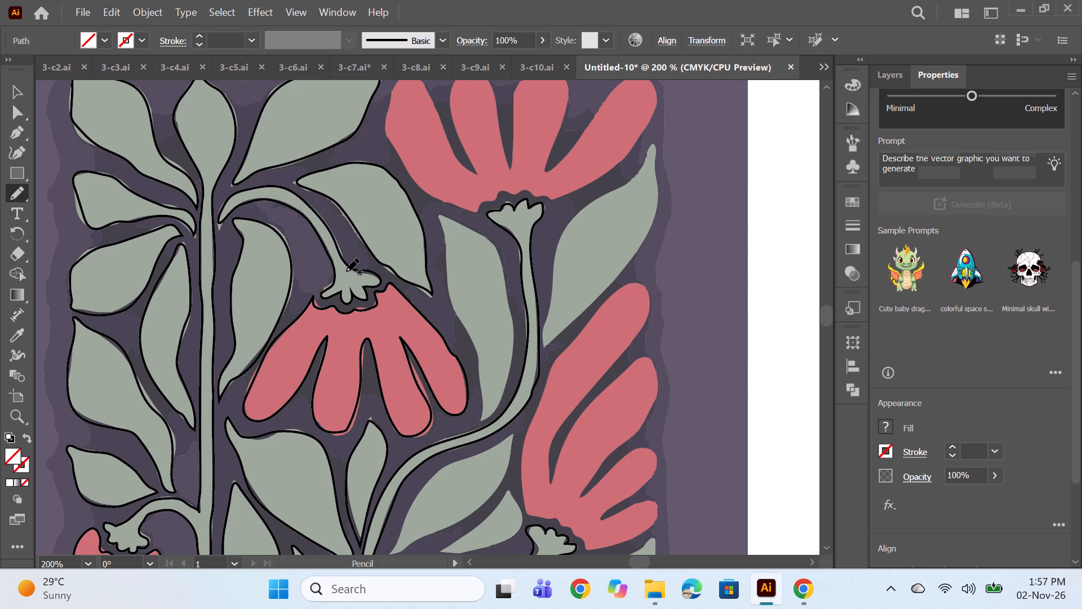
Remove the overshooting end point beyond the leaf's upper tip and the adjoining anchor point on its upper edge.
left_click(16, 142)
scroll(499, 202, "up", 2, "alt")
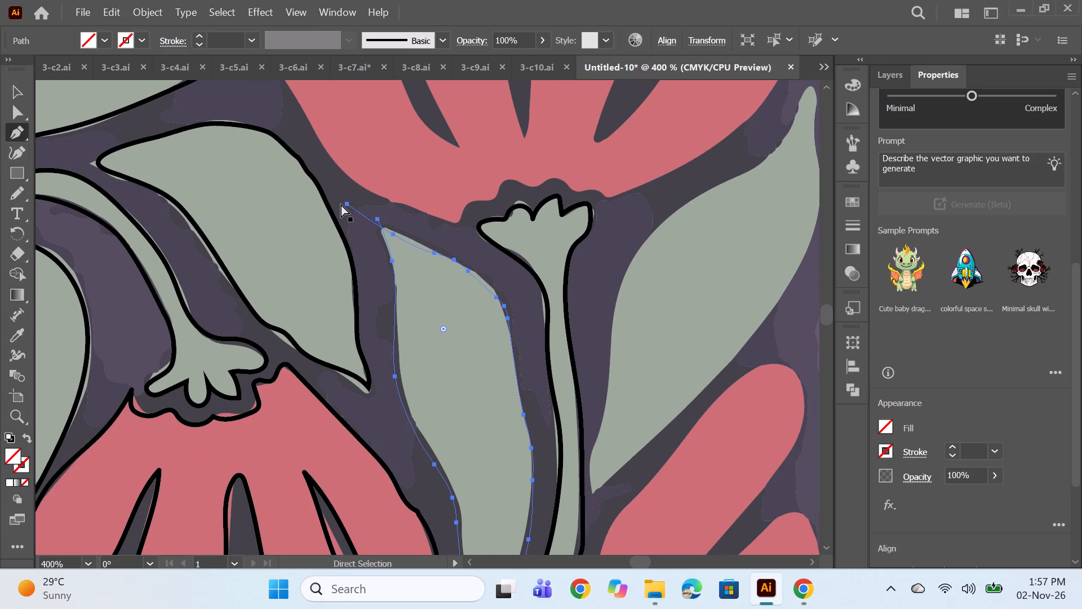
left_click(346, 204, "ctrl")
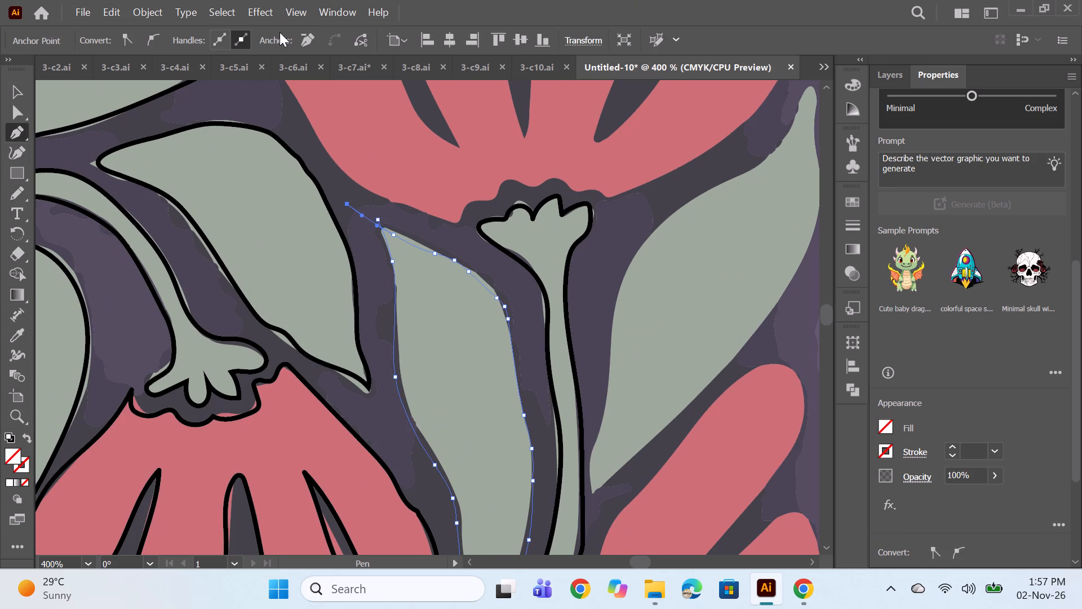
left_click(312, 38)
left_click(394, 233)
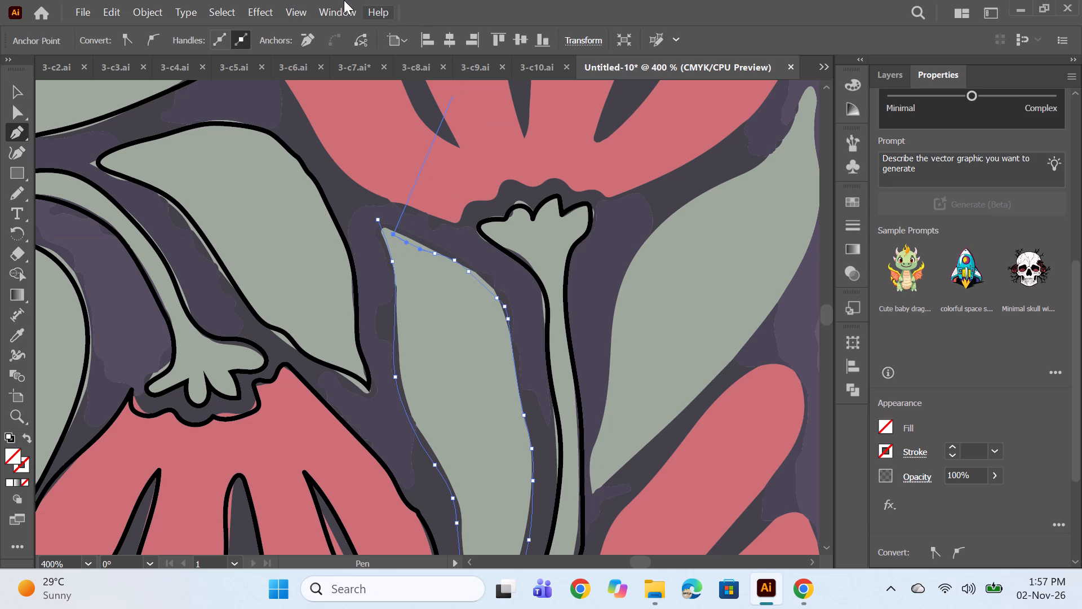
left_click(304, 46)
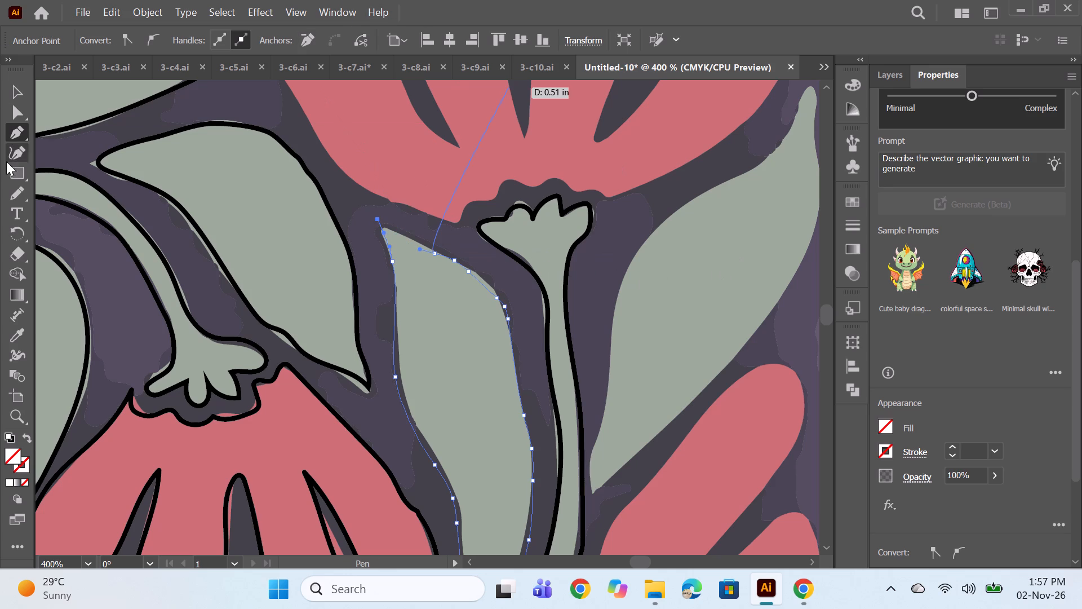
Redraw the missing upper edge with the Pencil tool and close the leaf outline at its tip.
left_click(13, 198)
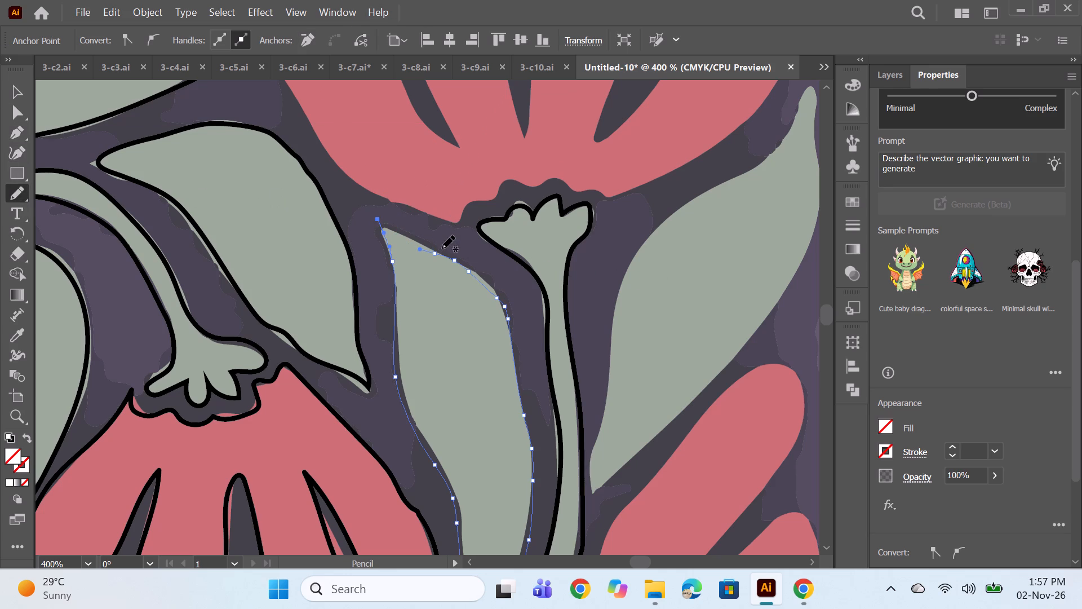
left_click_drag(434, 253, 433, 252)
left_click_drag(433, 252, 376, 218)
left_click_drag(376, 218, 378, 218)
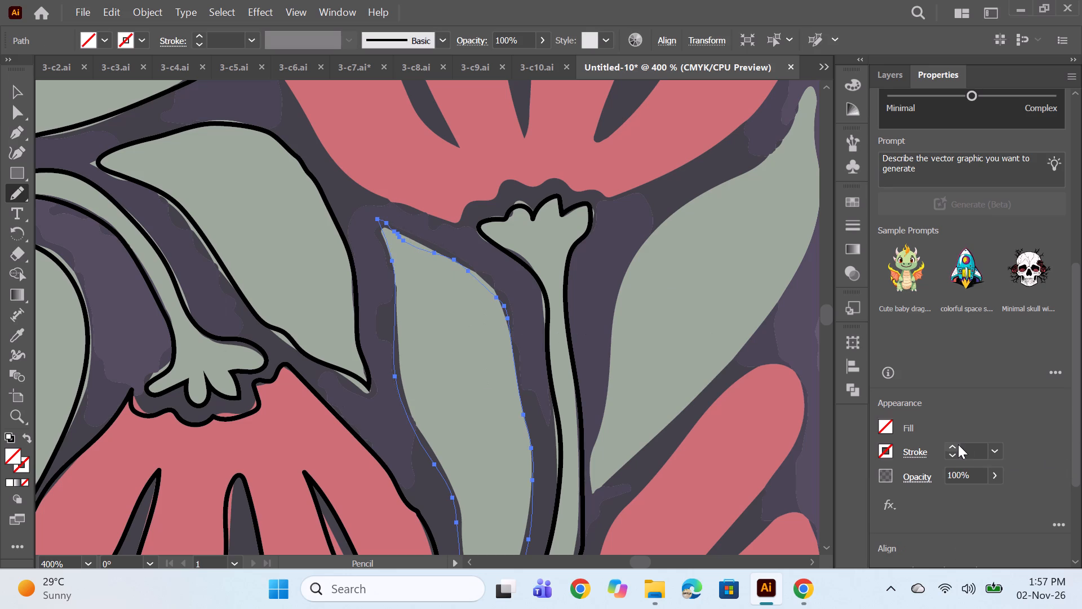
Give the narrow leaf outline between the central flower and the main stem a 1 pt stroke and deselect it.
triple_click(958, 444)
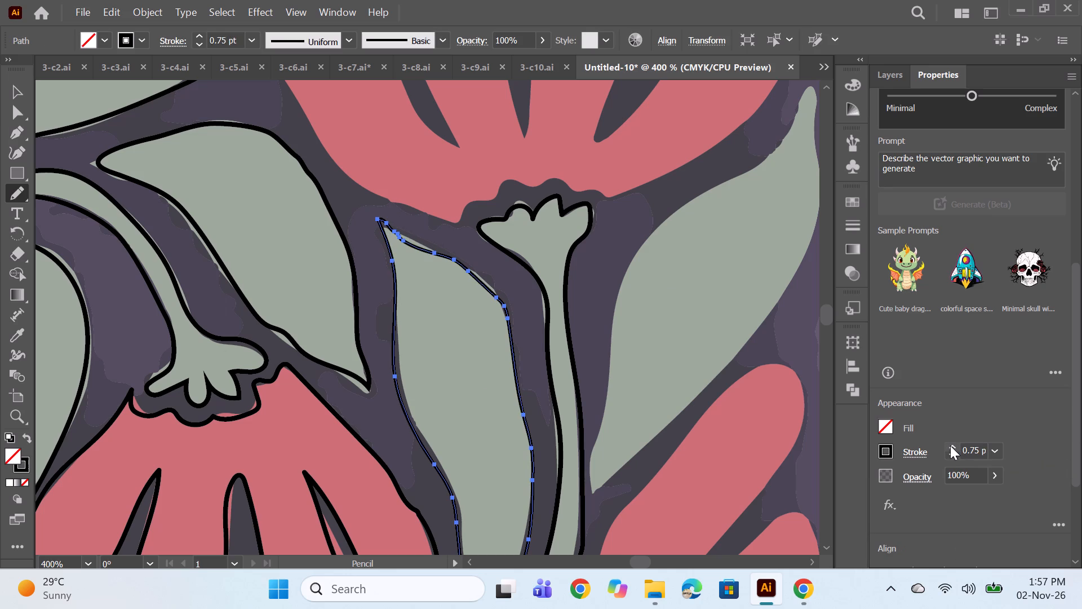
left_click(950, 445)
left_click(618, 302, "alt")
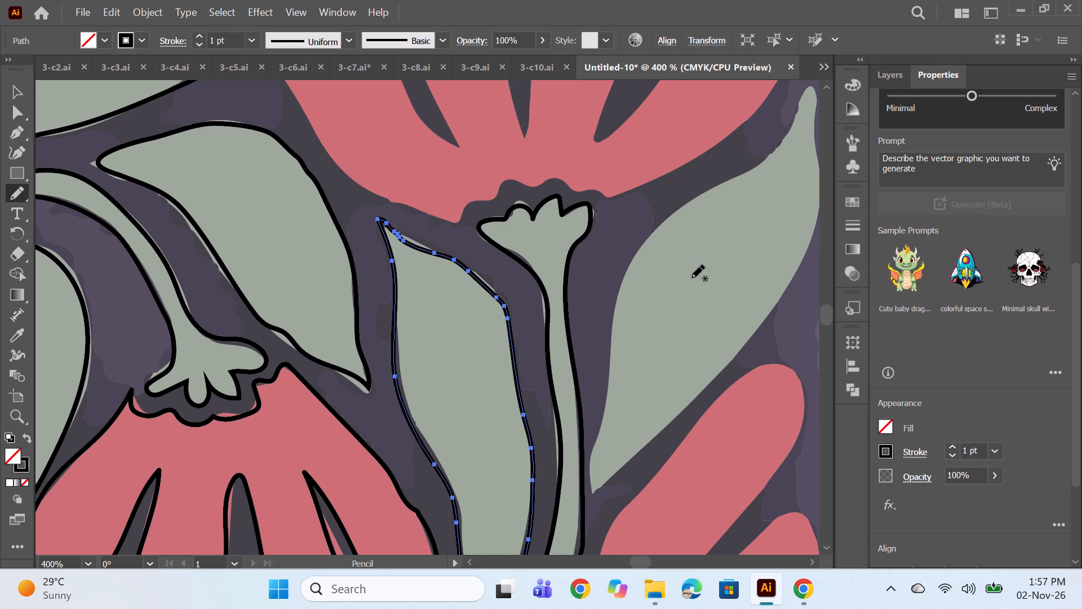
key("space")
scroll(575, 277, "down", 2)
left_click(688, 307, "ctrl")
Trace the rounded leaf directly beneath the scalloped side branch with the Pencil tool and give its outline a 1 pt stroke.
scroll(638, 296, "down", 3, "alt")
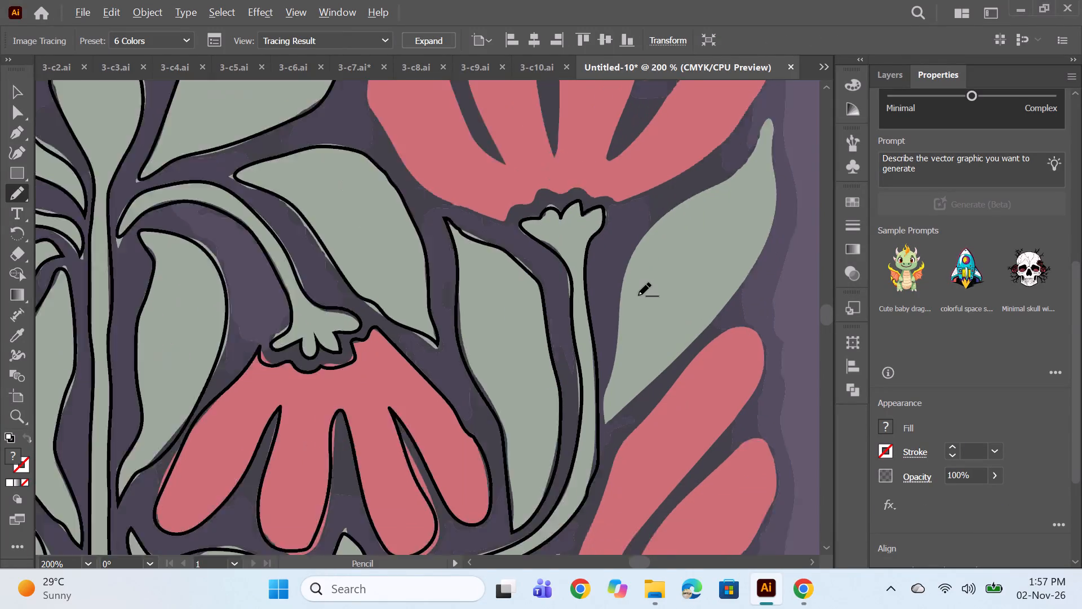
key("space")
key("space")
key("space")
key("space")
key("space")
key("space")
key("space")
key("space")
key("space")
key("space")
key("space")
key("space")
key("space")
key("space")
key("space")
key("space")
left_click_drag(752, 348, 632, 192)
scroll(387, 386, "up", 2, "alt")
scroll(442, 411, "down", 6)
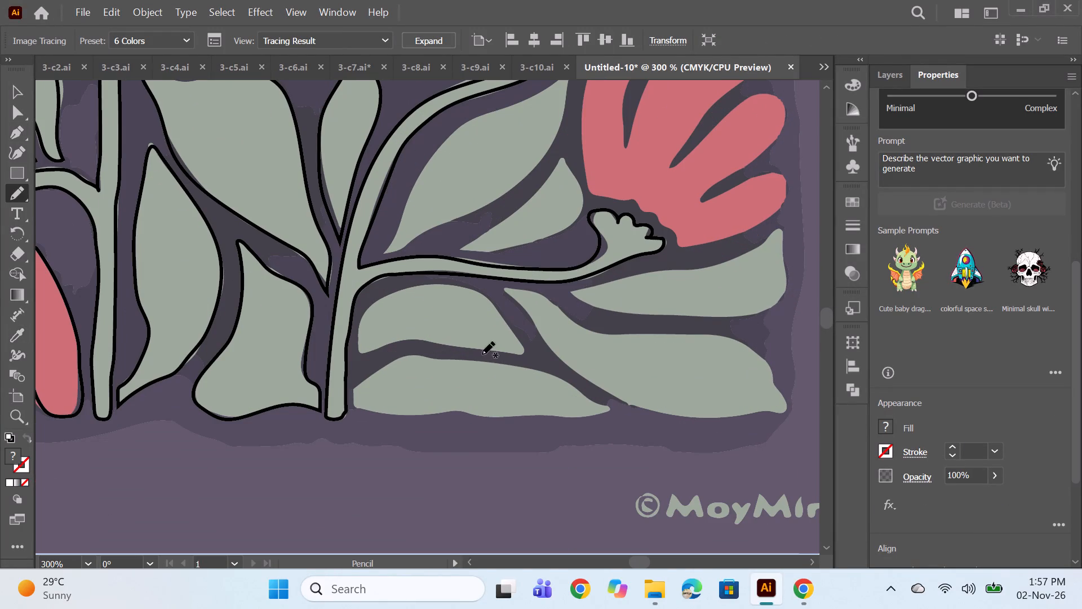
scroll(352, 362, "up", 1, "alt")
key("space")
left_click_drag(453, 387, 392, 466)
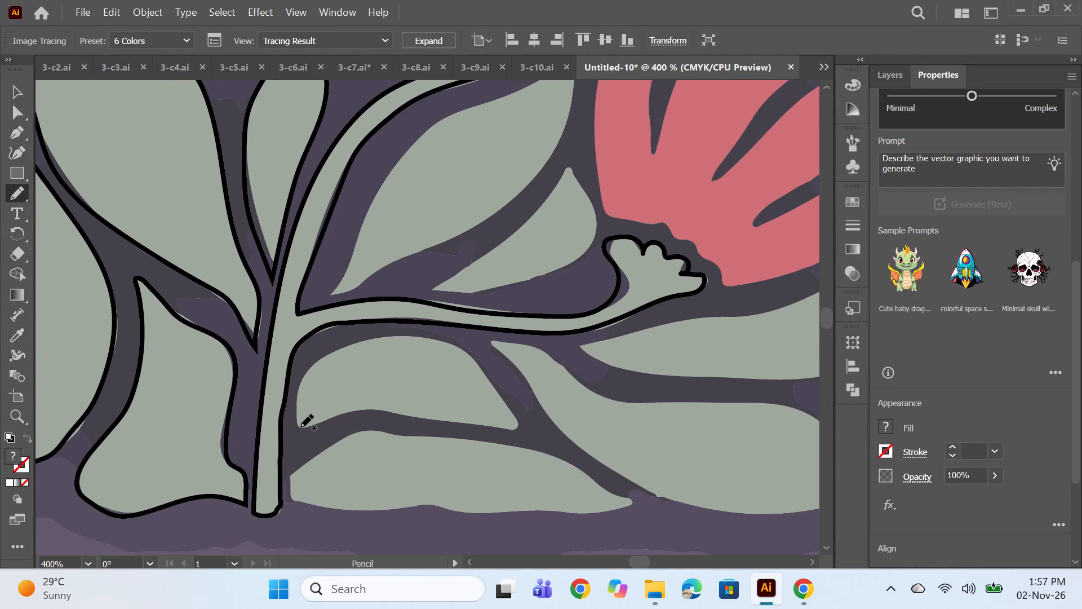
left_click_drag(298, 428, 298, 415)
left_click_drag(298, 415, 374, 341)
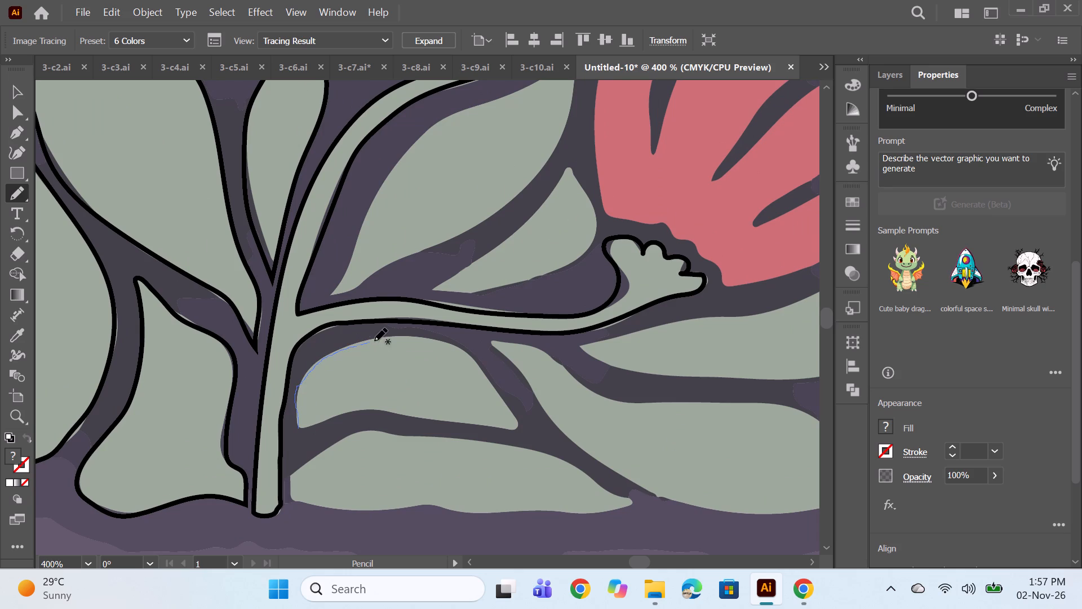
left_click_drag(374, 341, 512, 412)
left_click_drag(512, 412, 448, 422)
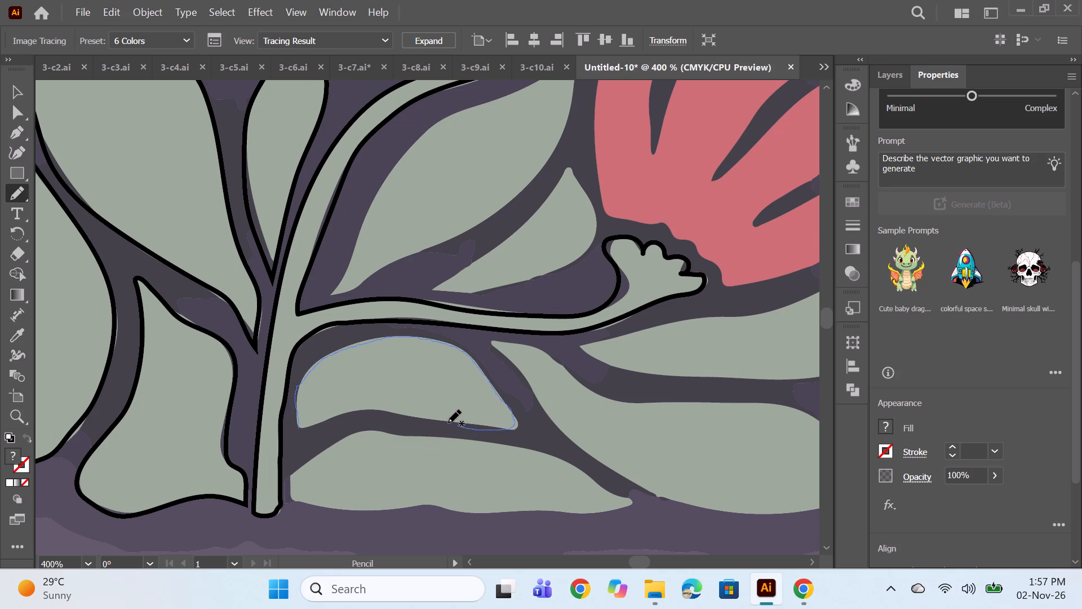
left_click_drag(448, 422, 301, 433)
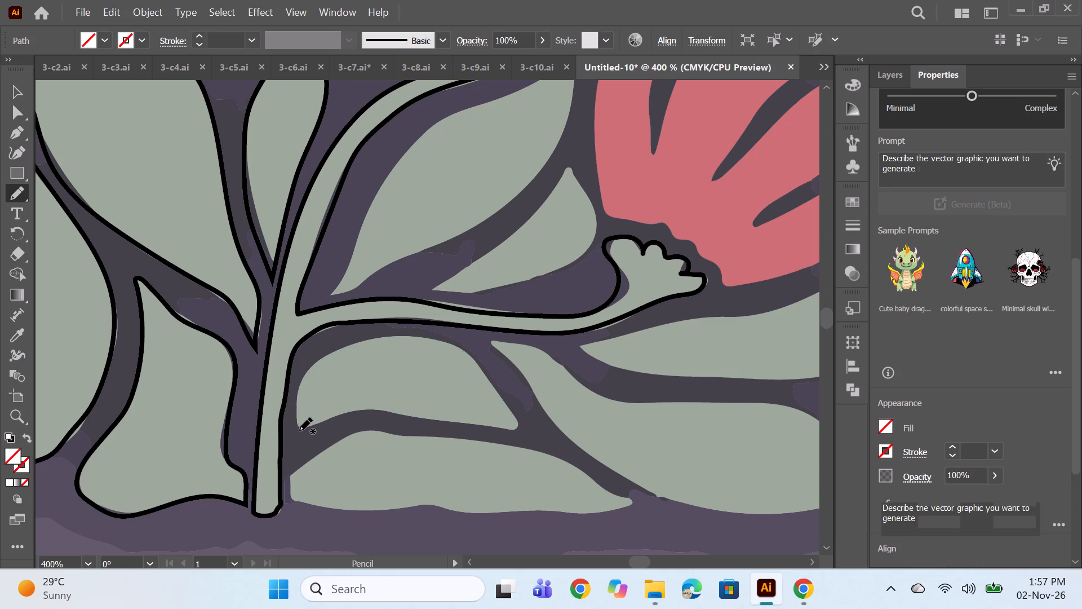
triple_click(948, 445)
left_click(948, 445)
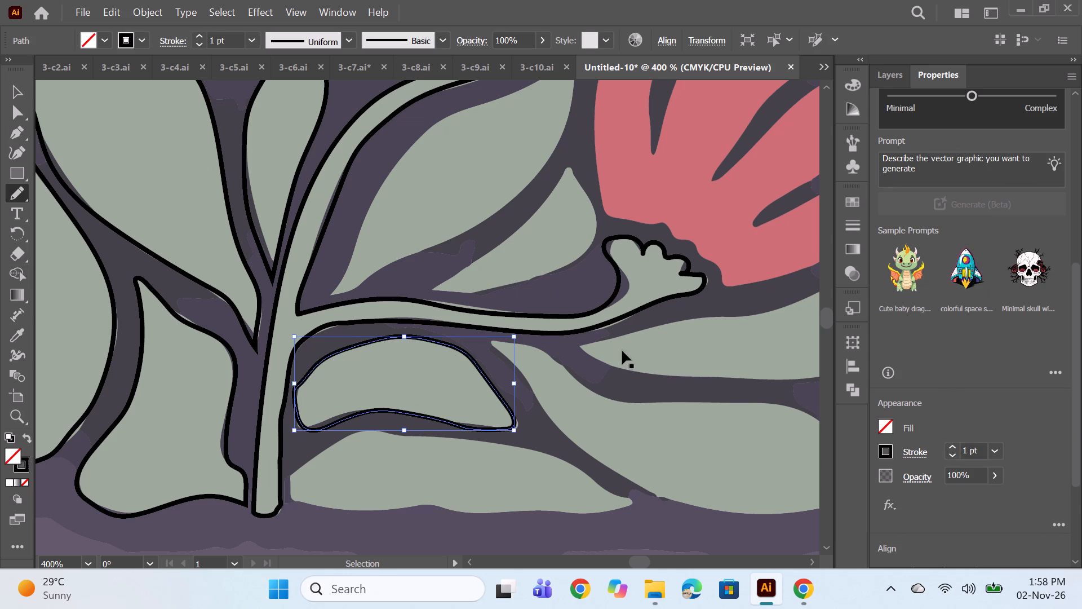
left_click(623, 351, "ctrl")
Trace the lowest leaf beside the main stem's base with the Pencil tool and give its outline a 1 pt stroke.
scroll(524, 255, "down", 5)
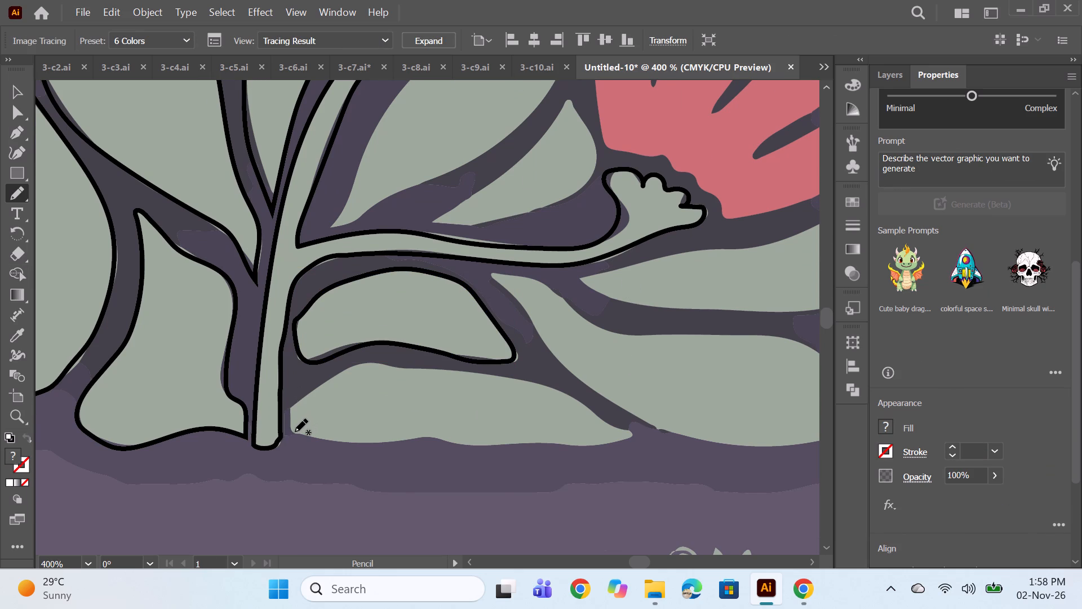
left_click(295, 431)
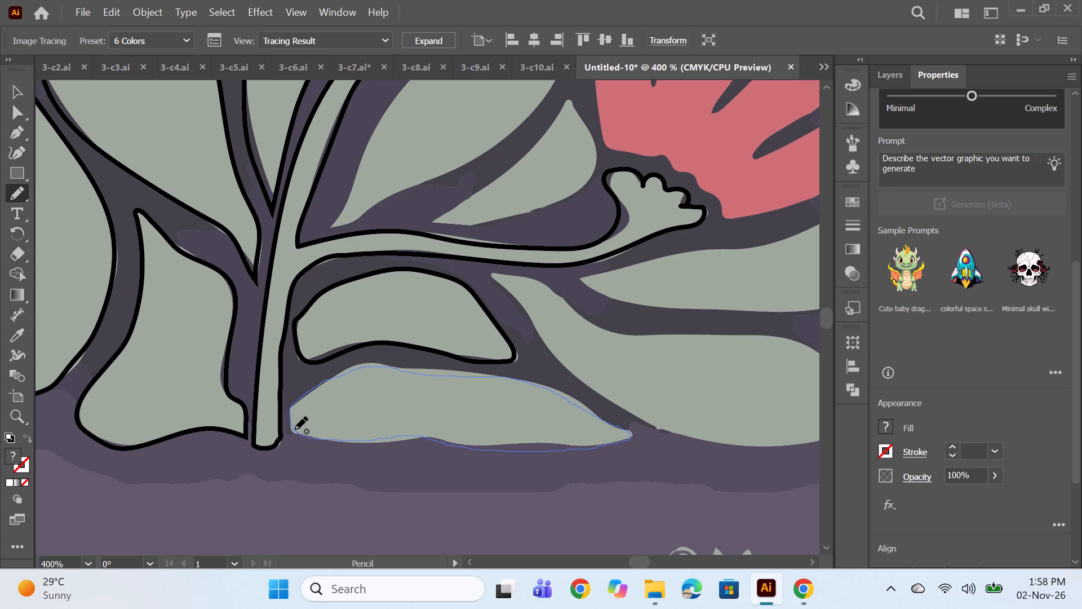
triple_click(954, 444)
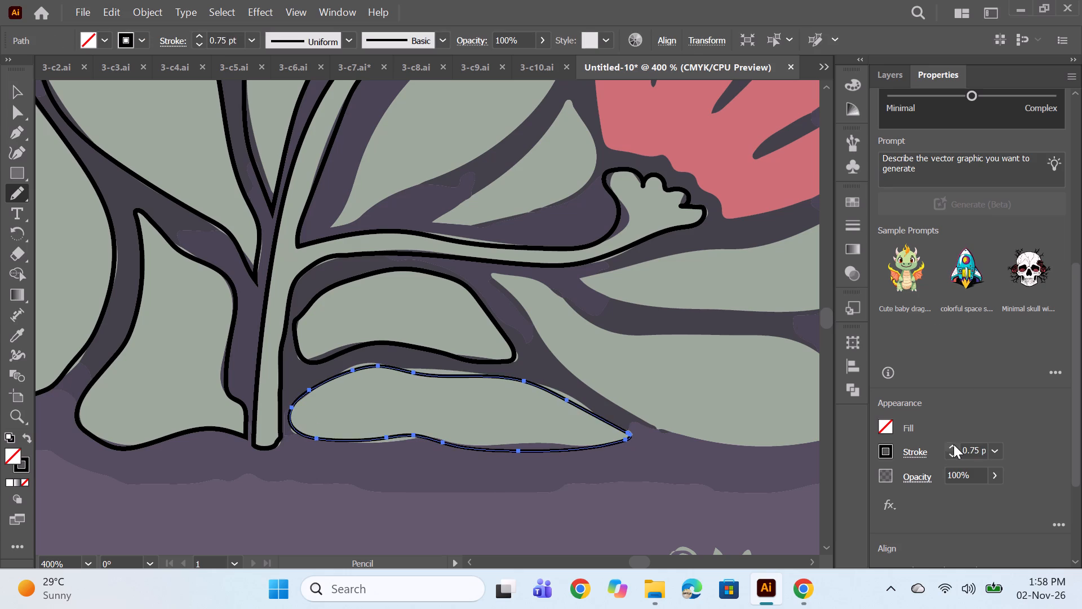
left_click(954, 444)
left_click(750, 403, "ctrl")
Trace the large pointed leaf between the main stem and the scalloped side branch with the Pencil tool and give it a 1 pt stroke.
scroll(673, 373, "down", 2, "alt")
key("space")
key("space")
left_click_drag(701, 356, 487, 459)
scroll(308, 390, "up", 1)
scroll(307, 390, "up", 1, "alt")
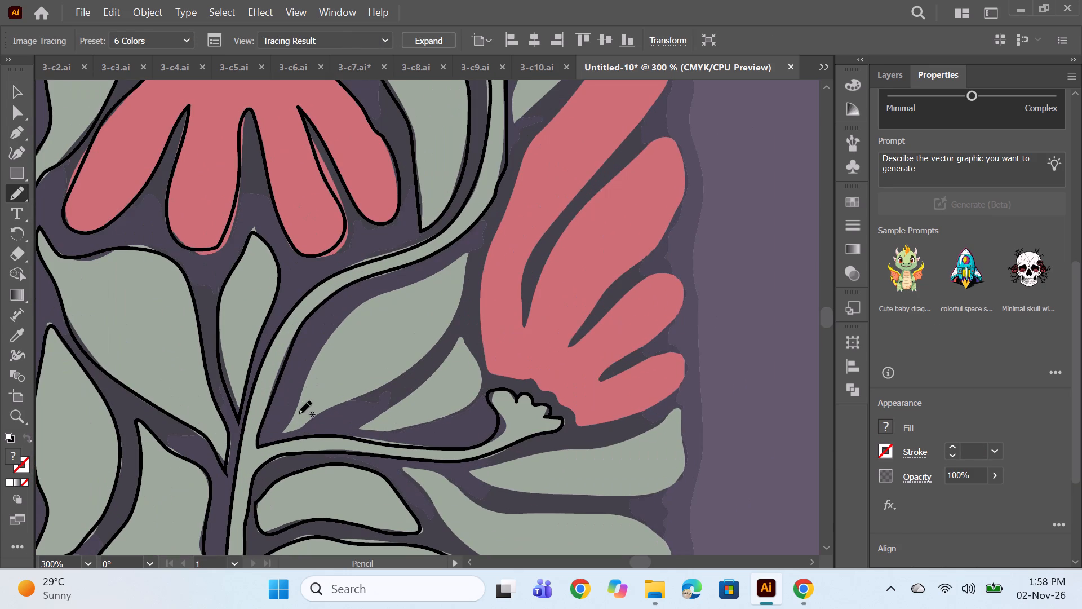
left_click(281, 431)
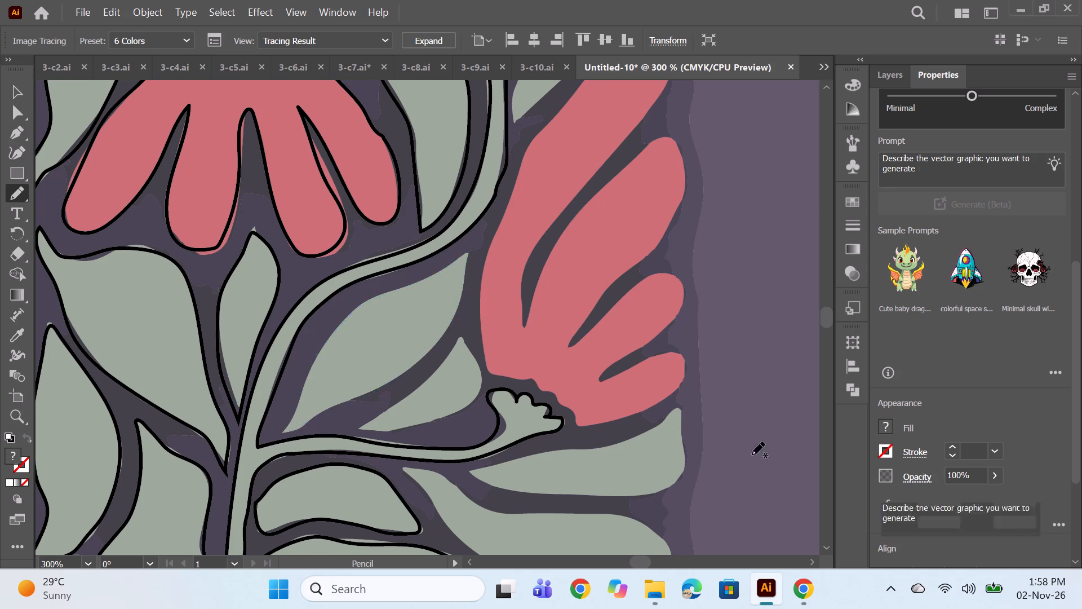
triple_click(952, 446)
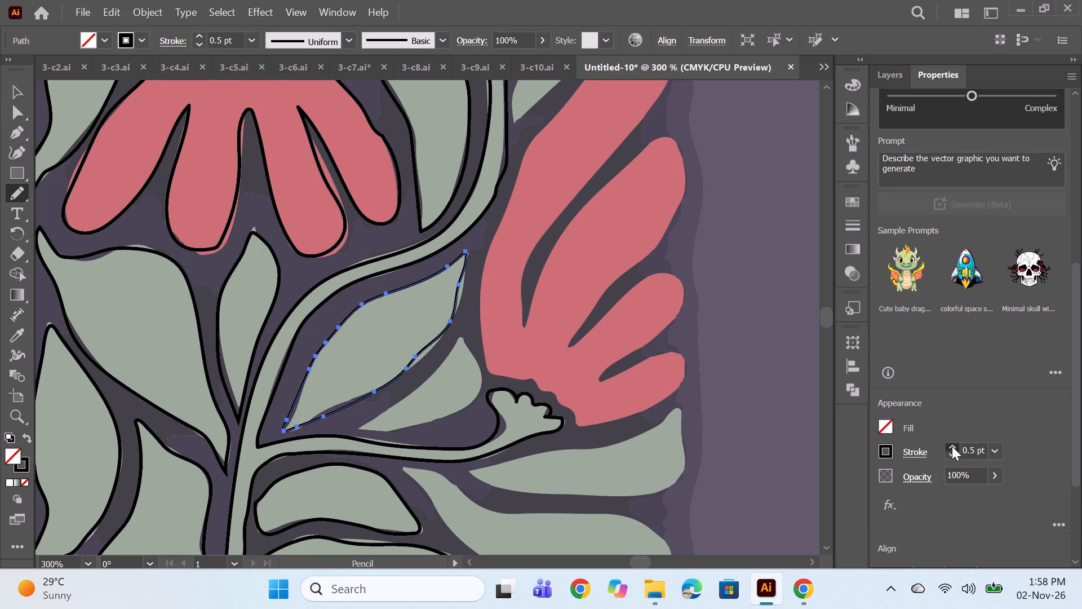
left_click(952, 446)
left_click(709, 339, "ctrl")
Trace the small leaf just above the scalloped side branch with the Pencil tool and give its outline a 1 pt stroke.
scroll(468, 391, "down", 2)
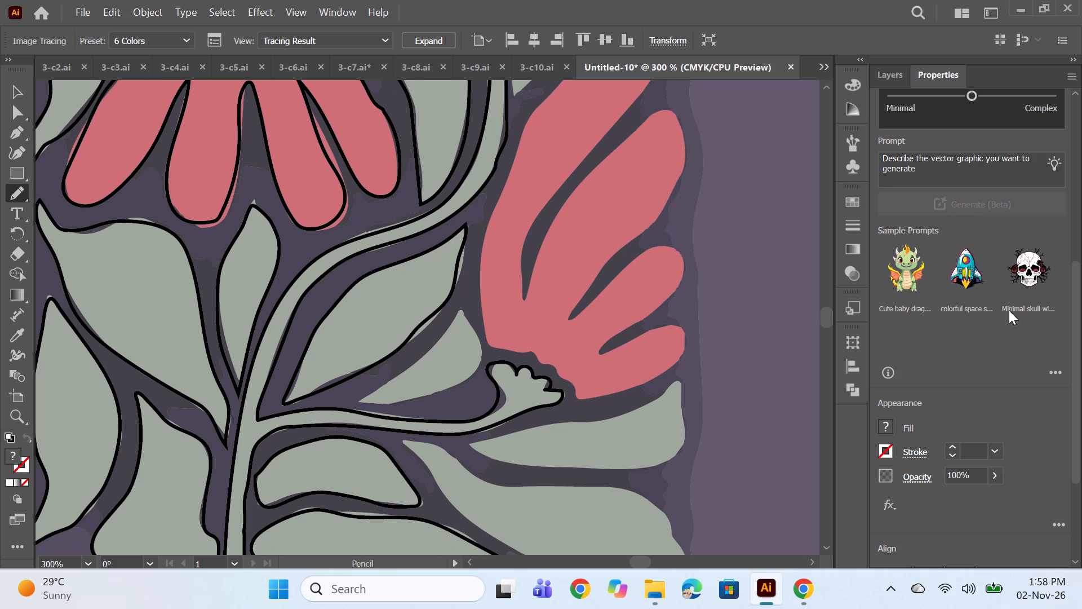
scroll(225, 307, "down", 2)
scroll(484, 236, "down", 3)
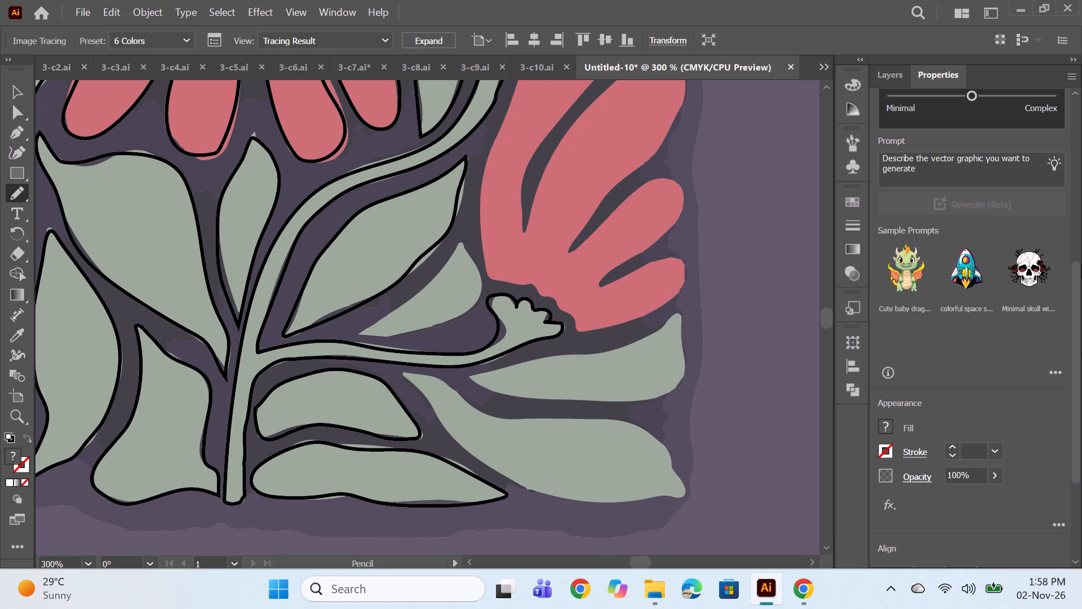
left_click(359, 332)
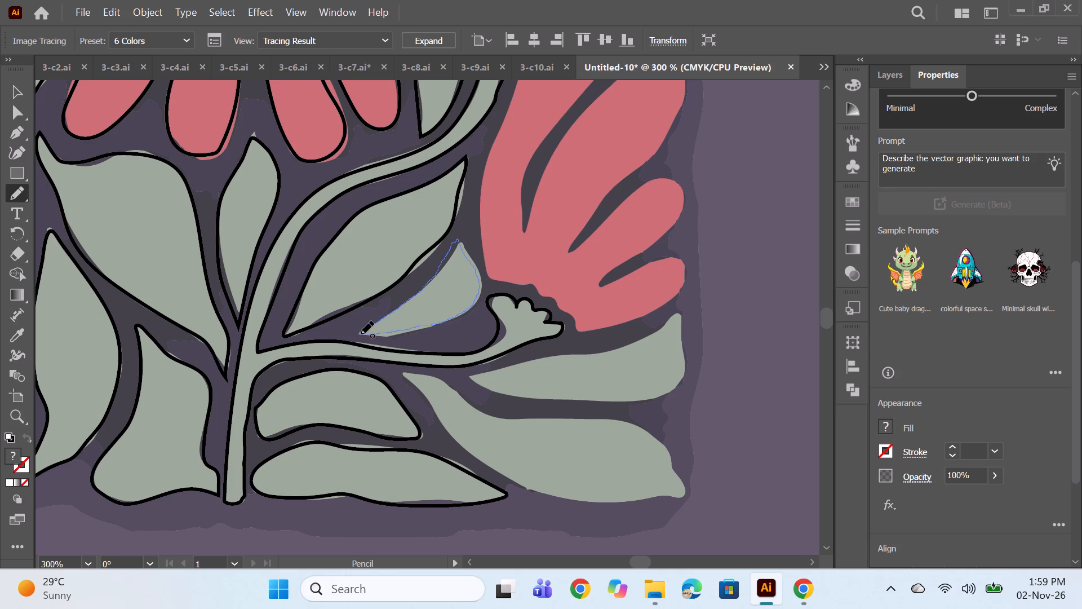
double_click(950, 444)
left_click(950, 444)
left_click(950, 443)
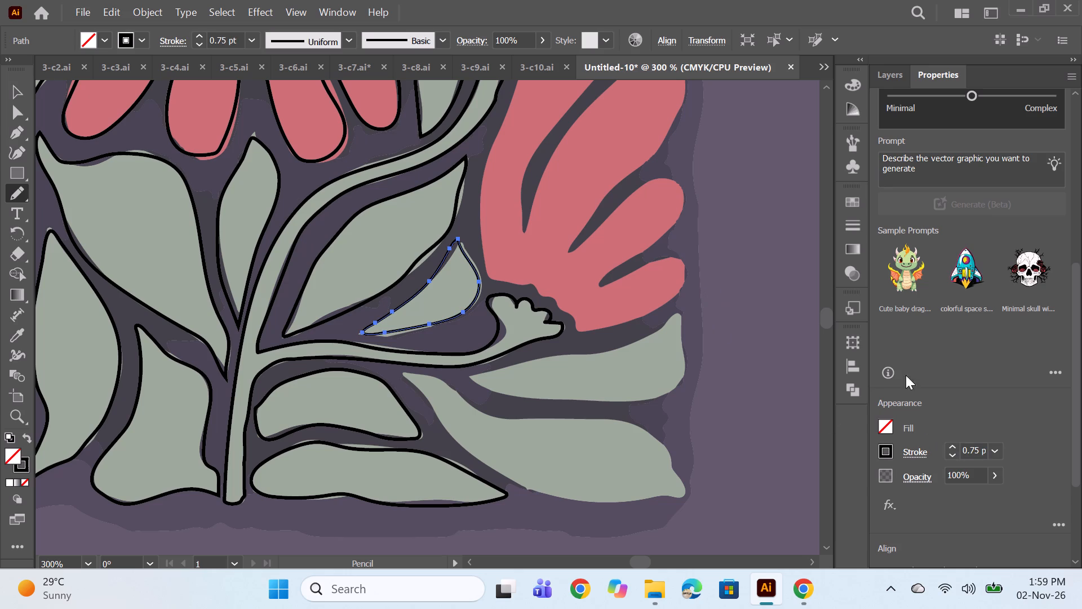
left_click(954, 444)
left_click(779, 354, "ctrl")
scroll(609, 298, "down", 1, "alt")
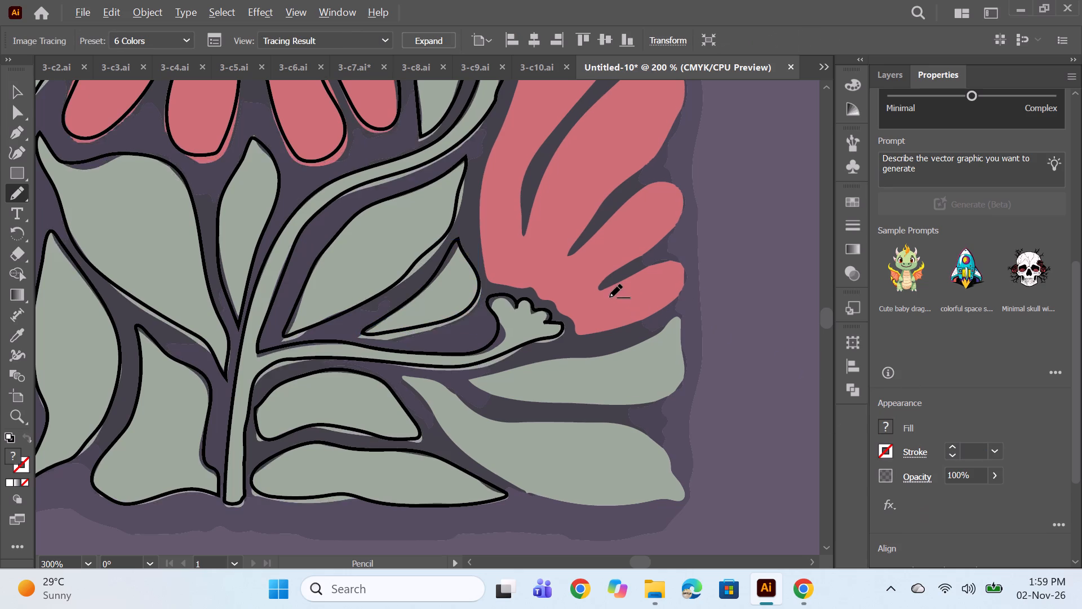
key("ctrl+z")
With the Pencil tool, trace the long bottom-corner leaf below the side branch from its narrow tip all the way around.
key("space")
left_click_drag(704, 329, 567, 385)
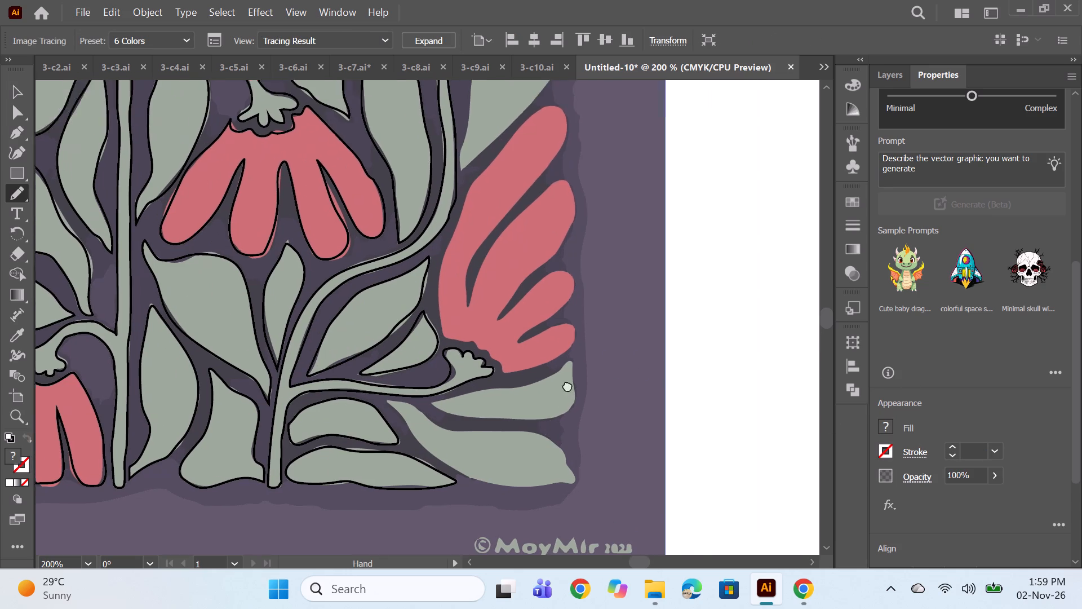
left_click_drag(567, 385, 525, 371)
scroll(367, 362, "down", 3)
scroll(291, 348, "up", 3, "alt")
scroll(558, 443, "down", 1, "alt")
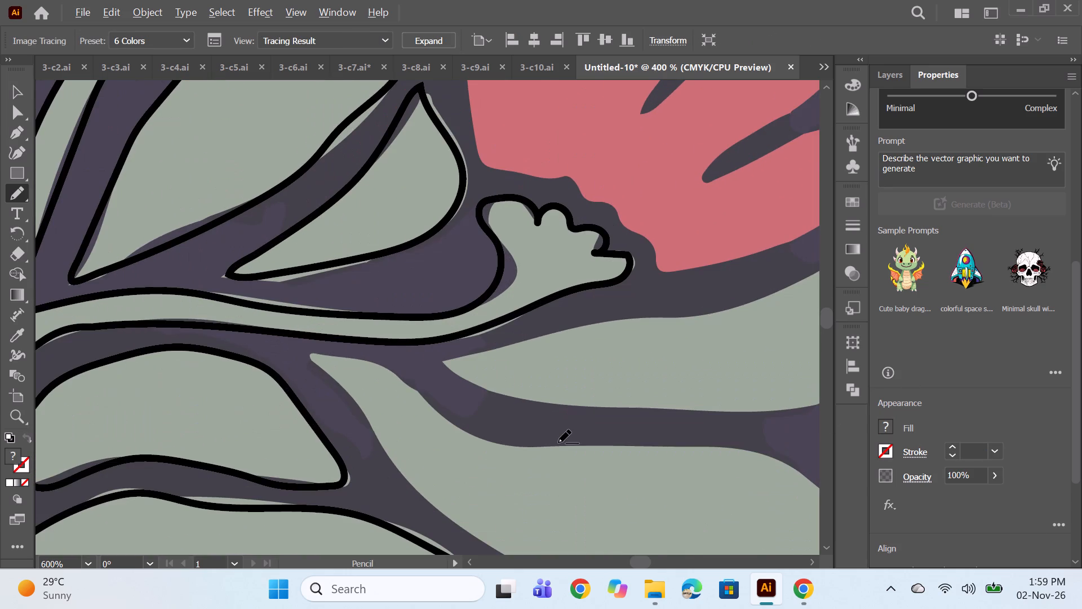
scroll(558, 443, "down", 1, "alt")
key("space")
key("space")
key("space")
left_click_drag(595, 496, 431, 390)
scroll(420, 371, "up", 1, "alt")
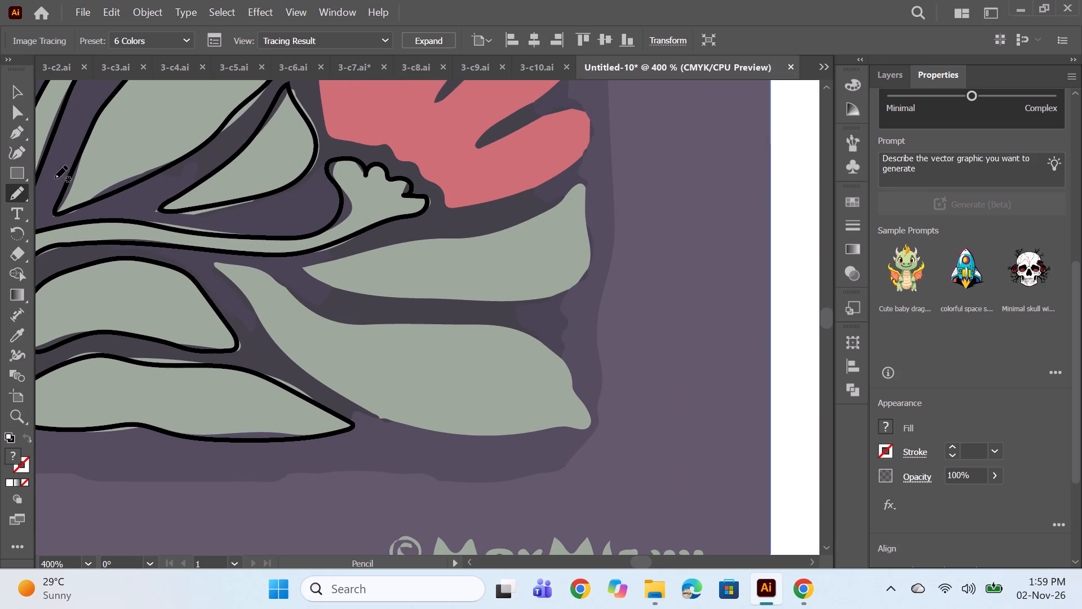
left_click(212, 263)
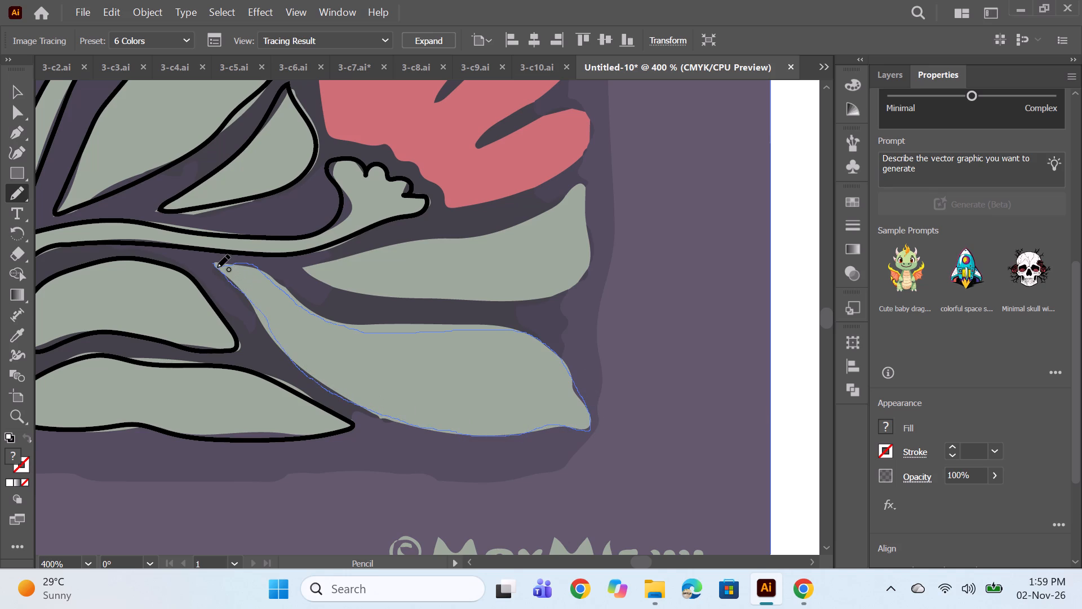
Adjust the anchor points and handle on the bottom-corner leaf outline's upper edge to follow the traced shape.
left_click(16, 145)
left_click(16, 135)
left_click(409, 332, "ctrl")
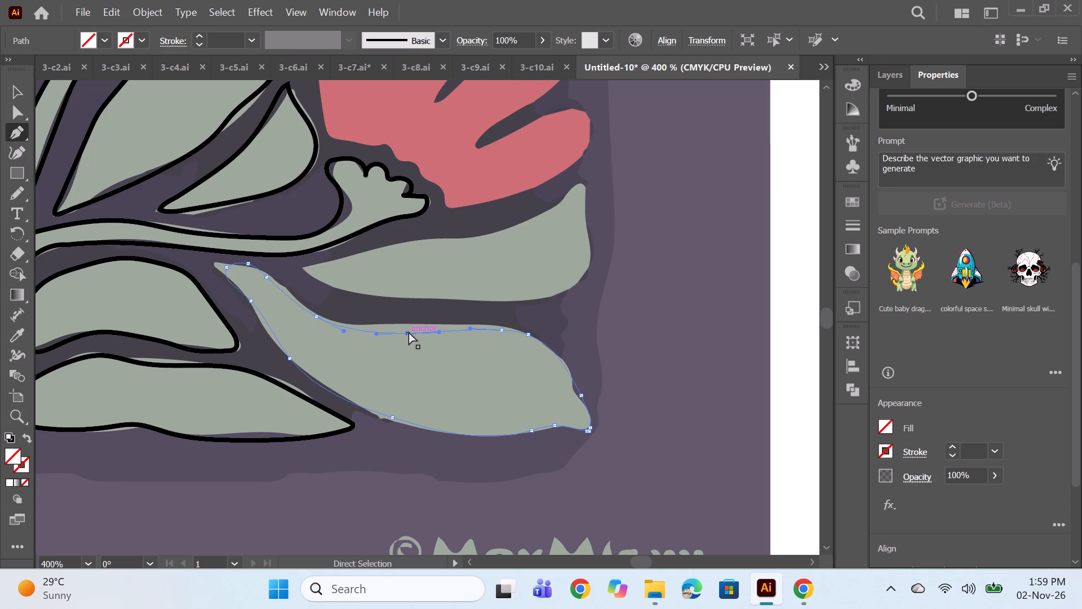
left_click_drag(409, 332, 410, 322, "ctrl")
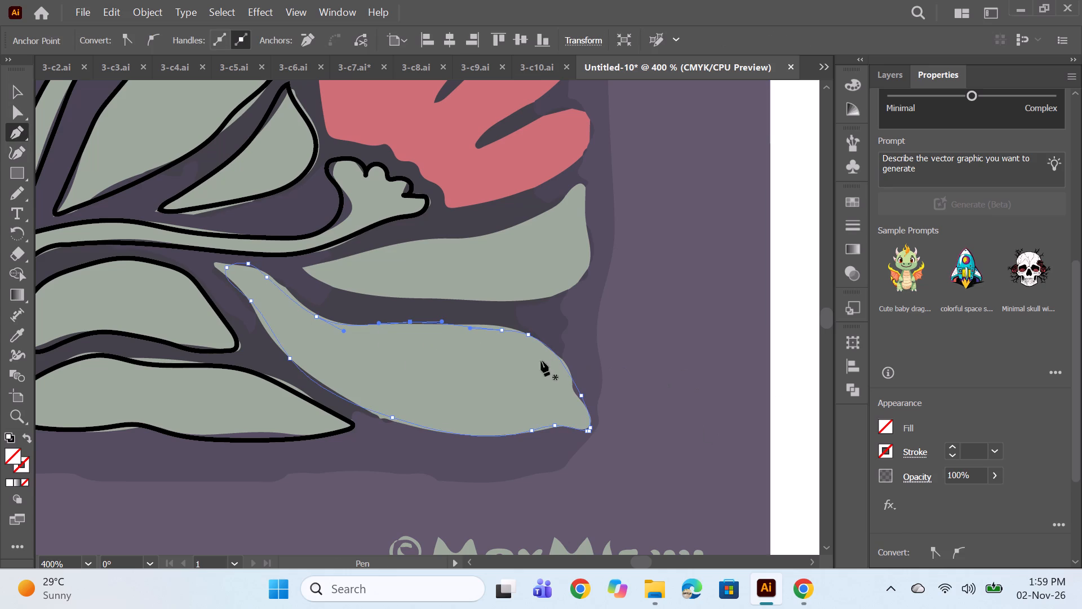
left_click_drag(468, 329, 478, 326, "alt")
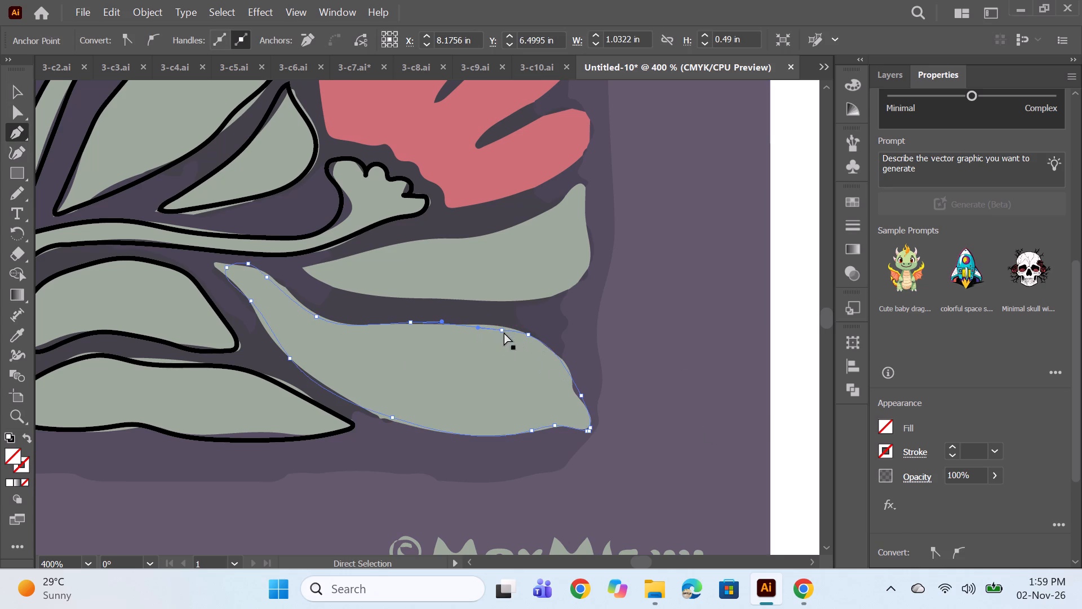
left_click(500, 330, "ctrl")
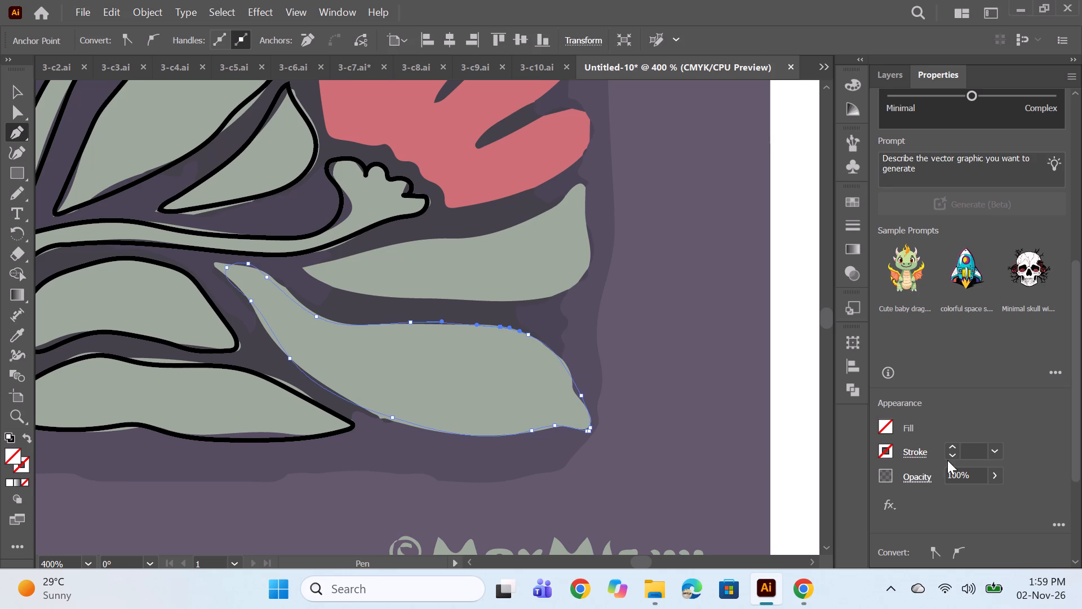
Give the bottom-corner leaf outline a 1 pt stroke and deselect it.
triple_click(951, 448)
left_click(951, 448)
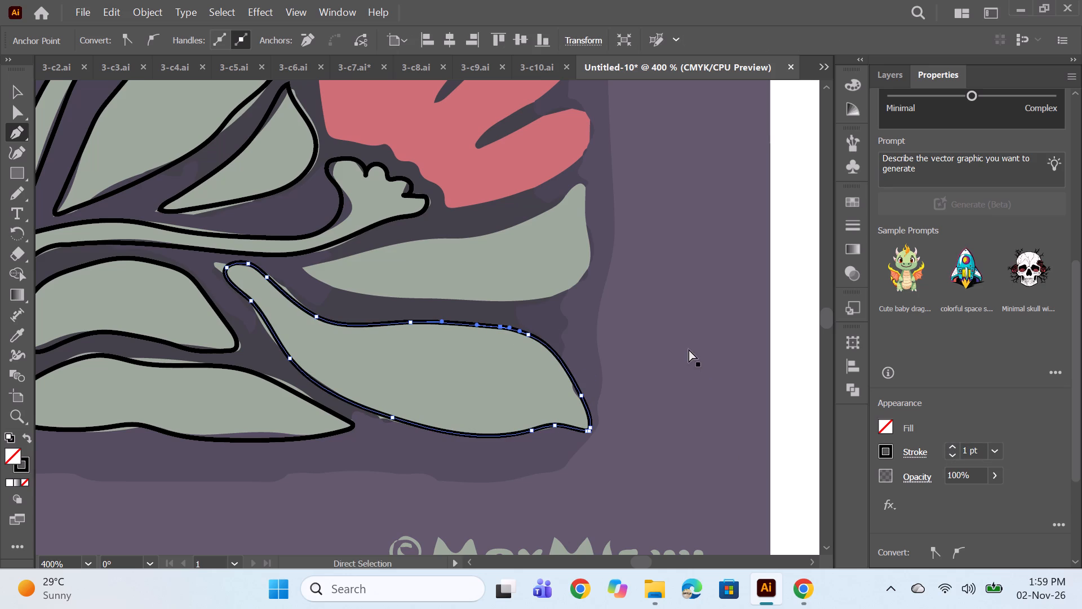
left_click(687, 349, "ctrl")
Trace the leaf between the lower side flower and the bottom-corner leaf with the Pencil tool, from its narrow tip all the way around.
scroll(483, 351, "down", 1, "alt")
scroll(499, 319, "up", 4)
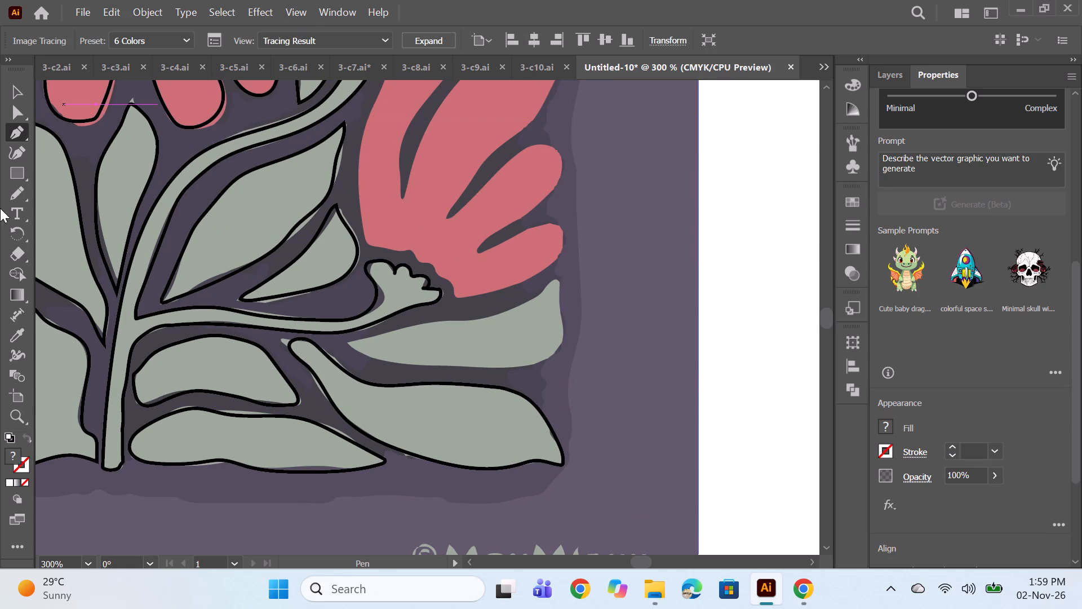
left_click(28, 187)
scroll(473, 351, "up", 1, "alt")
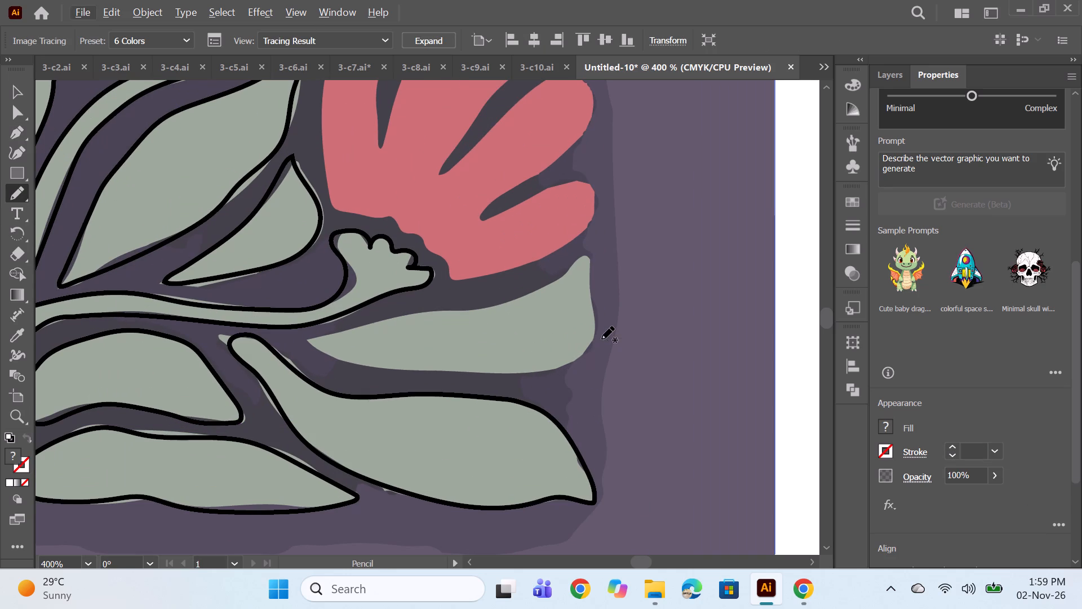
key("space")
left_click_drag(678, 316, 574, 355)
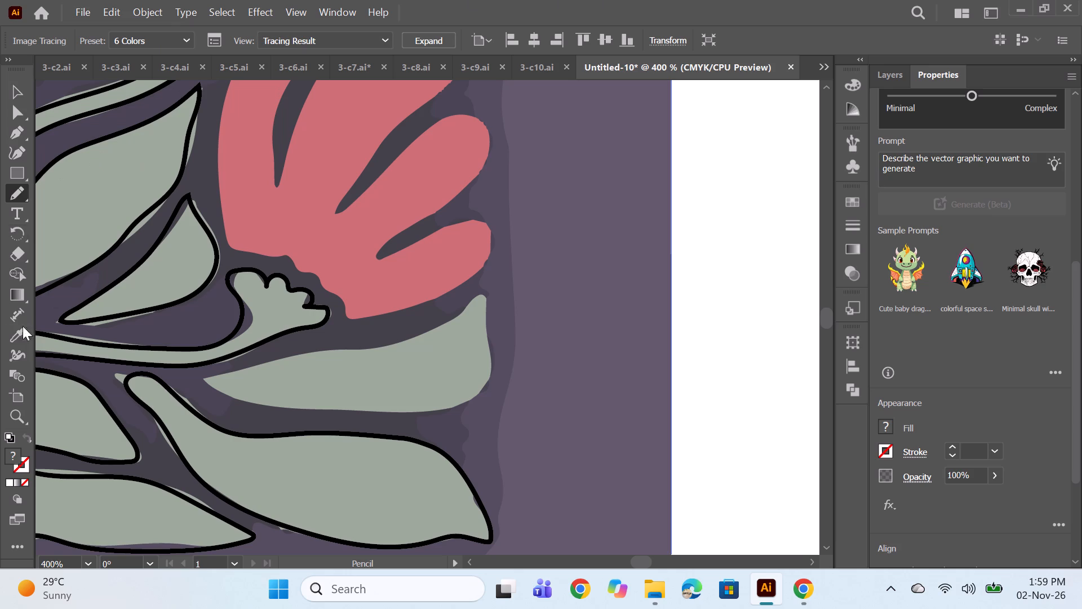
left_click_drag(202, 376, 203, 377)
left_click_drag(203, 377, 268, 365)
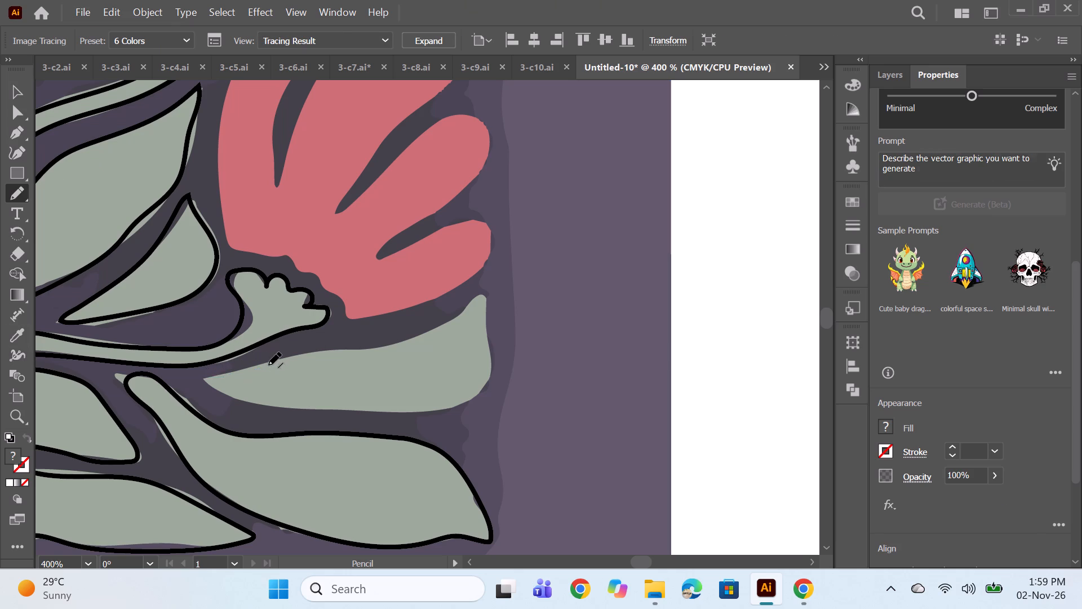
key("ctrl+z")
left_click_drag(198, 378, 200, 377)
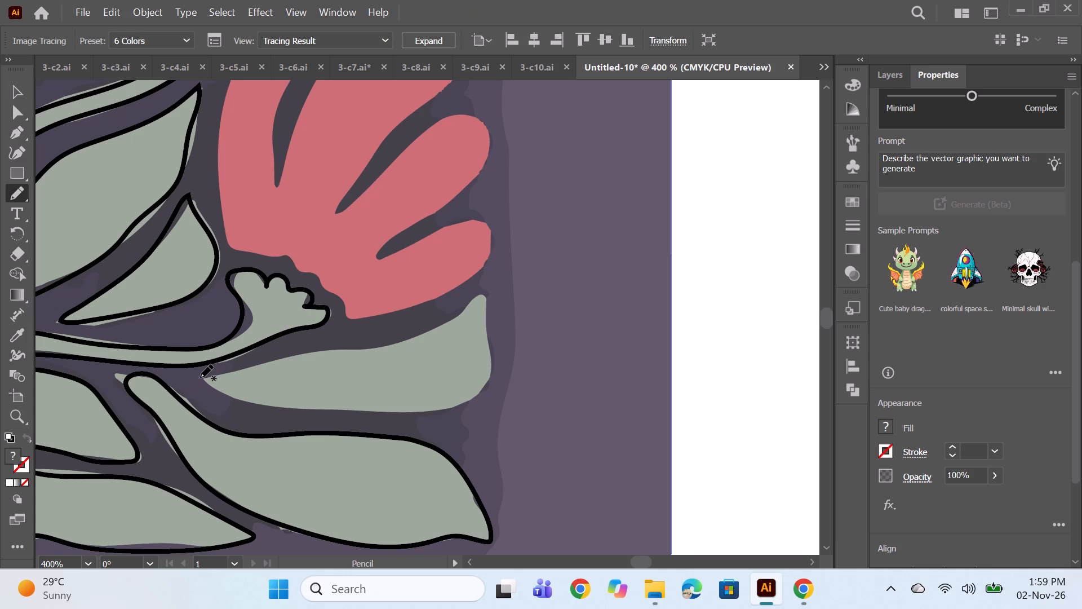
left_click_drag(200, 377, 293, 356)
left_click_drag(293, 356, 459, 317)
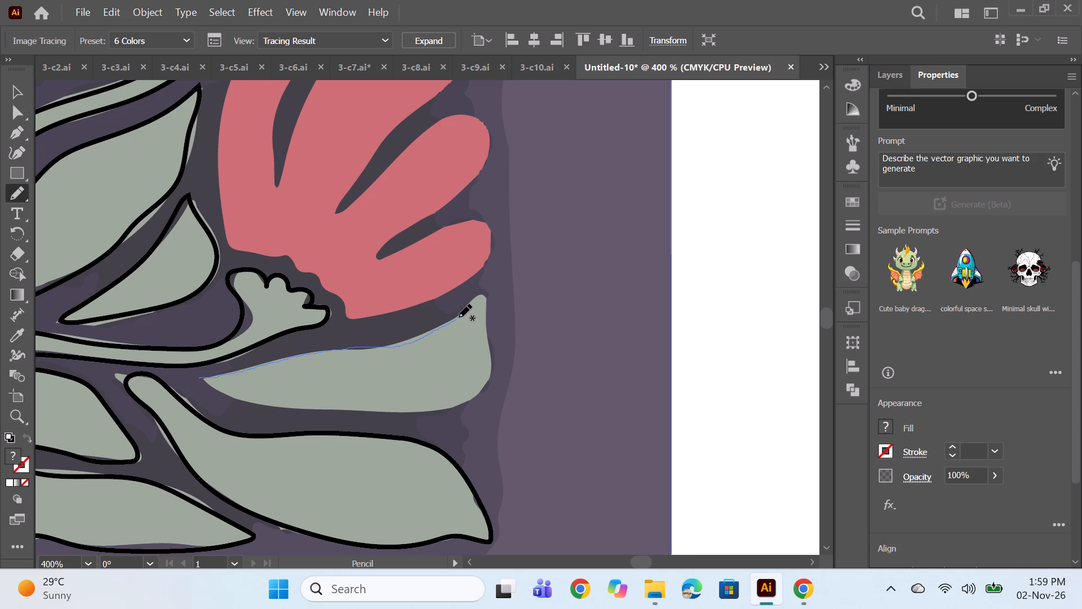
left_click_drag(459, 317, 466, 394)
left_click_drag(466, 394, 210, 386)
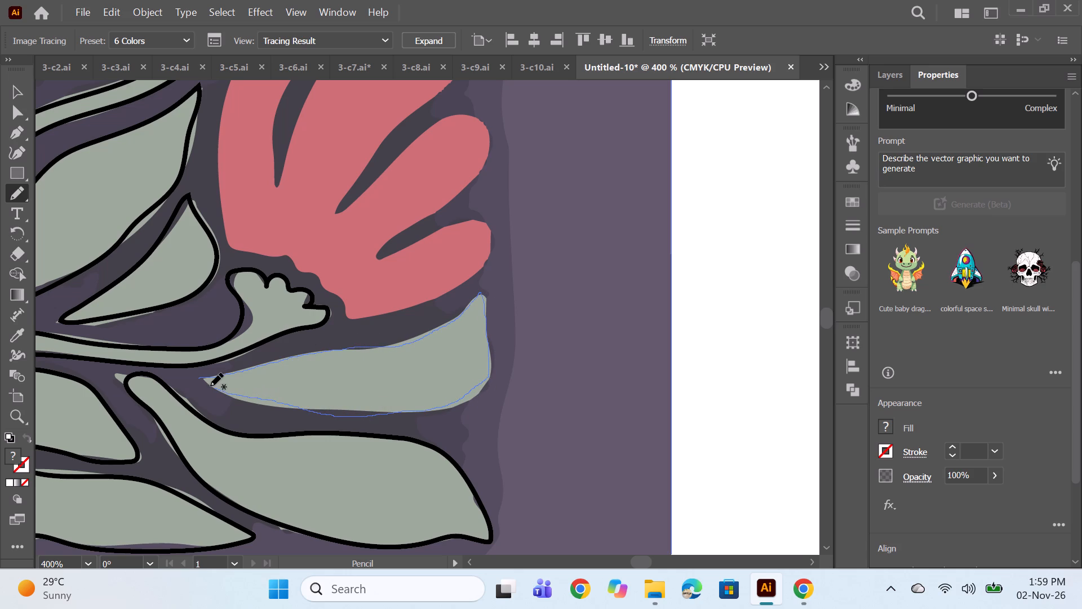
left_click_drag(210, 386, 206, 376)
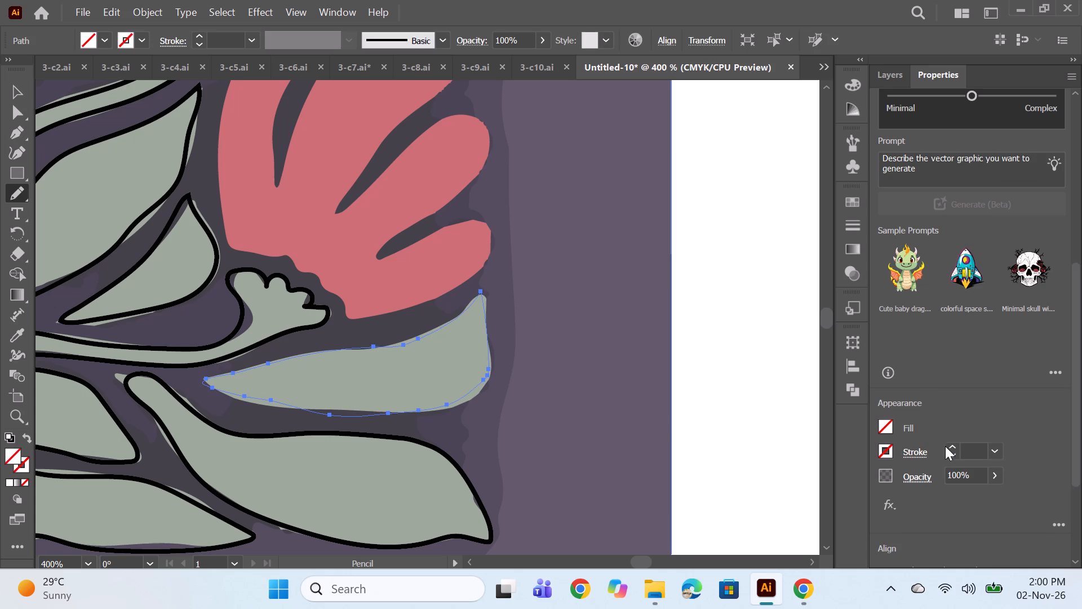
Give the outline of the leaf below the side flower a 1 pt stroke and deselect it.
triple_click(950, 446)
left_click(950, 446)
left_click(645, 315, "ctrl")
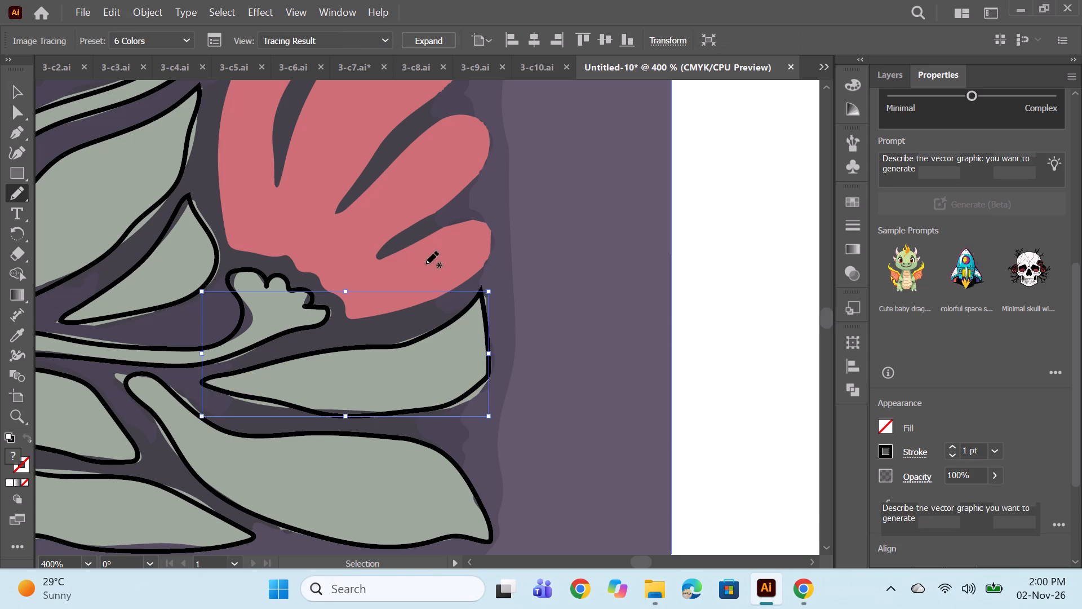
Trace the four-petal pink flower above the scalloped side branch with the Pencil tool and give its outline a 1 pt stroke.
scroll(415, 259, "down", 1)
scroll(414, 258, "up", 16)
scroll(352, 245, "down", 3, "alt")
scroll(367, 276, "up", 6)
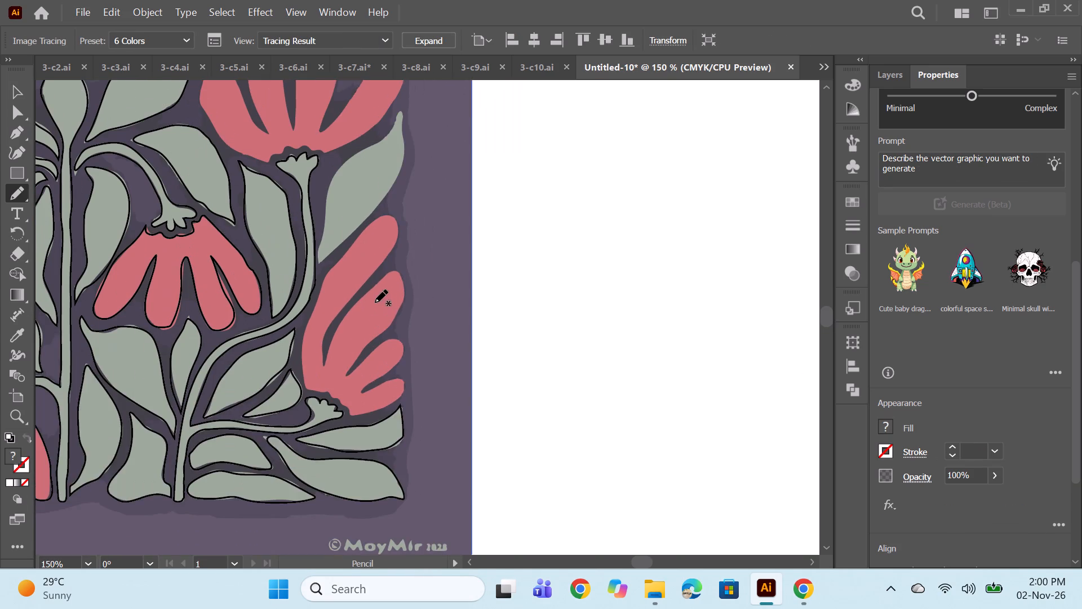
scroll(375, 302, "up", 5)
scroll(371, 292, "down", 9)
scroll(313, 331, "up", 2, "alt")
scroll(443, 299, "up", 5)
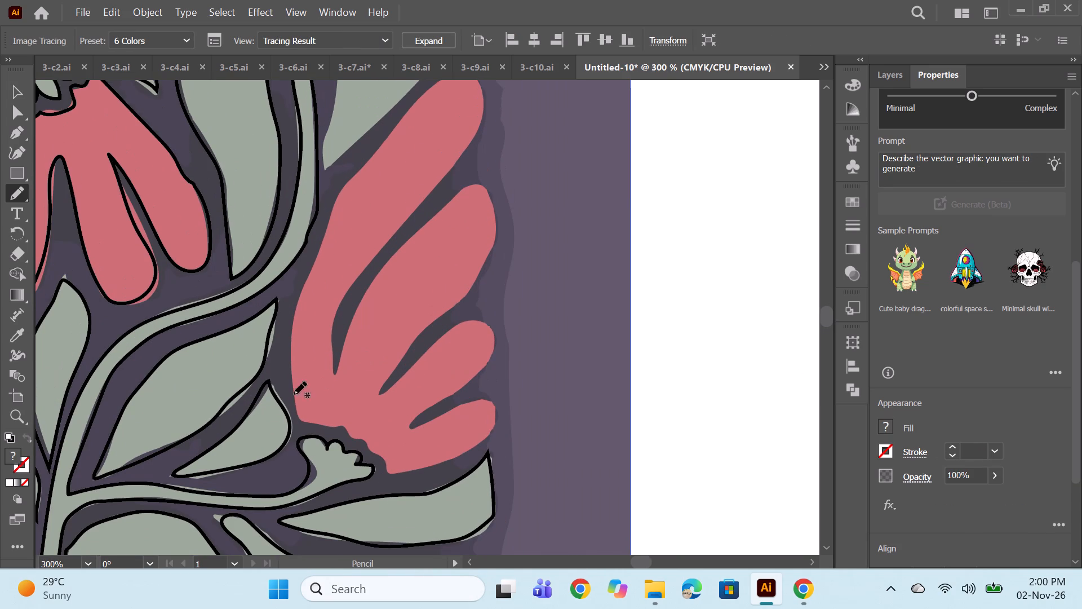
left_click(301, 434)
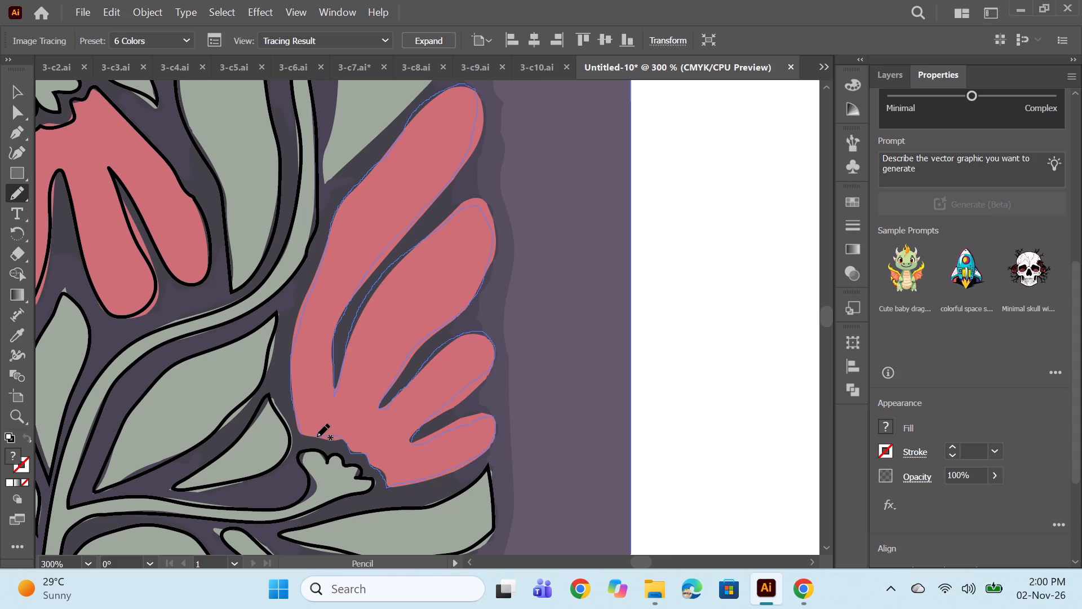
triple_click(954, 447)
left_click(954, 447)
left_click(614, 288, "ctrl")
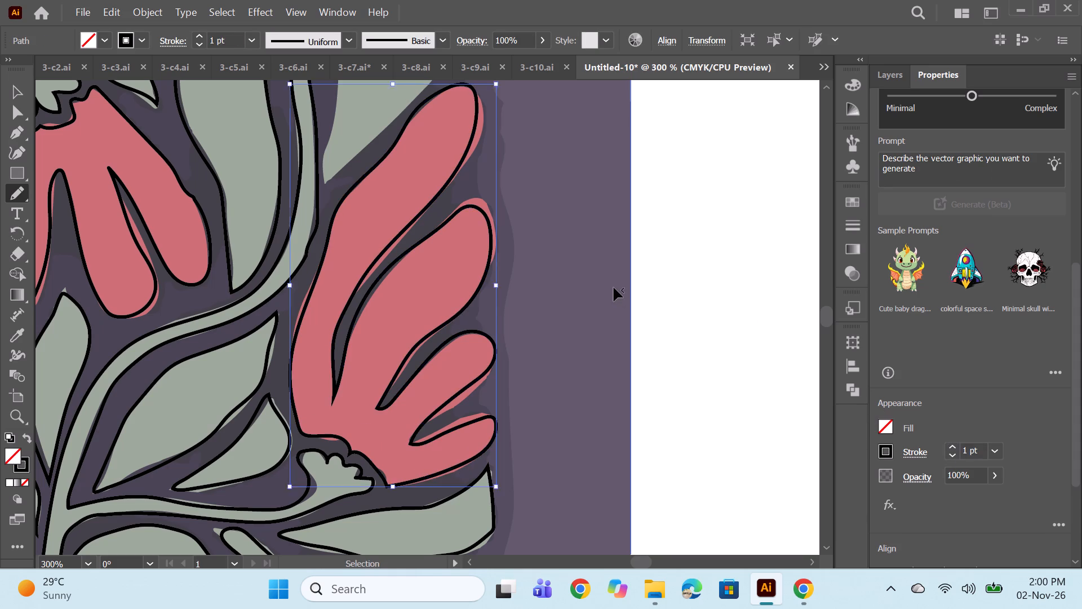
Trace the leaf between the upper corner flower and the side flower with the Pencil tool and give its outline a 1 pt stroke.
scroll(504, 238, "down", 2, "alt")
scroll(394, 184, "up", 11)
scroll(424, 315, "up", 2, "alt")
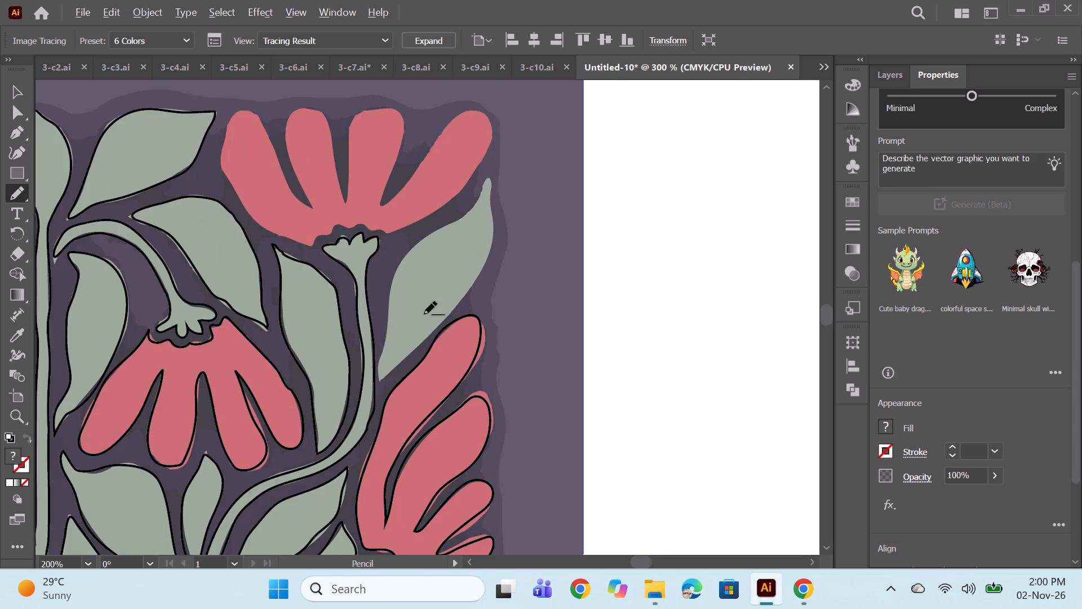
scroll(350, 431, "down", 1, "alt")
key("space")
left_click_drag(456, 369, 437, 400)
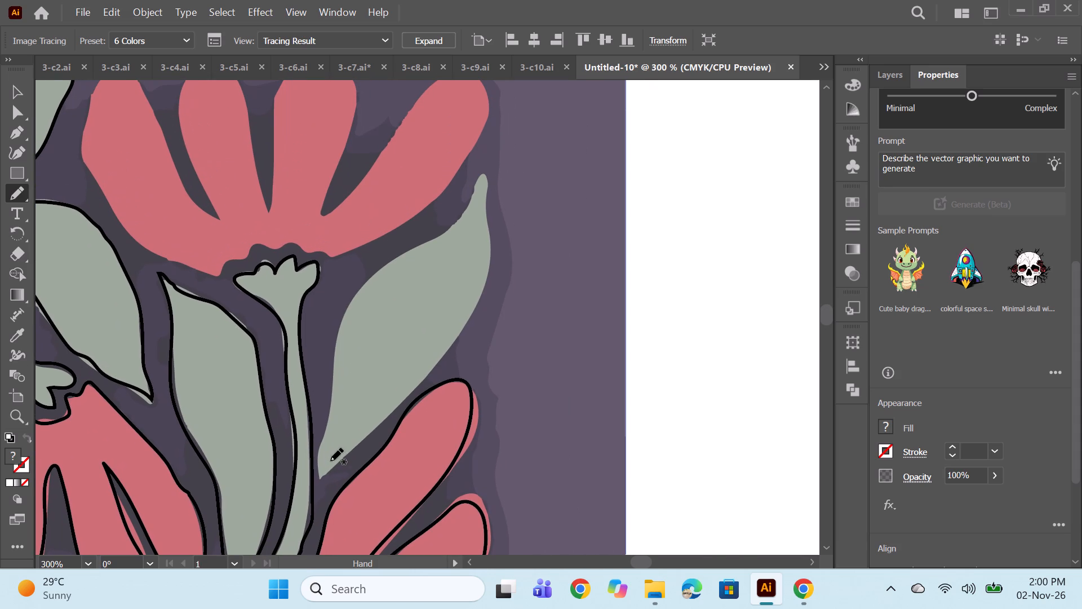
left_click(320, 480)
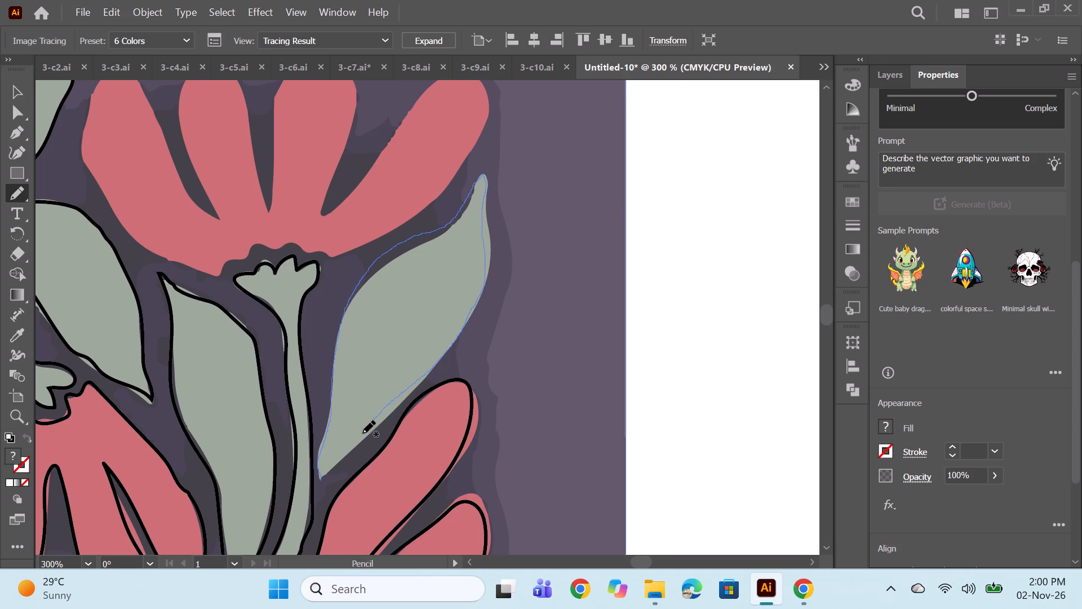
triple_click(956, 448)
left_click(956, 448)
left_click(663, 355, "ctrl")
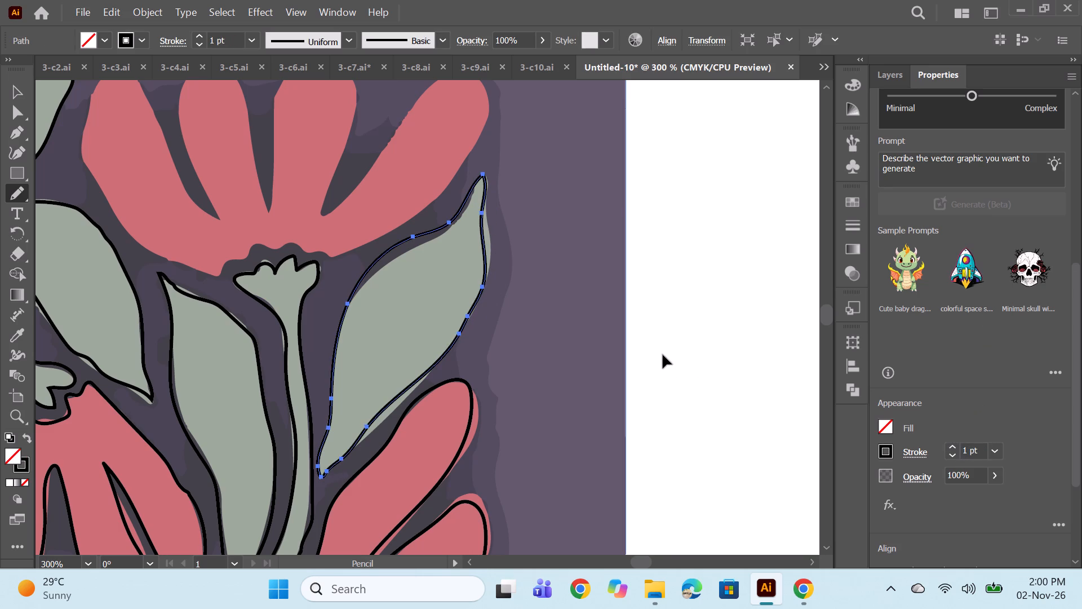
With the Pencil tool, trace the upper corner flower from its base around all four petals to the outermost petal's tip.
key("space")
key("space")
key("space")
left_click_drag(499, 245, 636, 355)
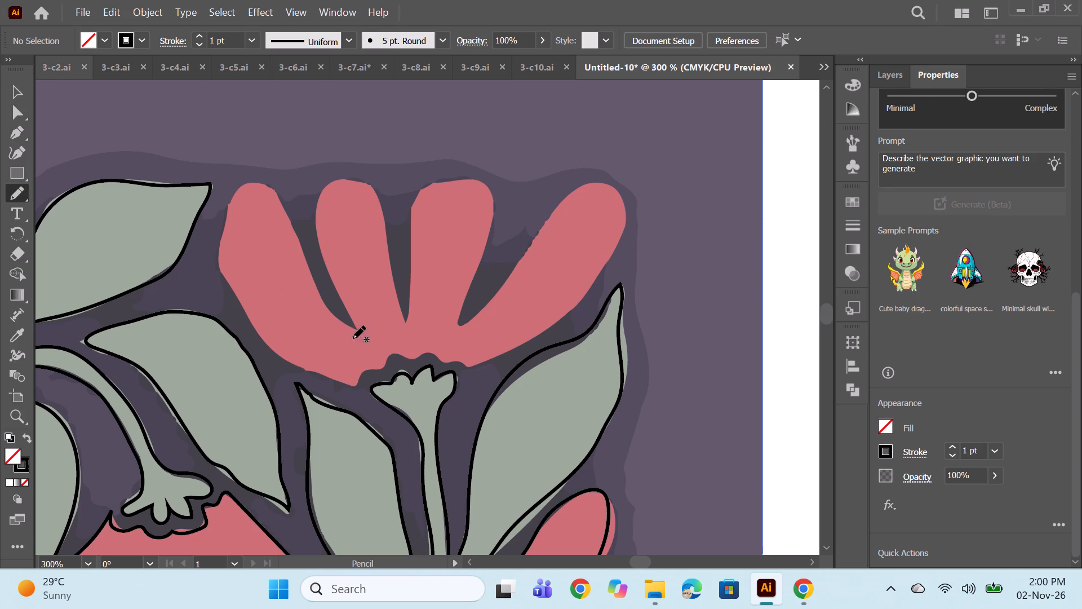
left_click_drag(356, 385, 330, 378)
left_click_drag(330, 378, 247, 312)
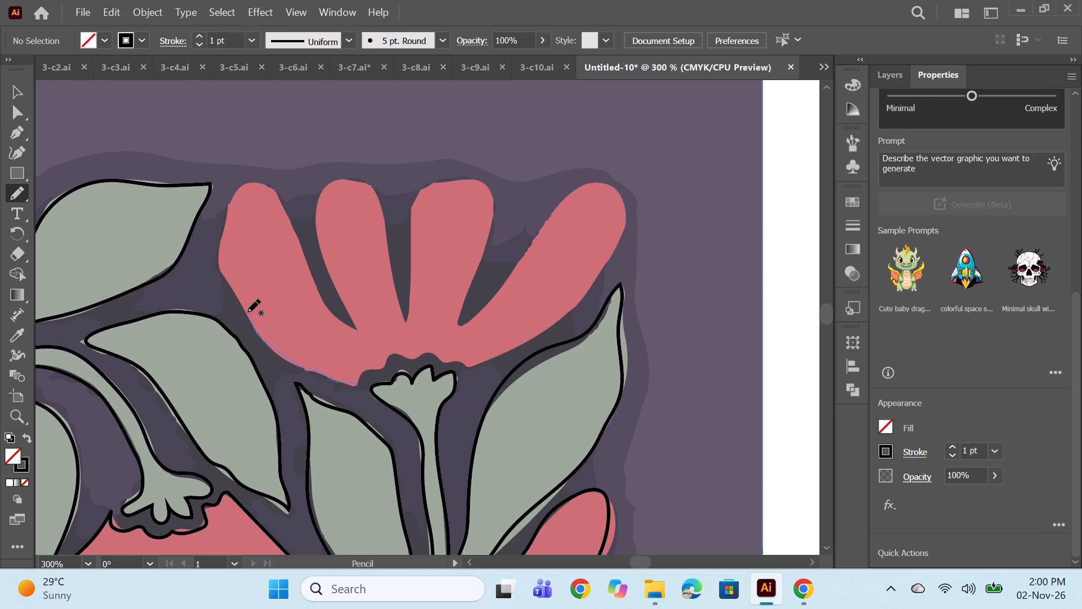
left_click_drag(247, 312, 268, 206)
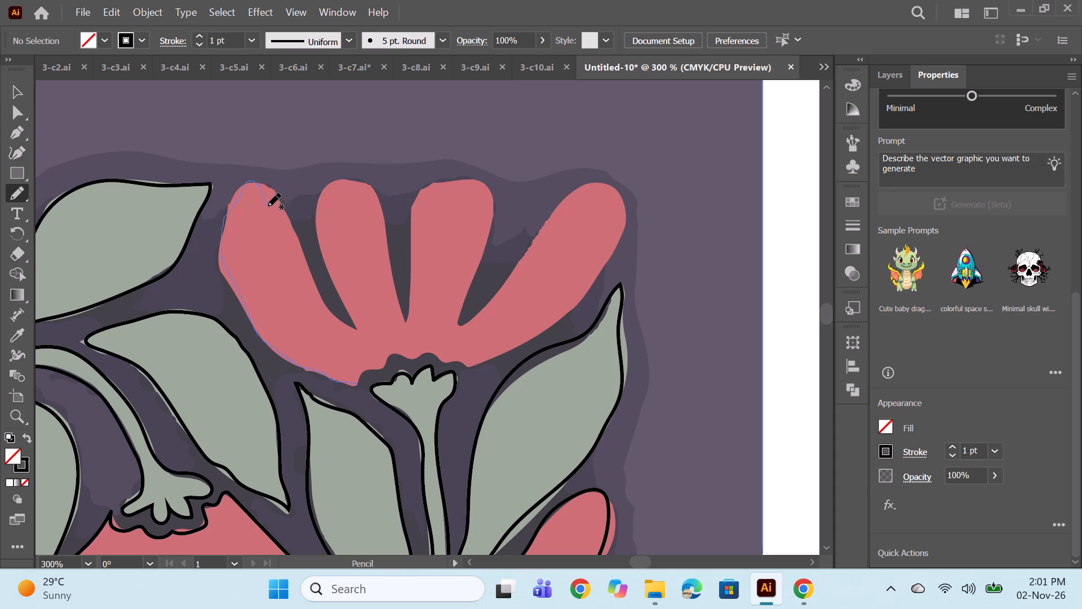
left_click_drag(268, 206, 354, 326)
left_click_drag(354, 326, 321, 236)
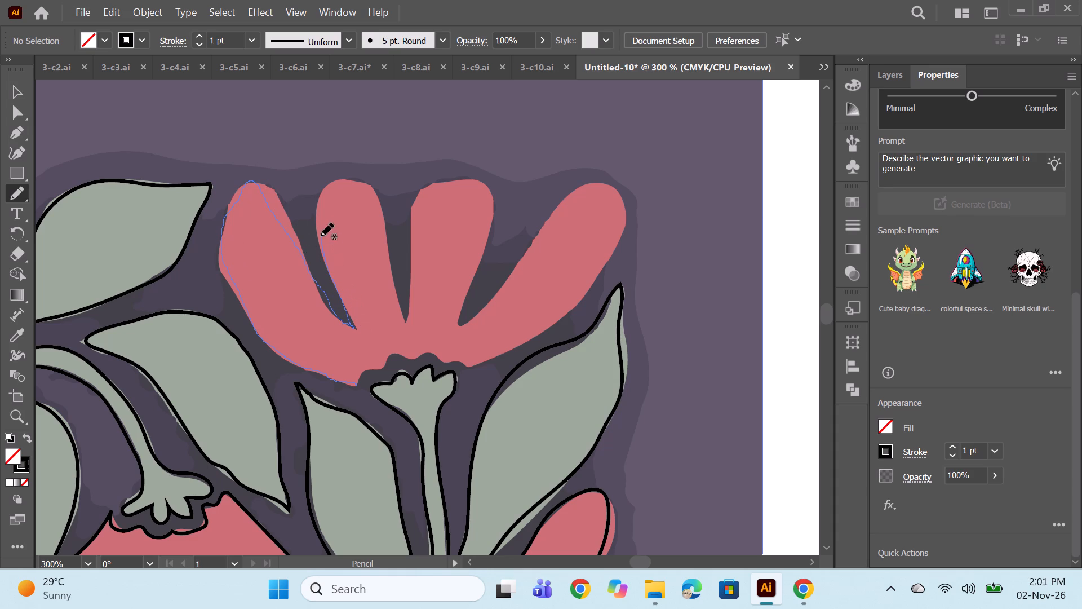
left_click_drag(321, 236, 393, 278)
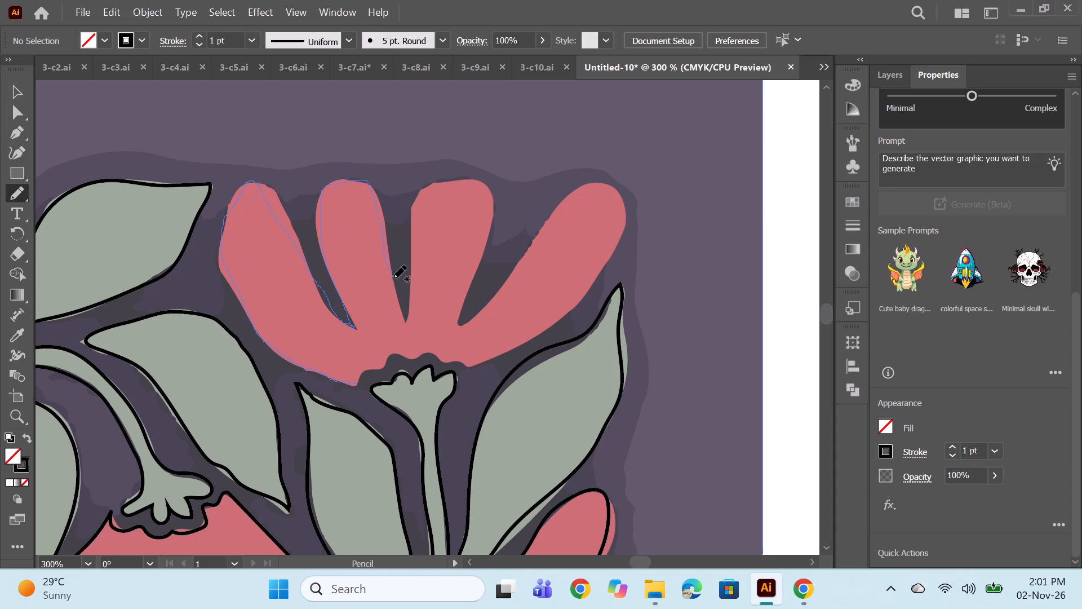
left_click_drag(393, 278, 419, 204)
left_click_drag(419, 204, 458, 319)
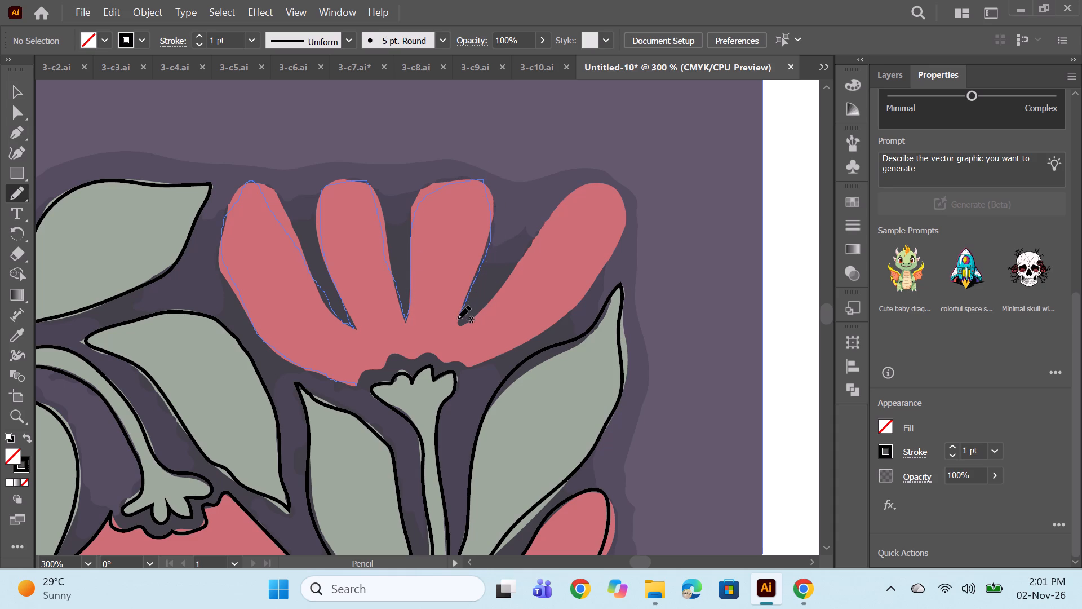
left_click_drag(458, 319, 529, 250)
left_click_drag(529, 250, 625, 235)
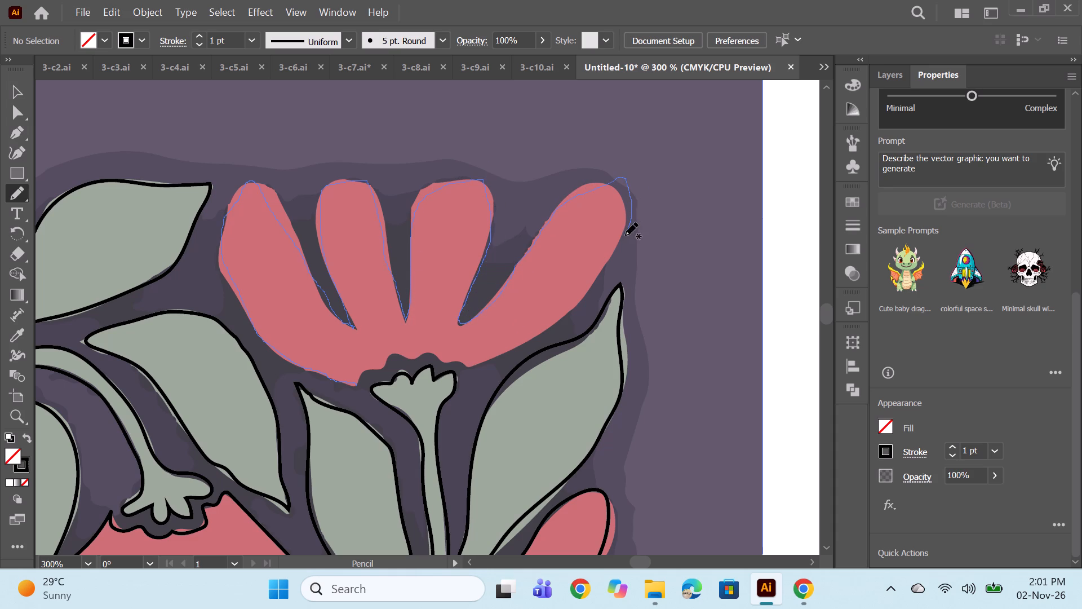
Remove the stray anchor points at the open end of the upper corner flower's outline, around the outermost petal's tip.
left_click(22, 126)
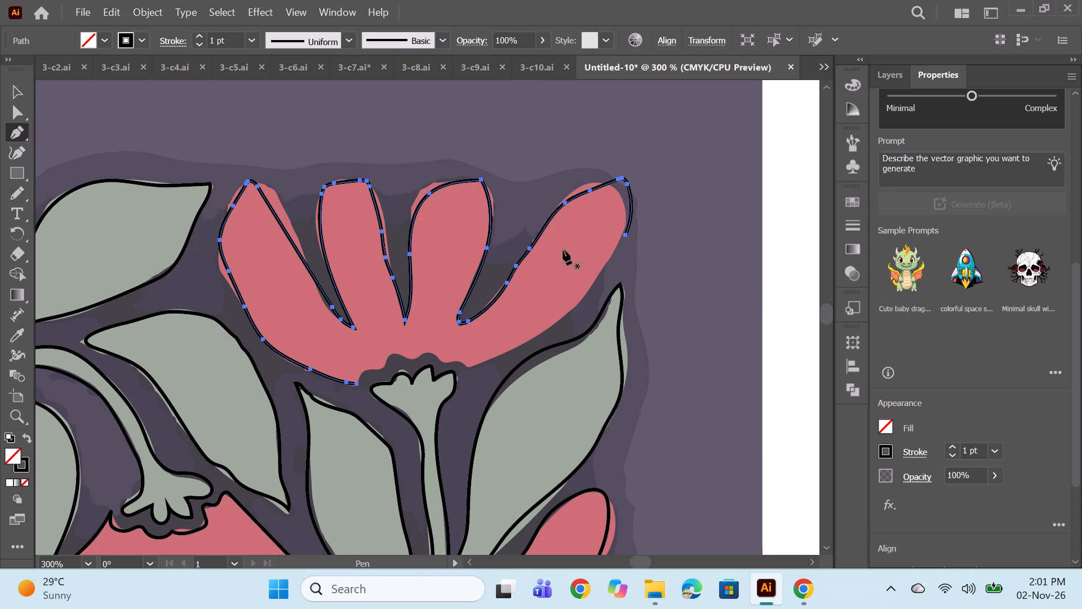
left_click(624, 236)
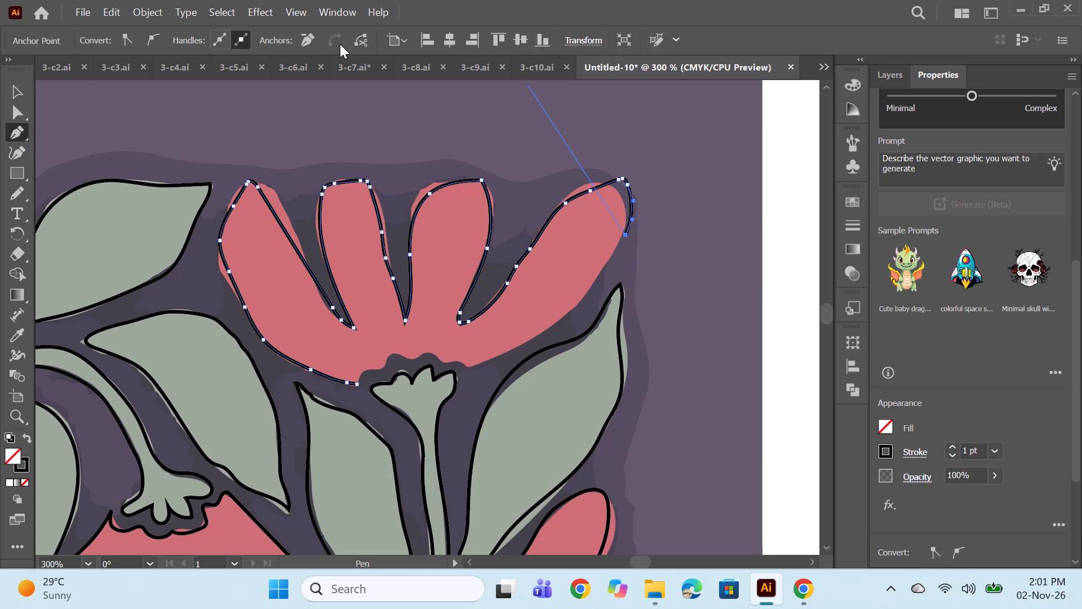
left_click(305, 40)
left_click(627, 184)
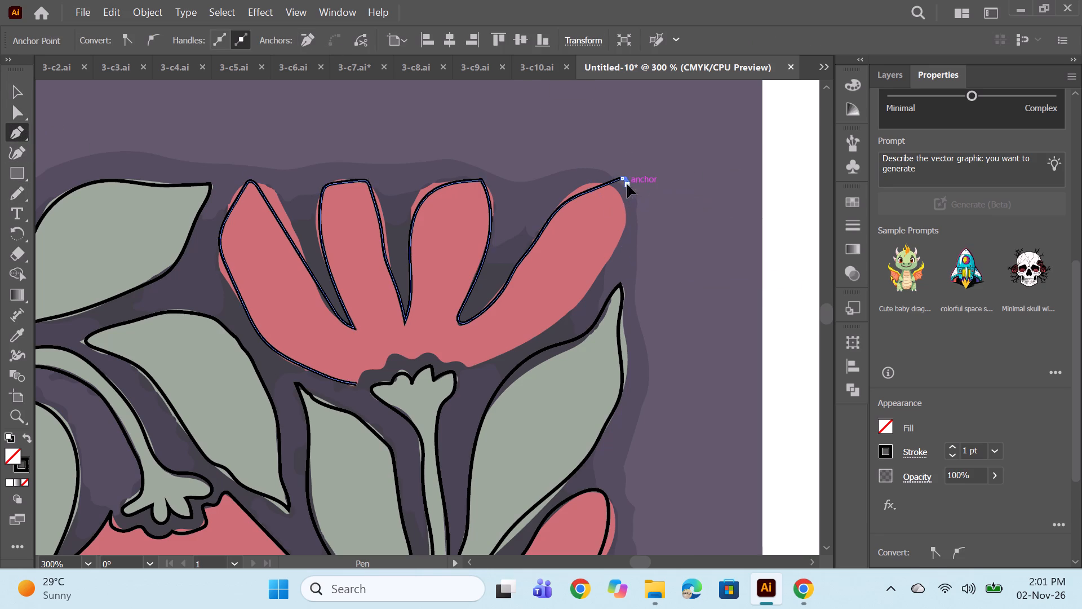
left_click(314, 37)
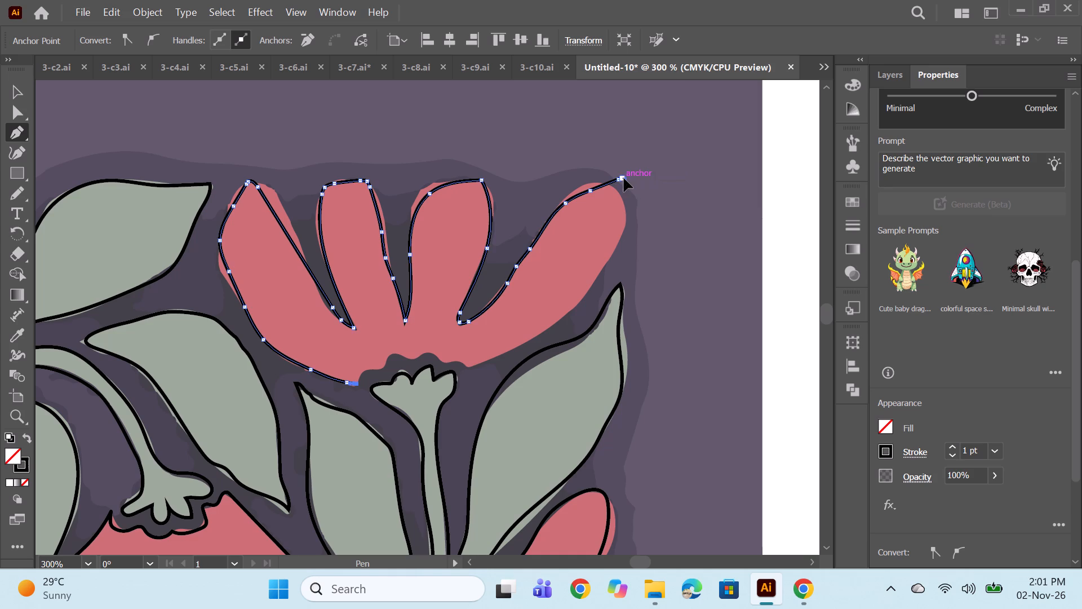
left_click(624, 178)
left_click(308, 43)
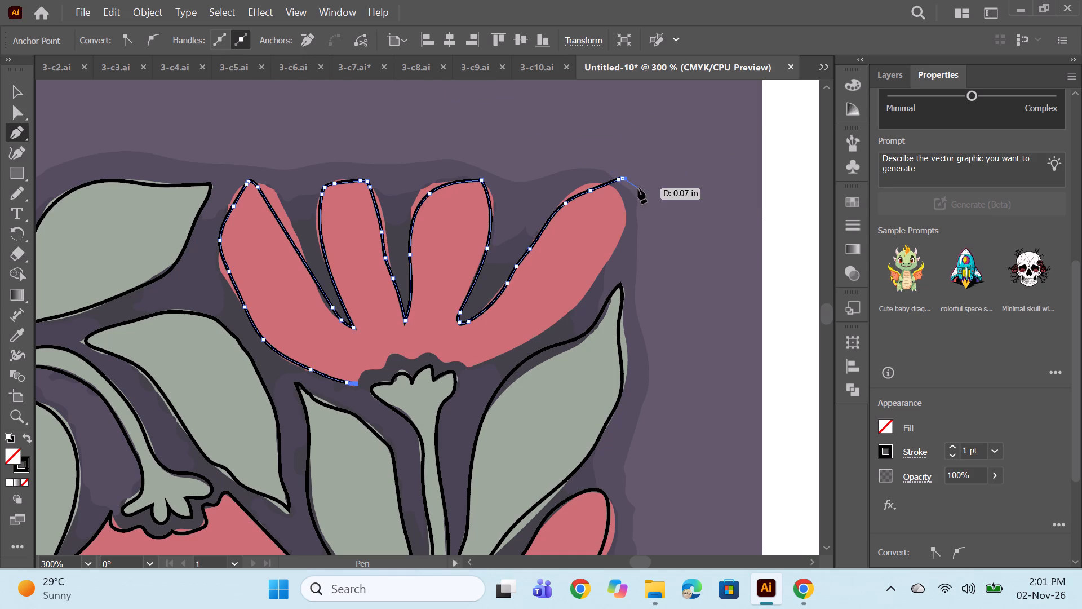
left_click(622, 176)
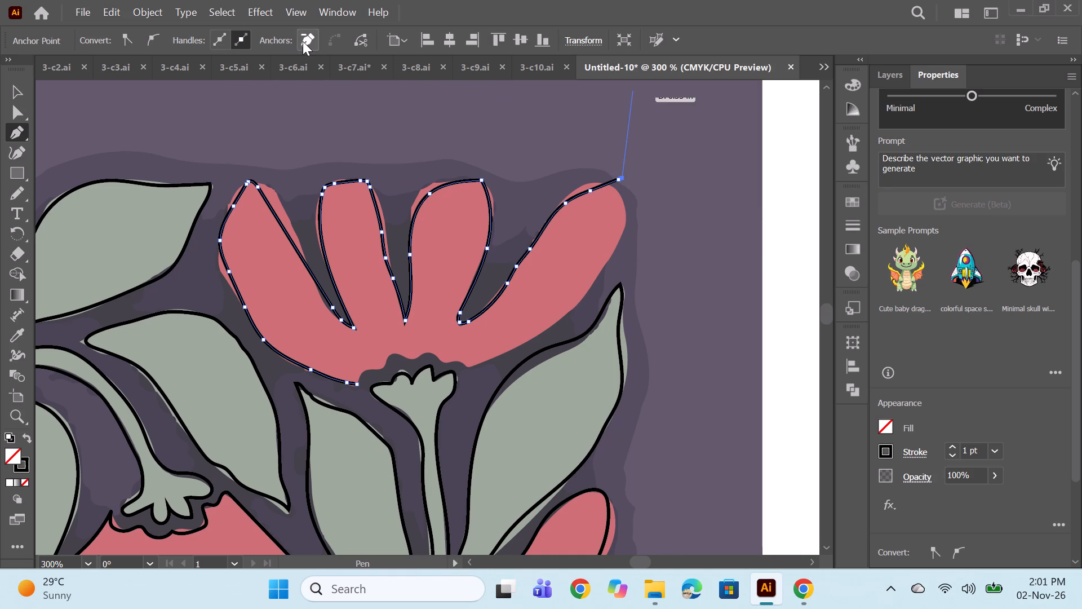
left_click(303, 41)
left_click(619, 181)
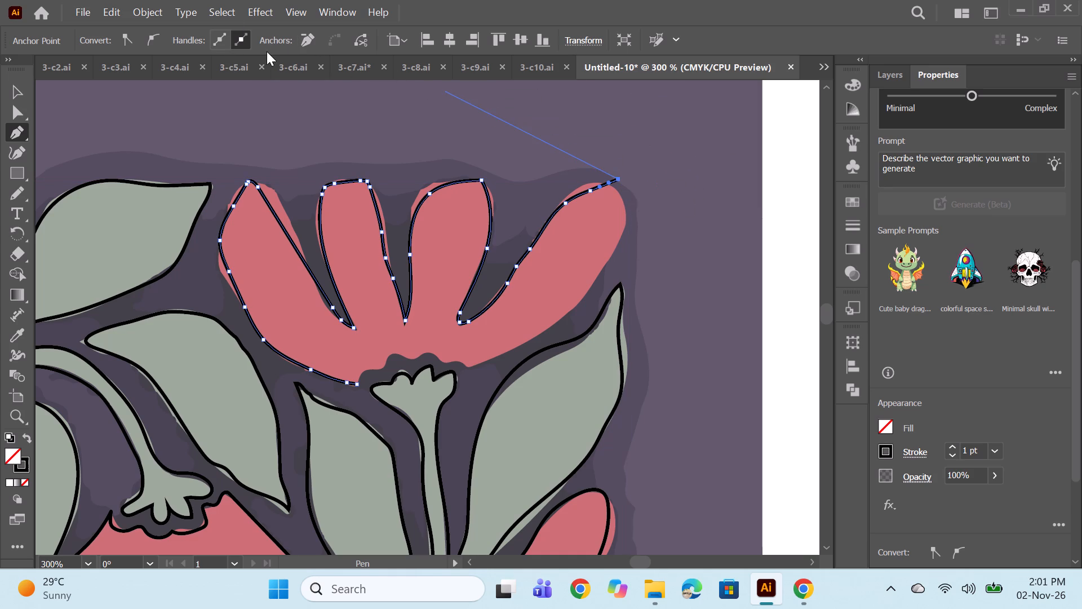
left_click(301, 42)
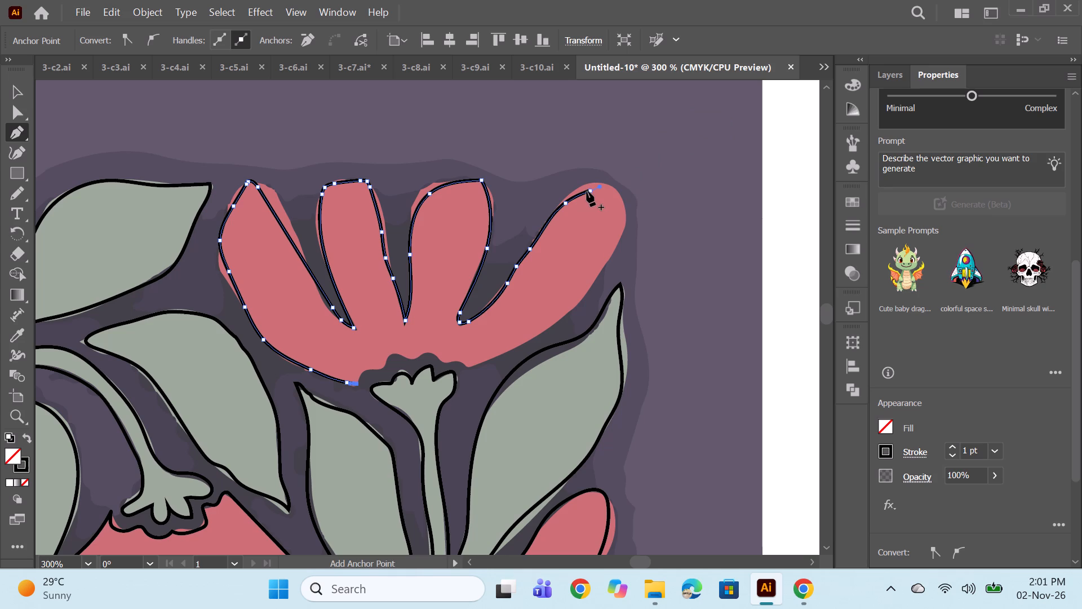
left_click(591, 192)
left_click(307, 41)
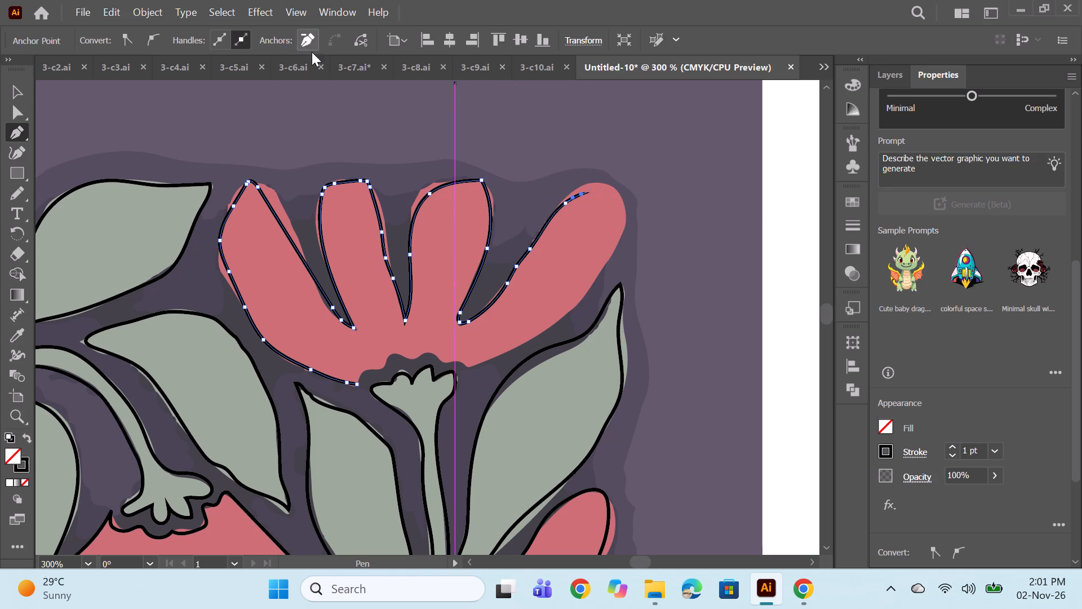
With the Pencil tool, continue the corner flower's outline around the outermost petal and scalloped base, close it at its start, and deselect it.
left_click(12, 193)
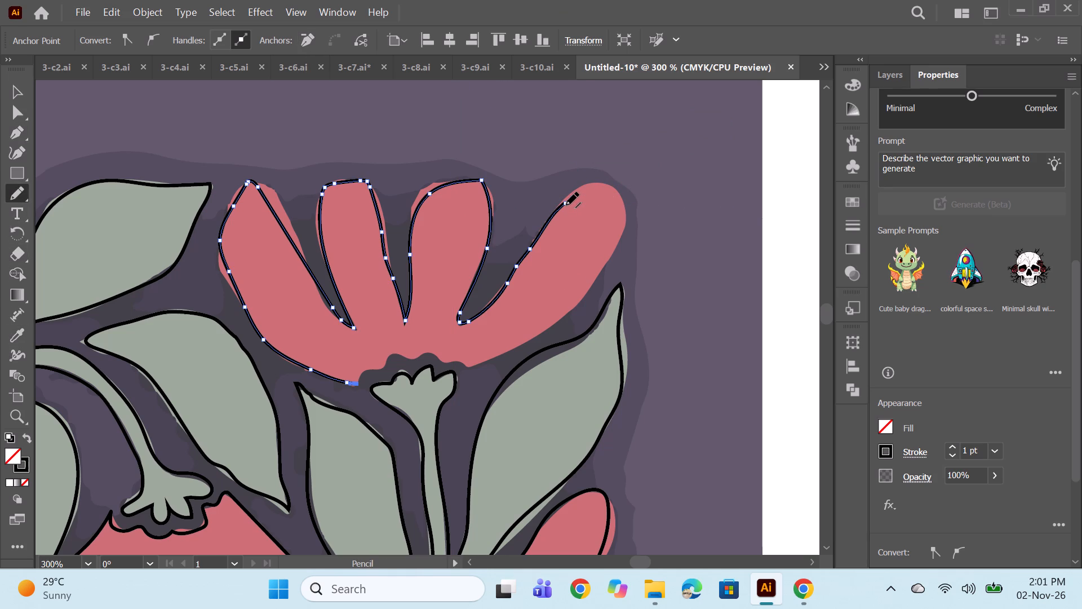
left_click_drag(565, 204, 582, 199)
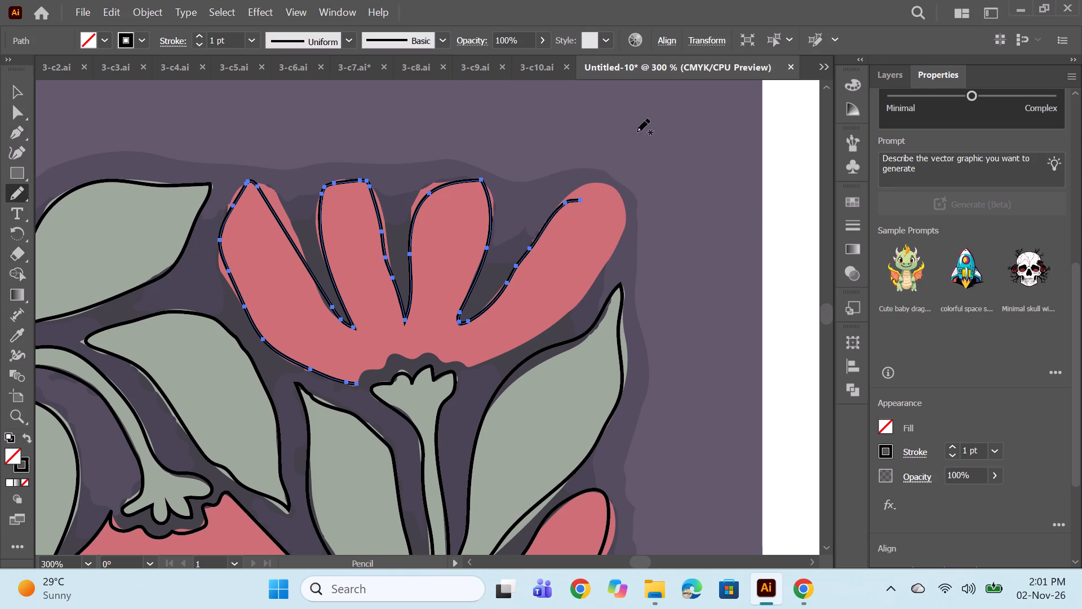
key("ctrl+z")
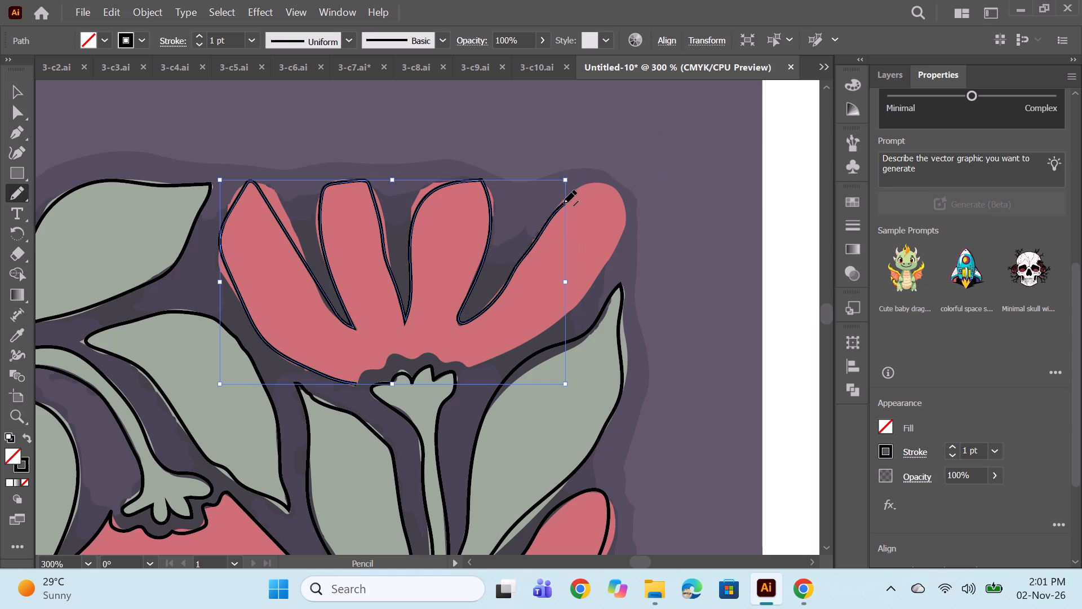
left_click_drag(564, 203, 597, 183)
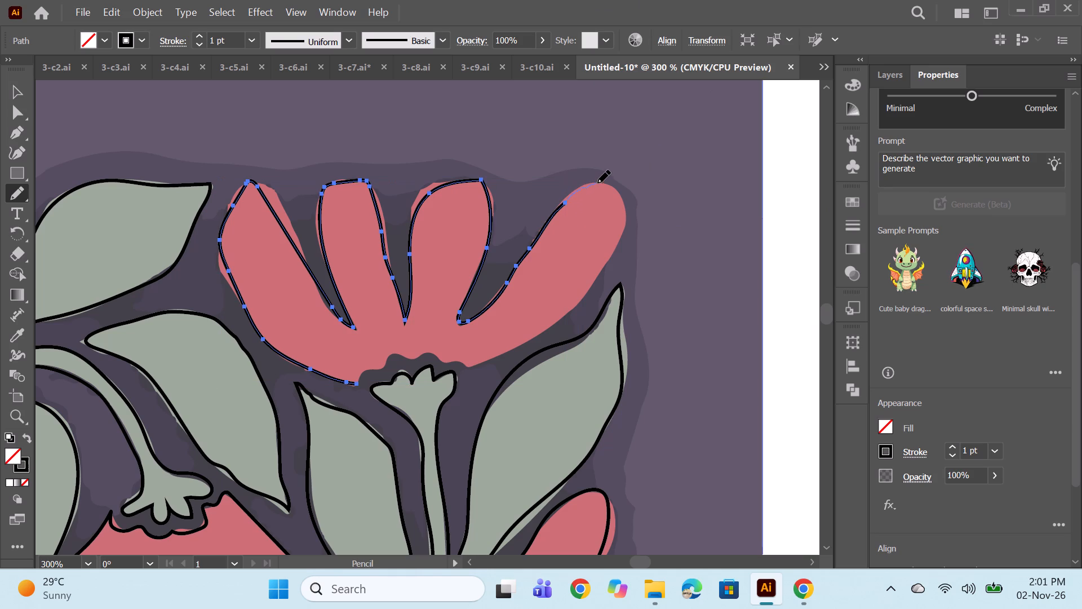
left_click_drag(597, 183, 575, 308)
left_click_drag(575, 308, 446, 362)
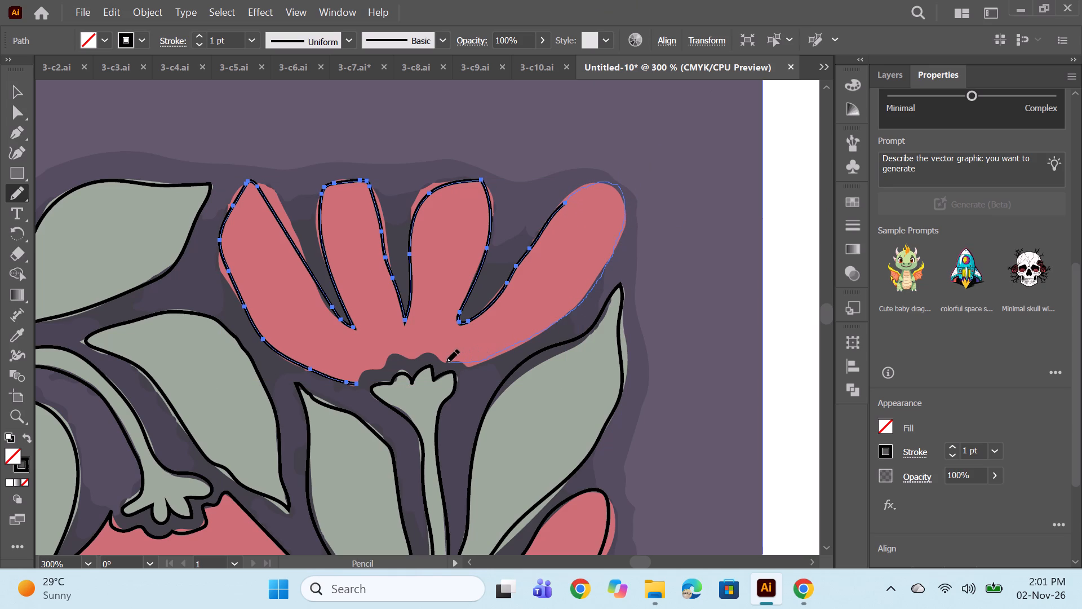
left_click_drag(446, 362, 392, 353)
left_click_drag(392, 353, 357, 384)
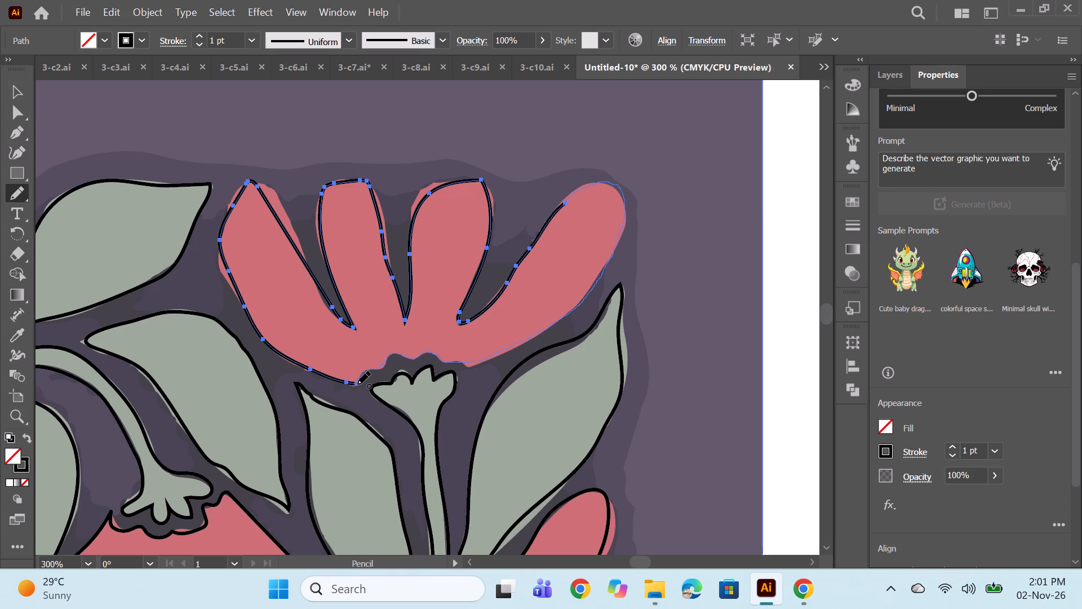
left_click_drag(357, 384, 357, 385)
scroll(611, 308, "down", 2, "alt")
left_click(743, 328, "ctrl")
Select the outline paths of all four flowers and fill them with the pink sampled from the traced upper corner flower.
scroll(553, 283, "down", 3)
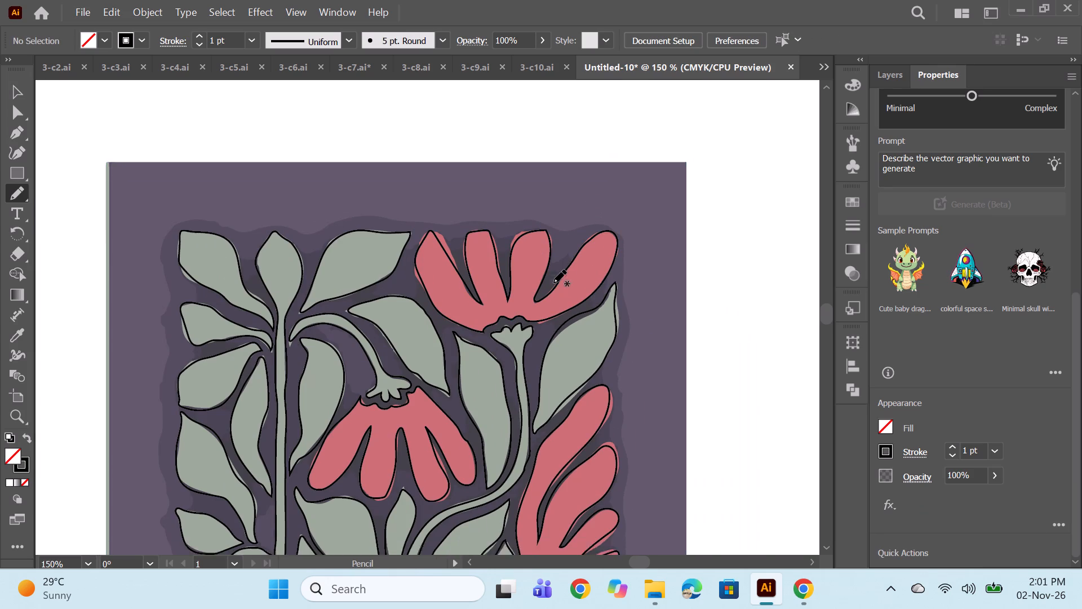
scroll(553, 283, "down", 7)
scroll(500, 294, "down", 1)
left_click(878, 80)
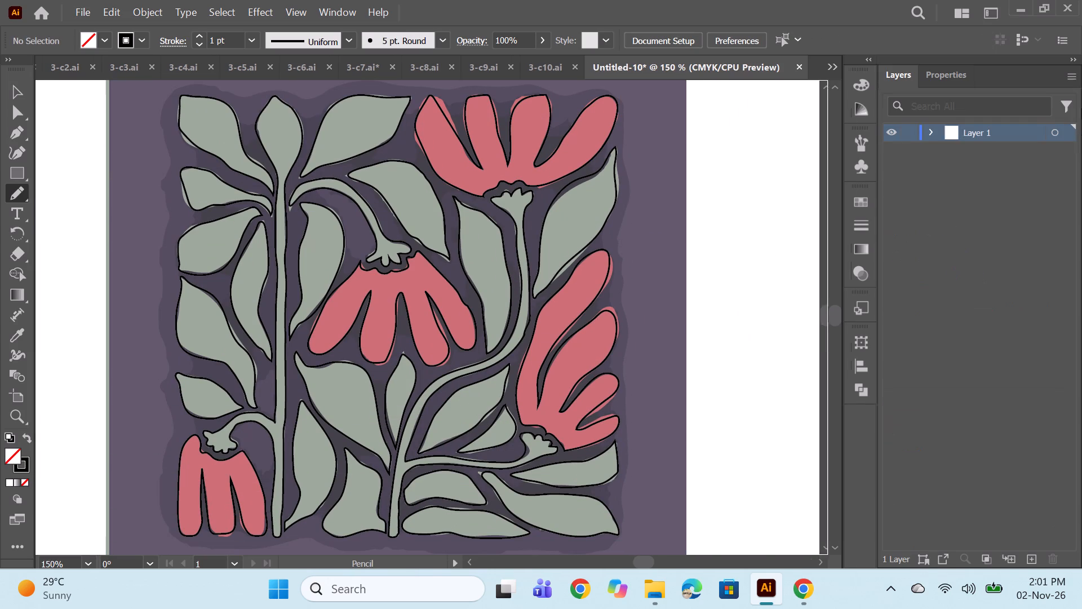
left_click(933, 127)
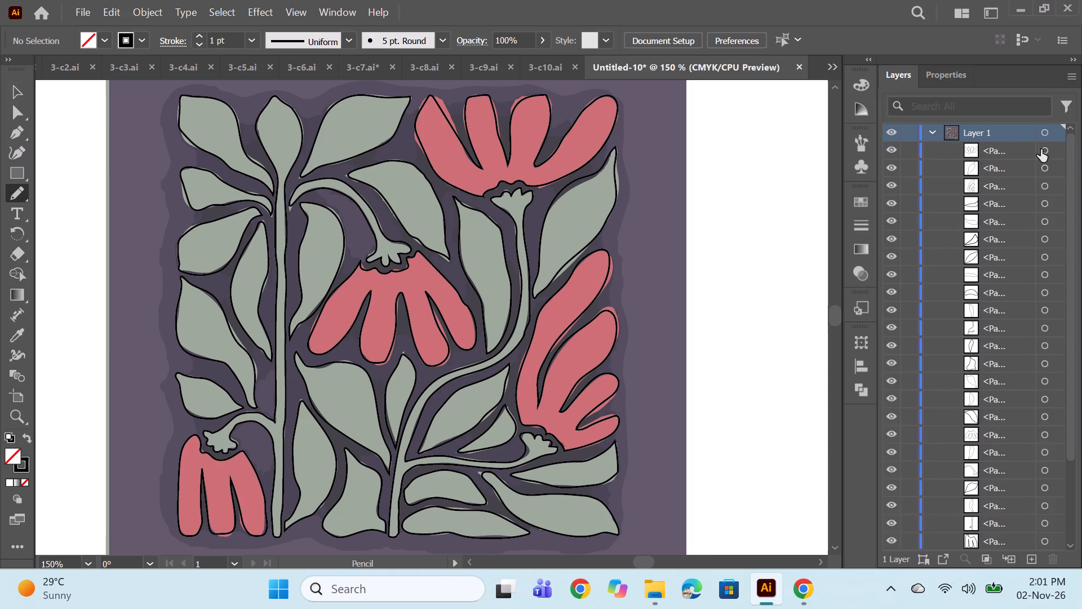
left_click(1043, 149)
left_click(1045, 183, "ctrl")
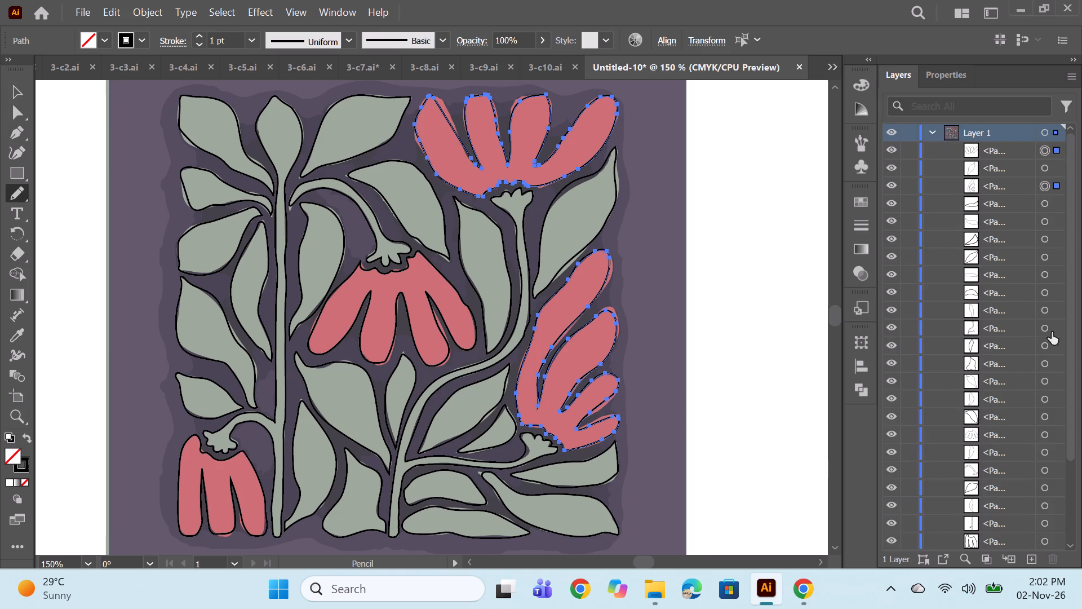
left_click(1043, 434, "ctrl")
scroll(1036, 393, "down", 4)
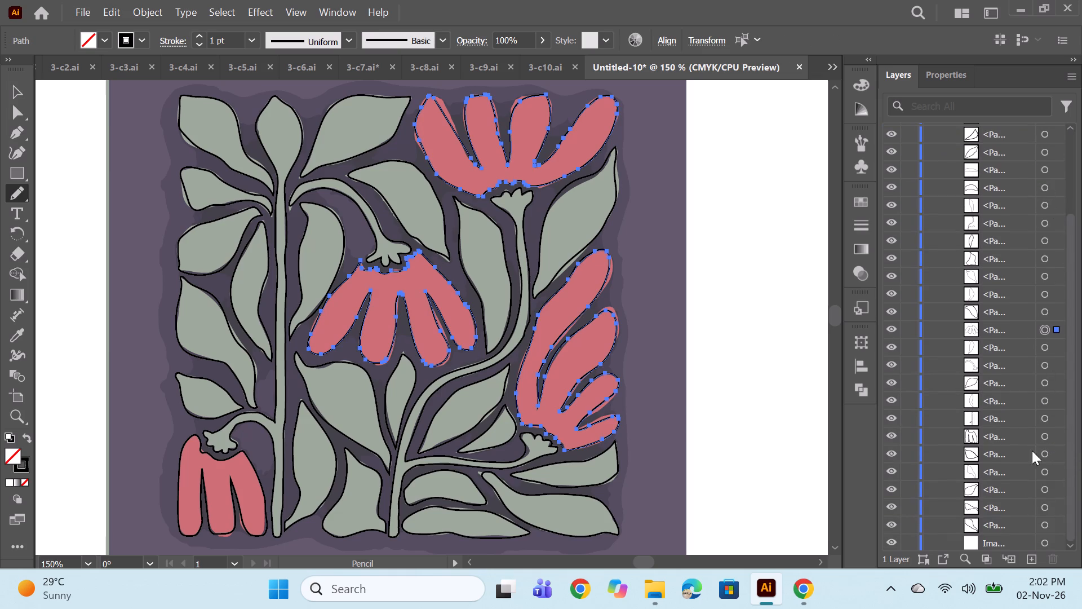
left_click(1043, 439, "ctrl")
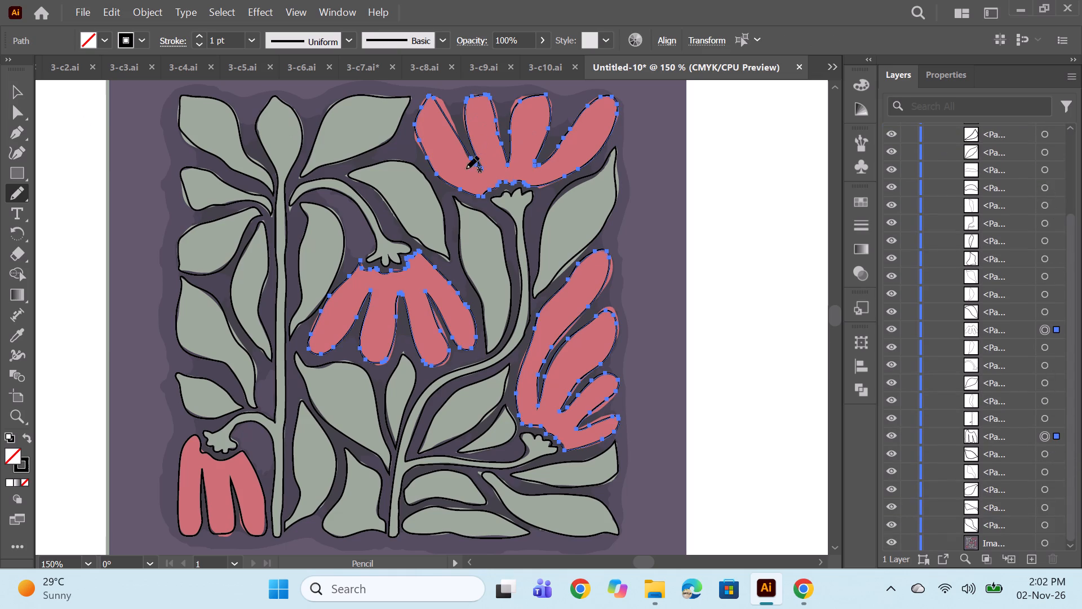
left_click(19, 330)
left_click(445, 151)
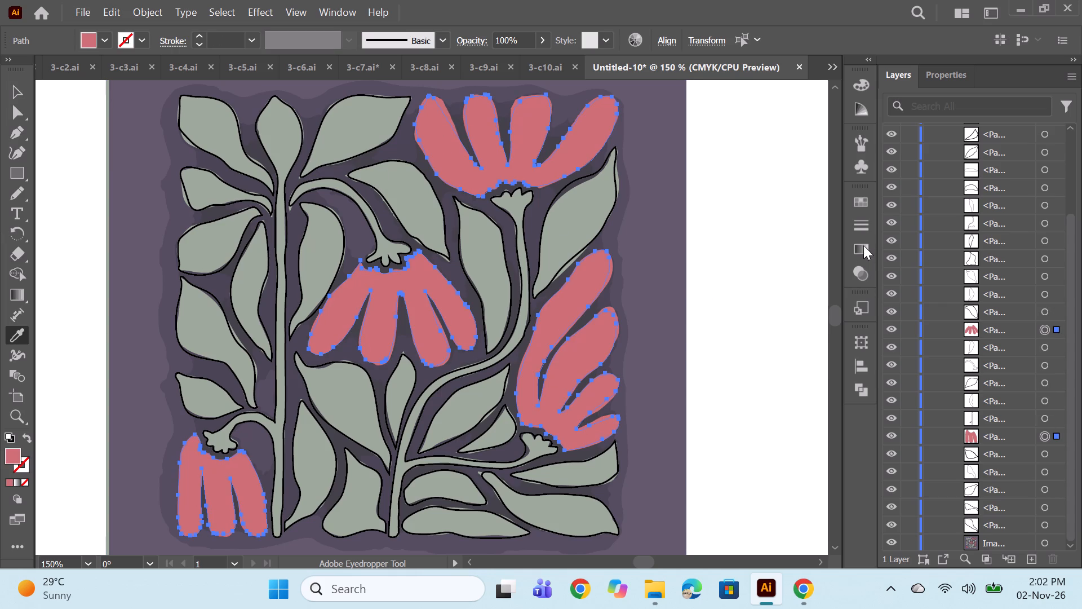
Set the stroke weight of the four pink-filled flowers to 1 pt.
left_click(862, 228)
triple_click(712, 214)
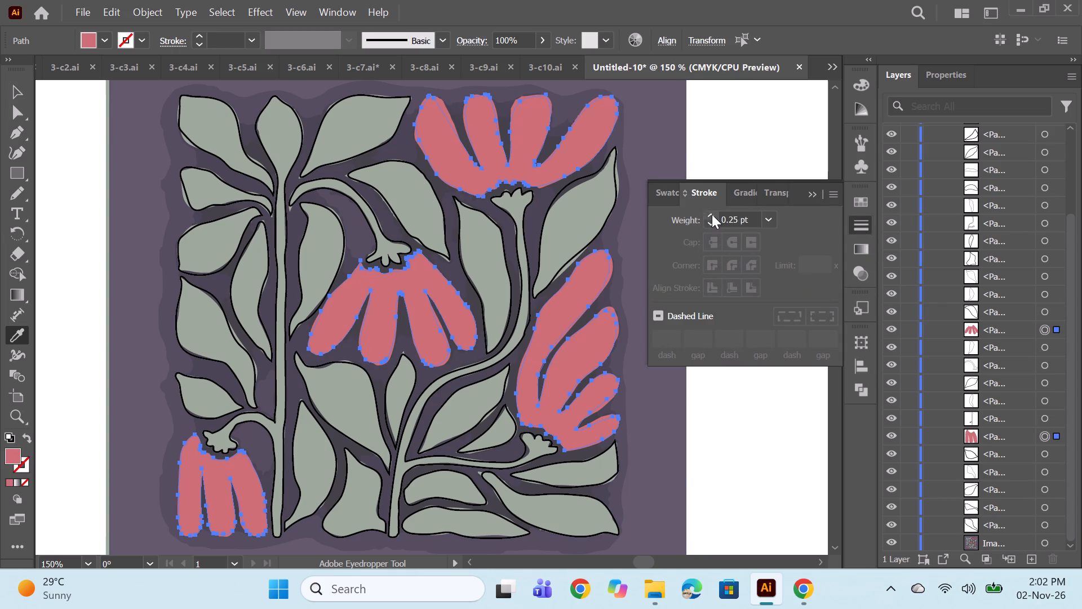
left_click(712, 214)
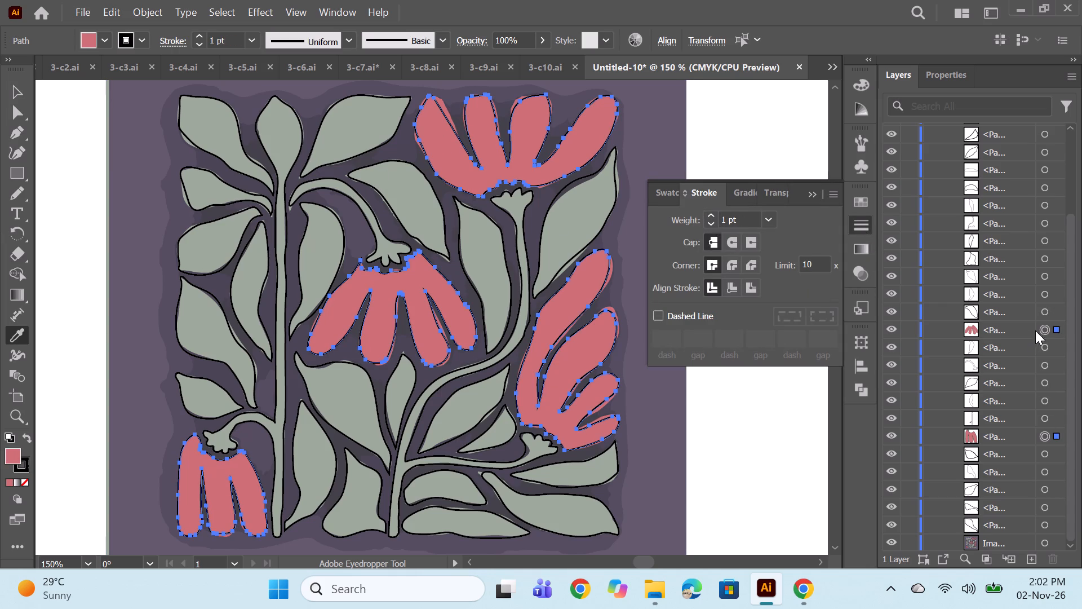
Select the outline paths of all leaves and stems and fill them with the grey-green sampled from the traced upper corner leaf.
left_click(1046, 527)
left_click(1046, 509, "ctrl")
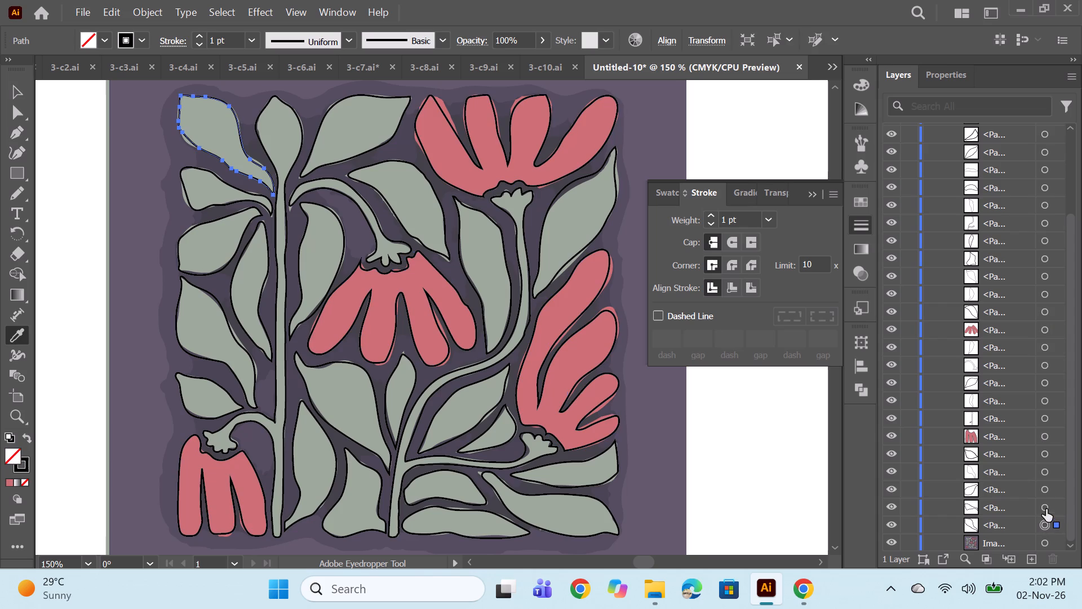
left_click(1050, 489, "ctrl")
left_click(1050, 469, "ctrl")
left_click(1048, 456, "ctrl")
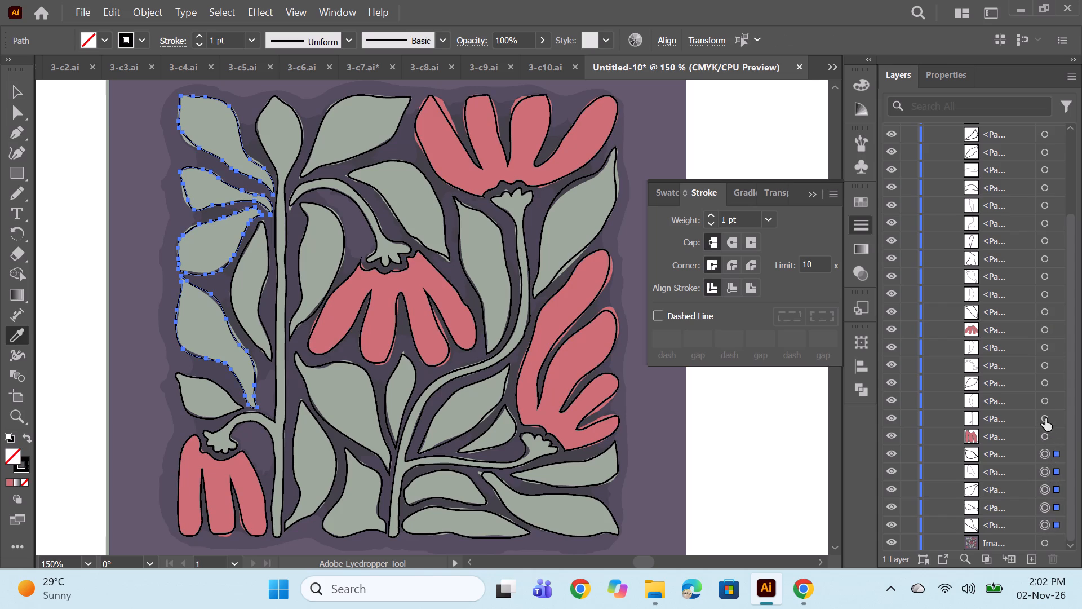
scroll(1044, 417, "down", 5)
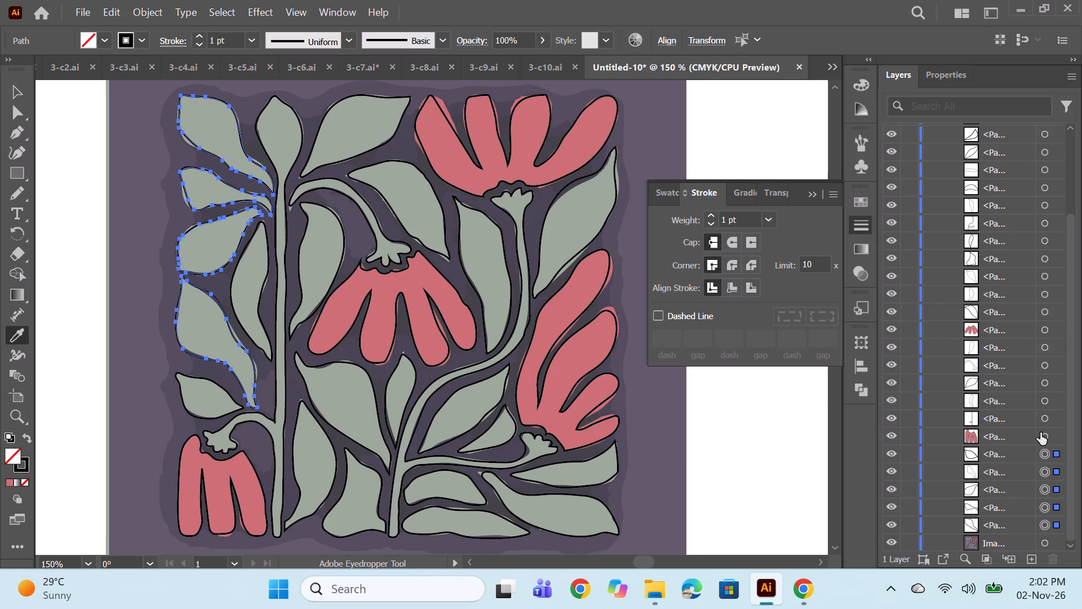
left_click(1044, 421, "ctrl")
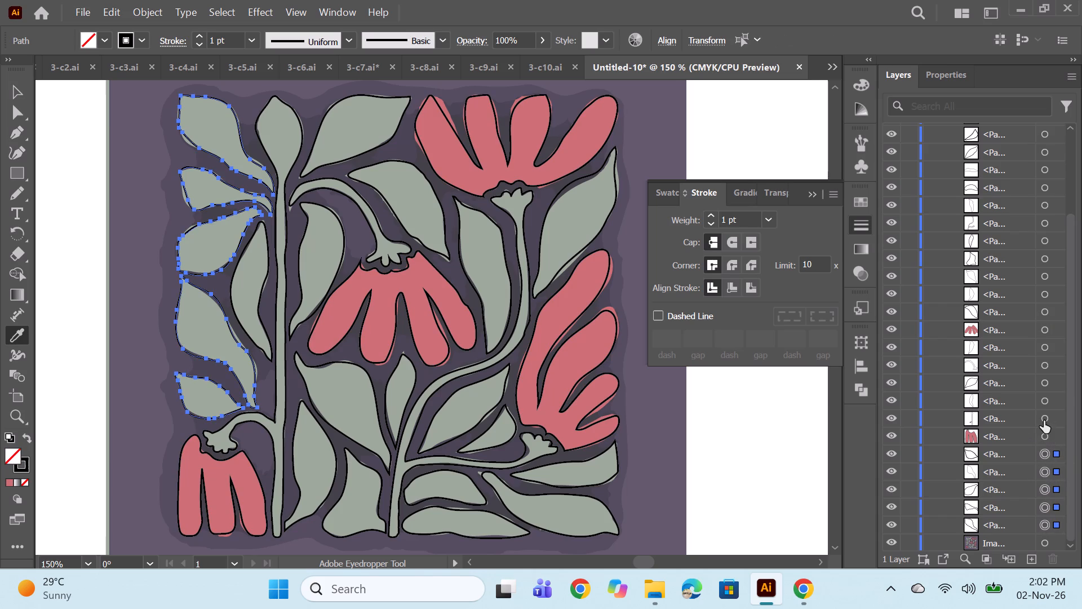
left_click(1046, 407, "ctrl")
left_click(1049, 381, "ctrl")
left_click(1045, 364, "ctrl")
left_click(1042, 357, "ctrl")
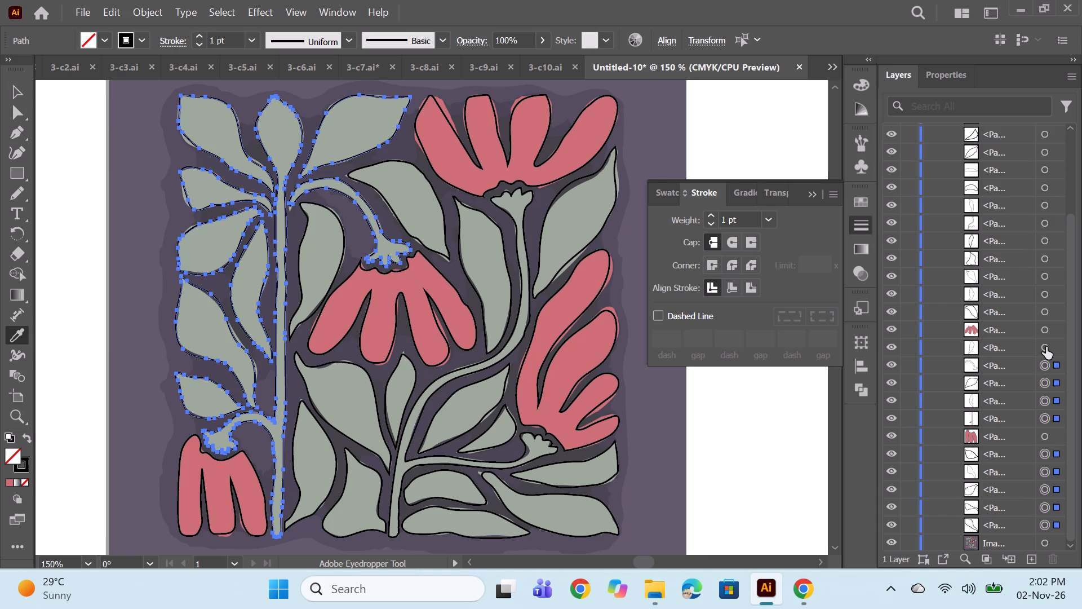
left_click(1046, 347, "ctrl")
left_click(1044, 315, "ctrl")
scroll(1046, 314, "up", 2)
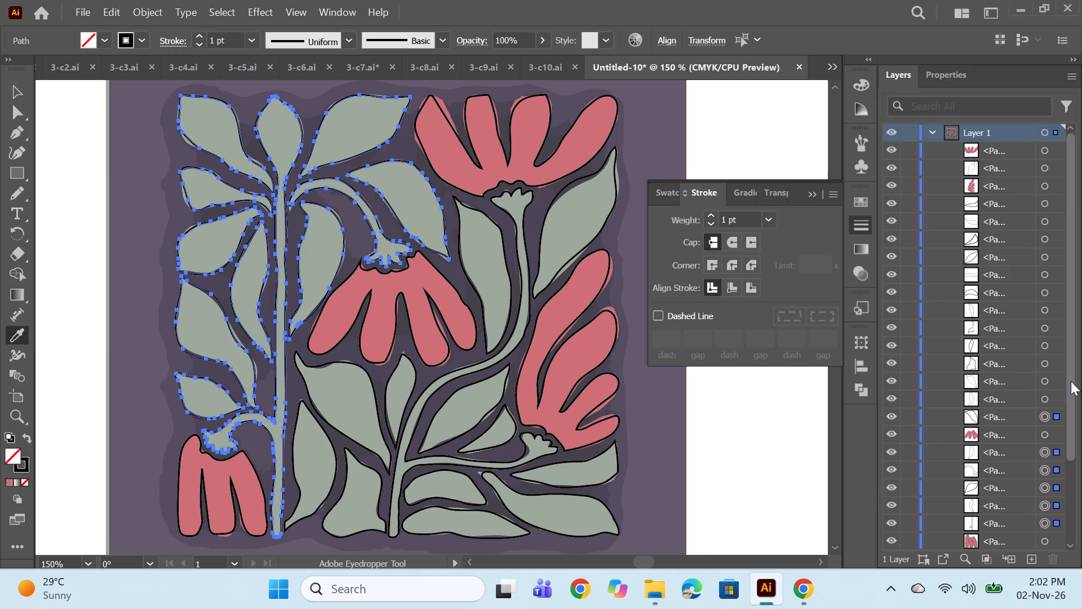
left_click(1046, 403, "ctrl")
left_click(1049, 377, "ctrl")
left_click(1048, 363, "ctrl")
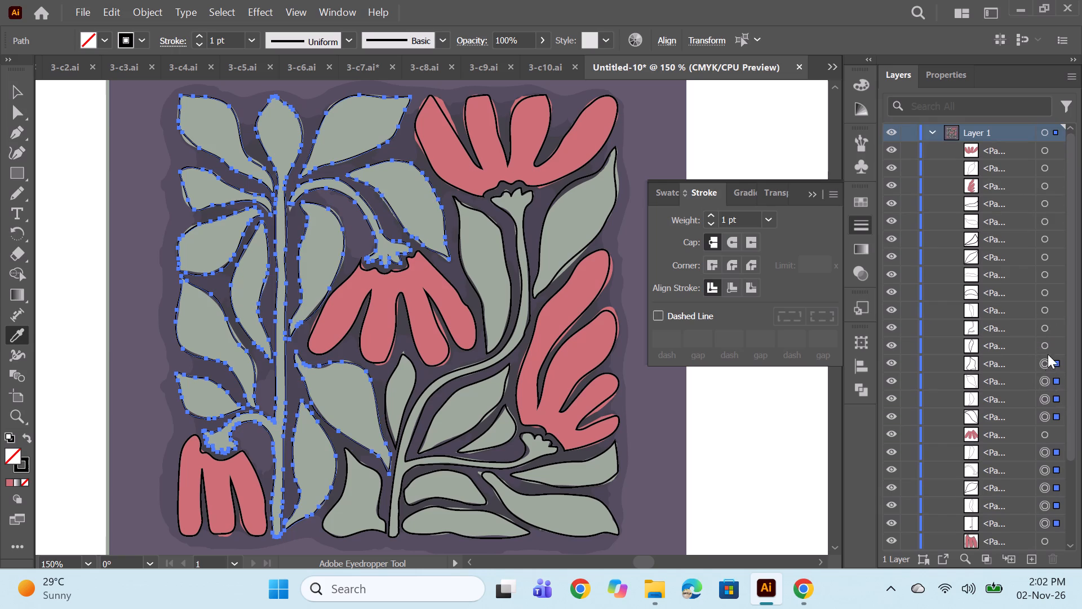
left_click(1046, 347, "ctrl")
left_click(1049, 332, "ctrl")
left_click(1045, 315, "ctrl")
left_click(1050, 287, "ctrl")
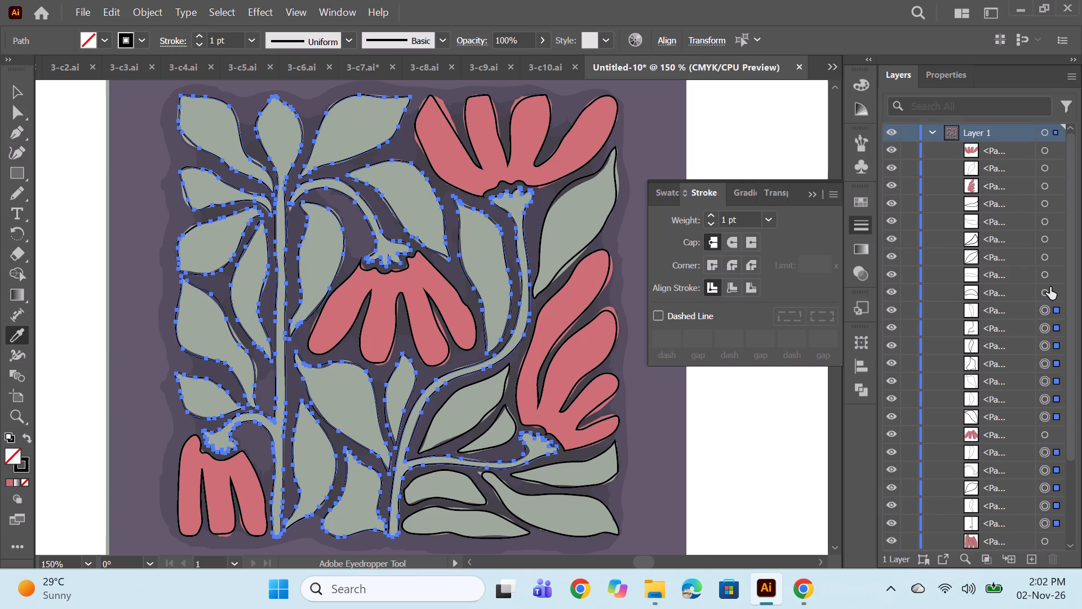
left_click(1050, 277, "ctrl")
left_click(1040, 251, "ctrl")
left_click(1045, 233, "ctrl")
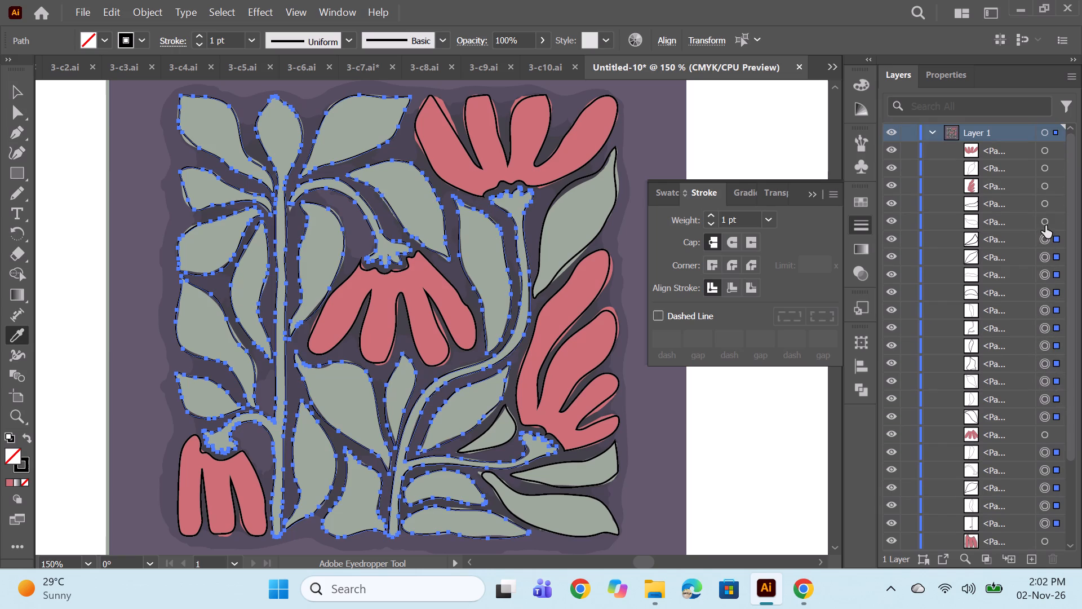
left_click(1045, 226, "ctrl")
left_click(1046, 206, "ctrl")
left_click(1040, 166, "ctrl")
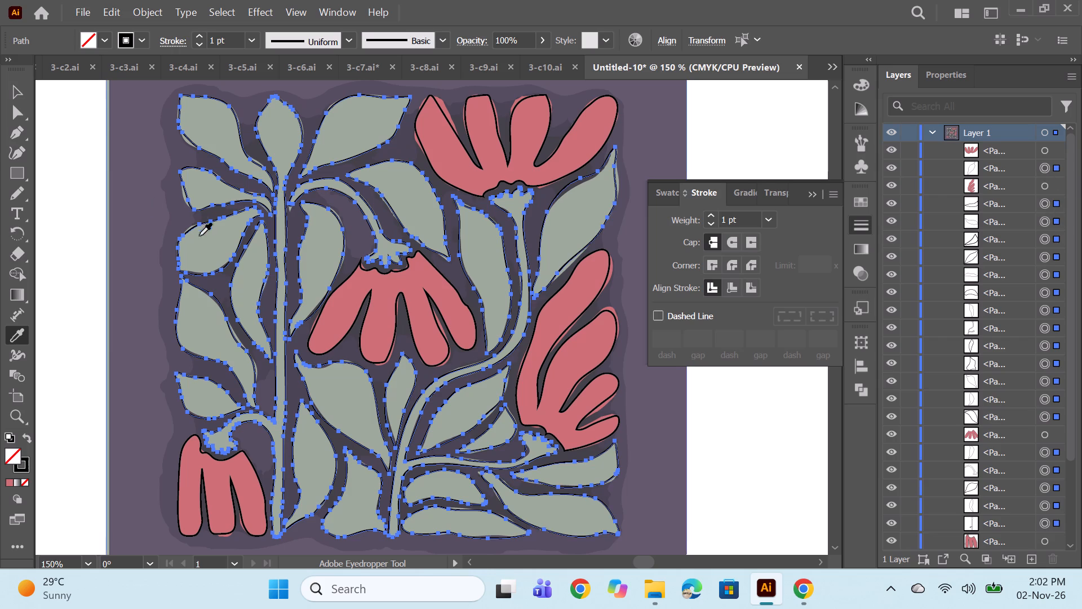
left_click(213, 136)
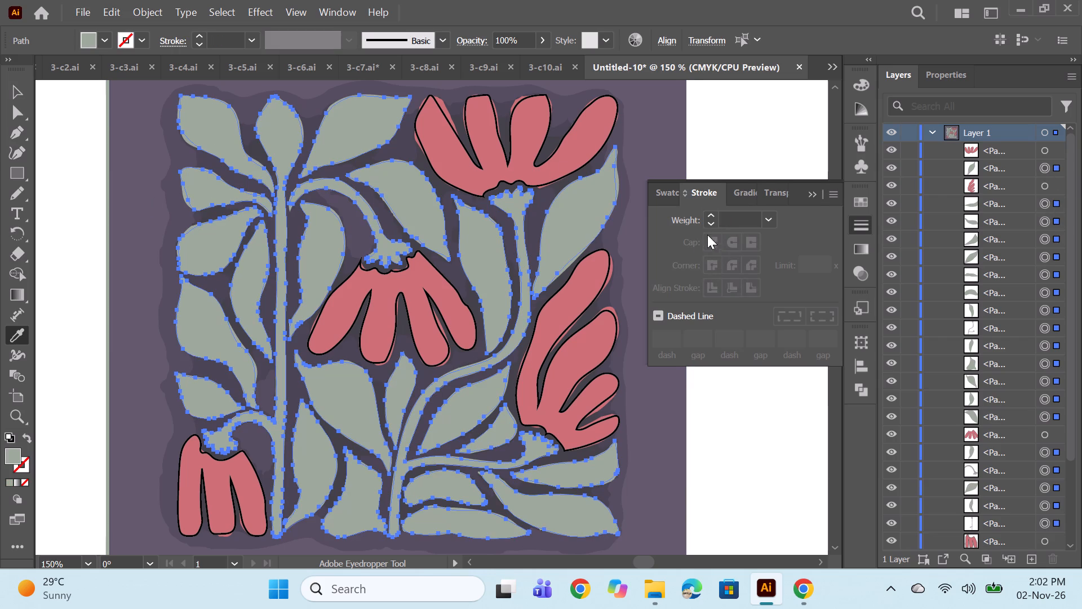
Set the stroke weight of the grey-green leaves and stems to 1 pt and deselect them.
triple_click(711, 219)
left_click(711, 219)
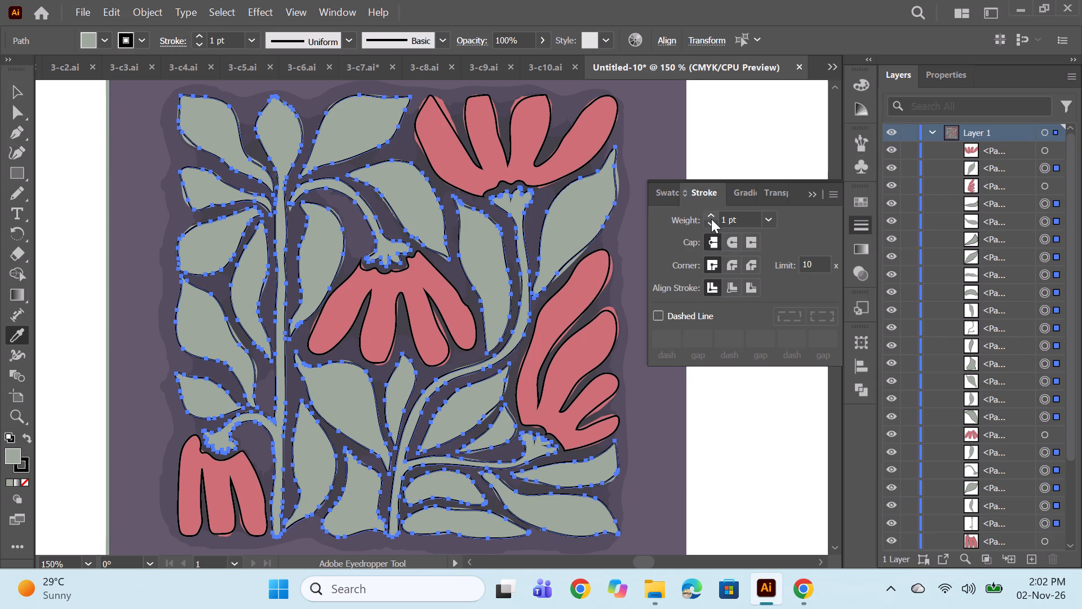
left_click(724, 399, "ctrl")
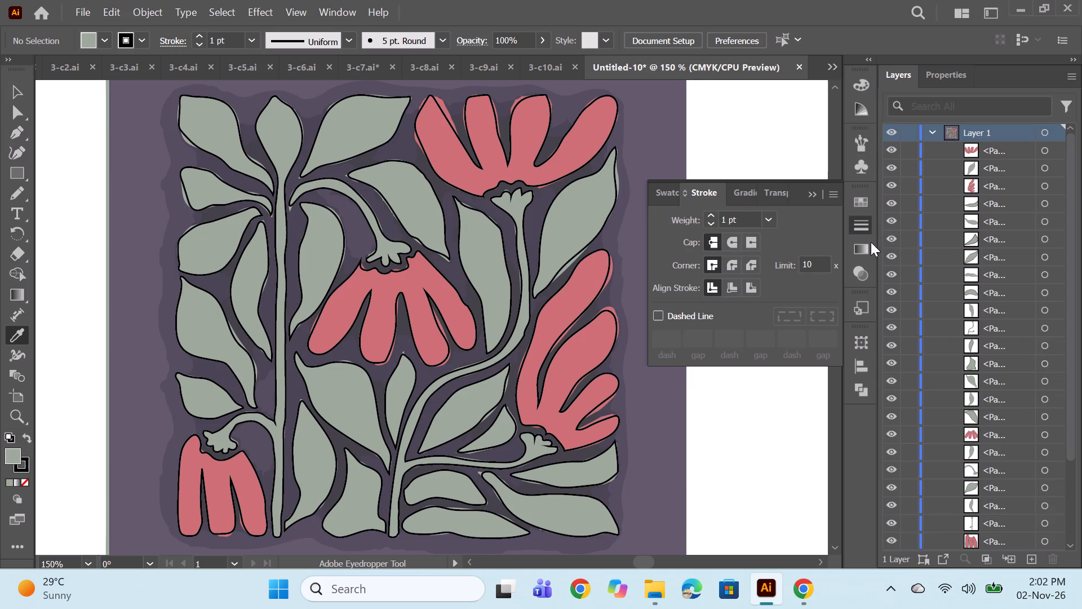
Hide the traced reference image under the drawn paths, then collapse Layer 1 and the stroke settings.
scroll(920, 267, "down", 10)
left_click(894, 545)
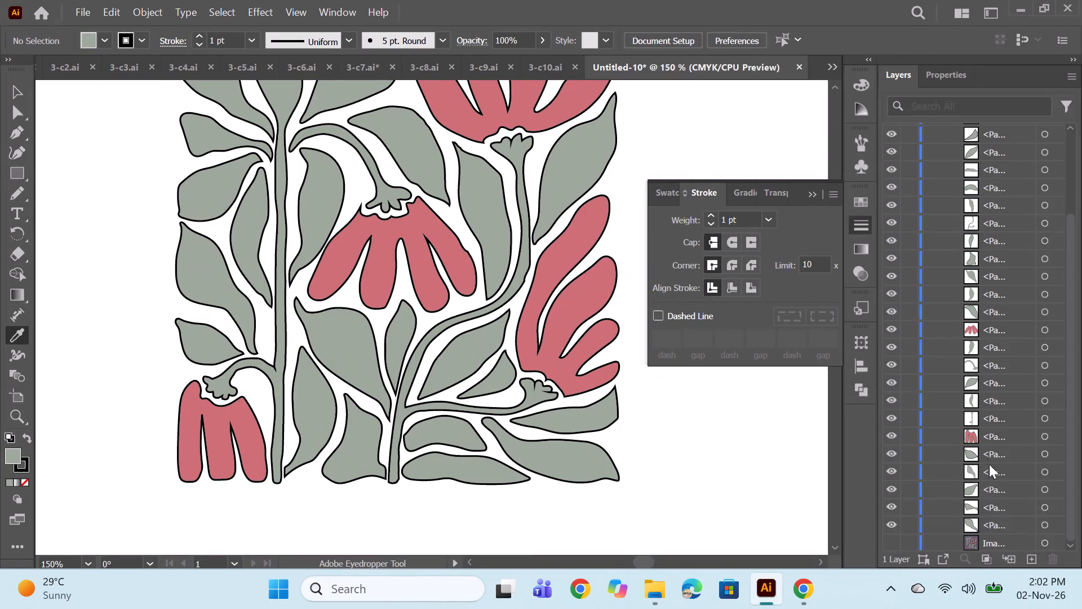
scroll(985, 448, "up", 12)
left_click(937, 130)
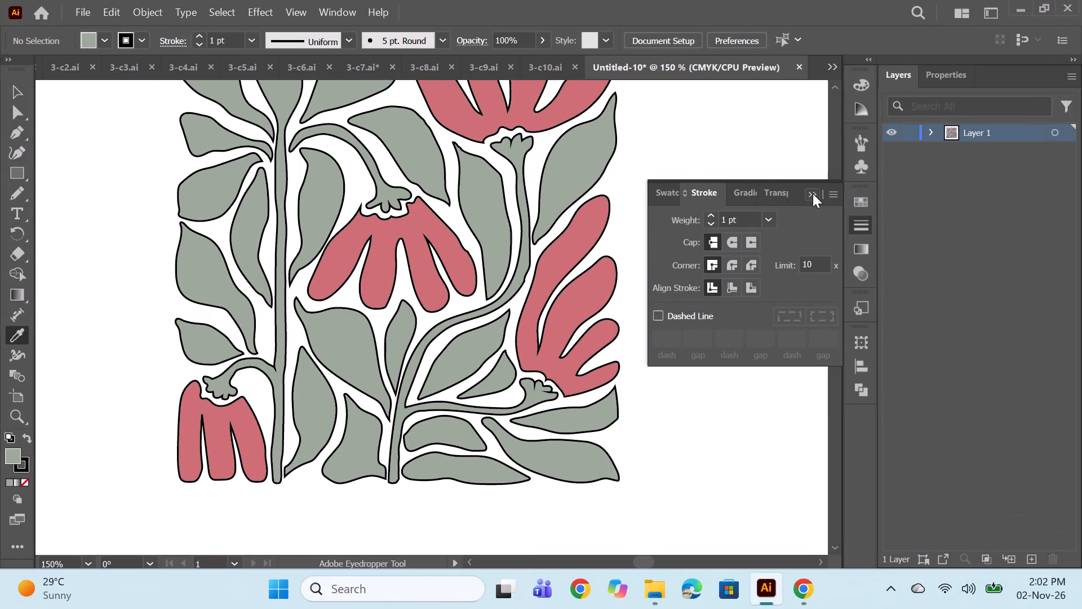
left_click(813, 193)
Select all four flower paths and change their fill to the deeper red BA3E4D.
scroll(719, 299, "down", 1, "alt")
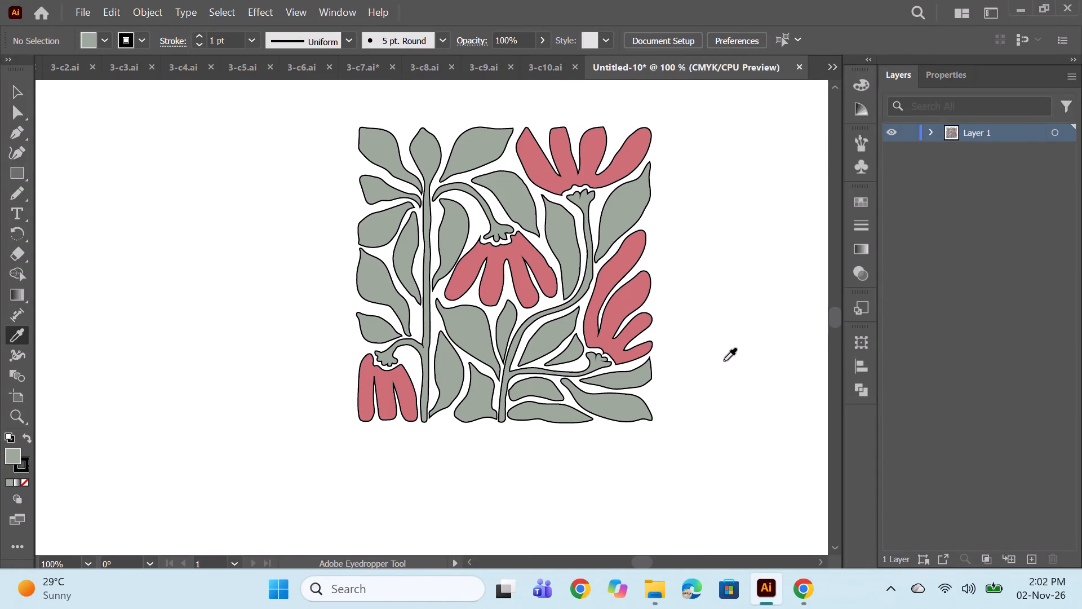
scroll(724, 361, "down", 2, "alt")
key("space")
key("space")
key("space")
key("space")
key("space")
key("space")
key("space")
key("space")
key("space")
key("space")
key("space")
key("space")
left_click_drag(773, 436, 549, 386)
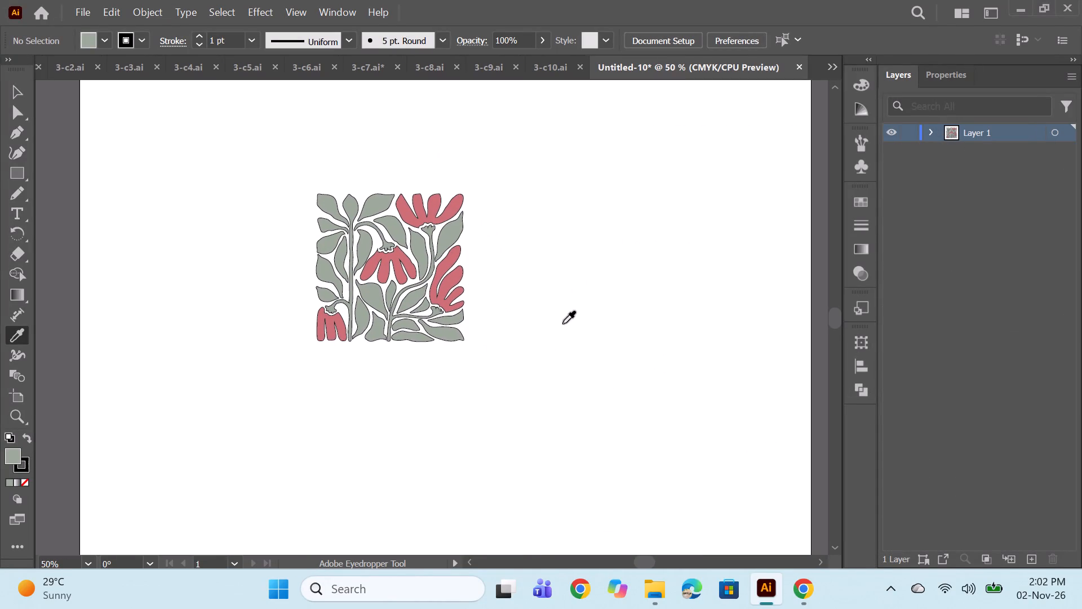
scroll(562, 324, "down", 1)
scroll(505, 306, "down", 1, "alt")
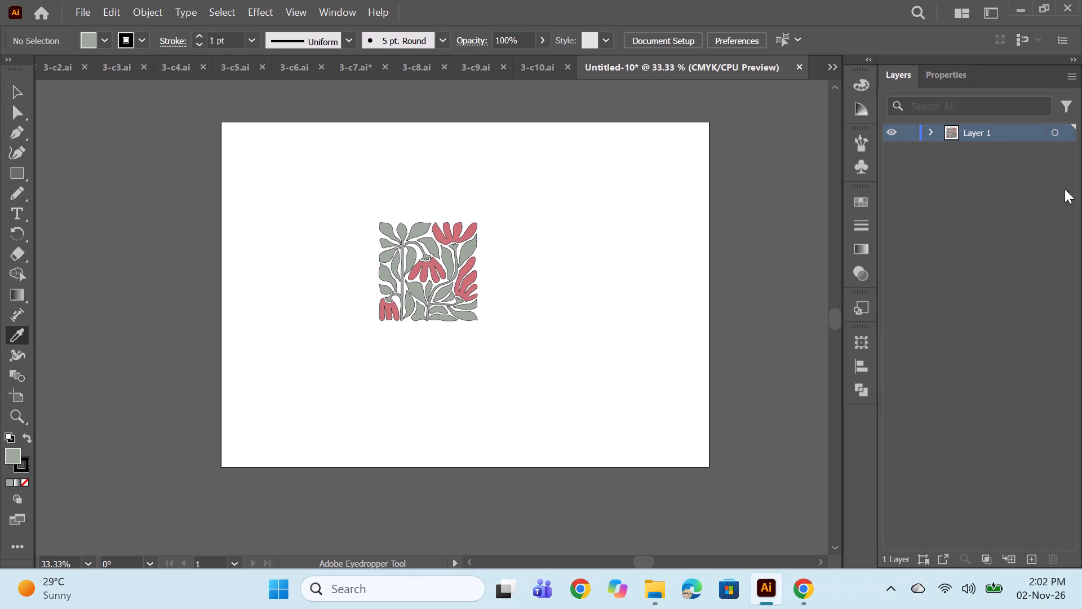
left_click(929, 131)
left_click(1045, 149)
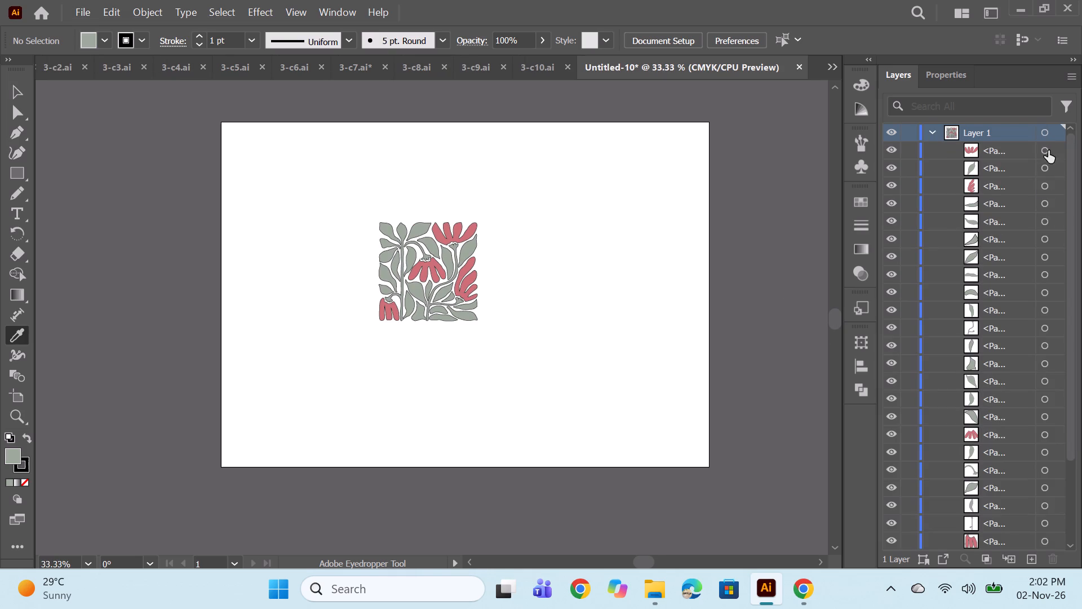
left_click(1043, 187, "ctrl")
scroll(1013, 294, "down", 7)
scroll(1028, 321, "up", 1)
scroll(1031, 325, "down", 2)
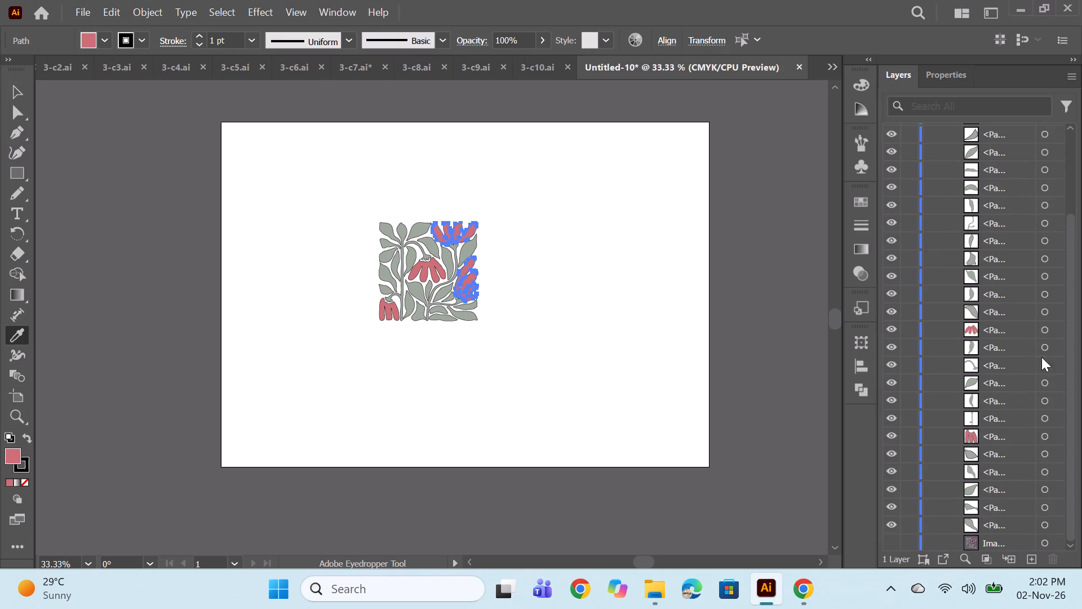
left_click(1041, 436, "ctrl")
left_click(1046, 333, "ctrl")
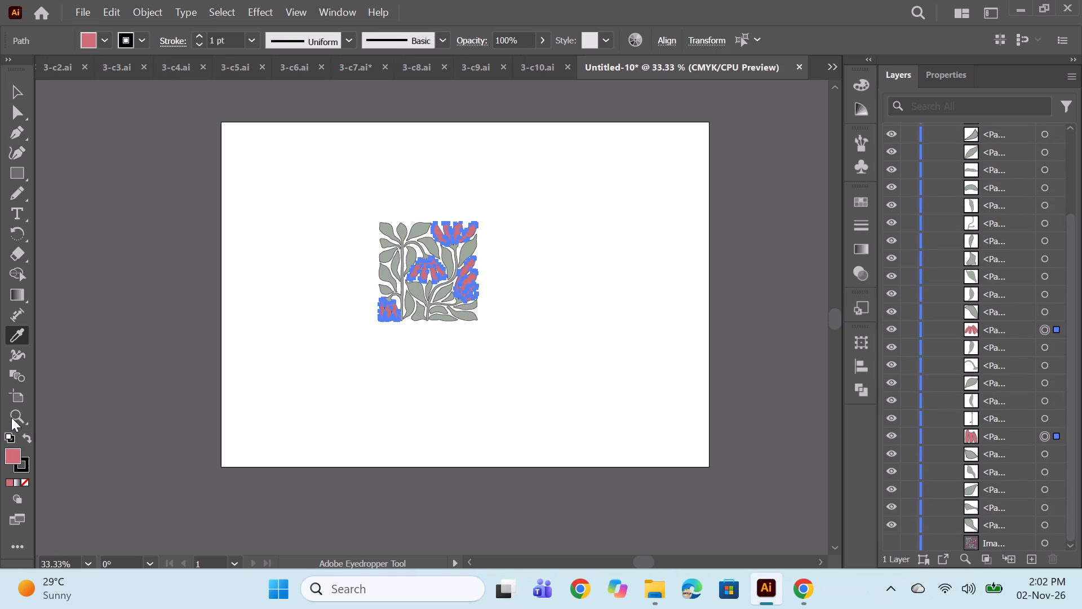
double_click(15, 460)
left_click(701, 261)
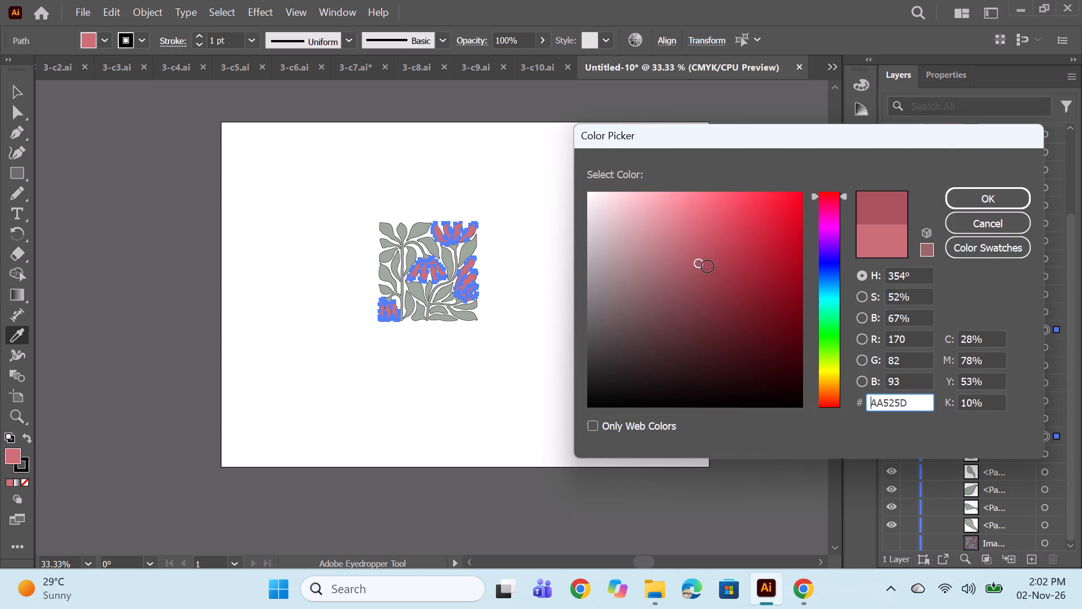
left_click(731, 249)
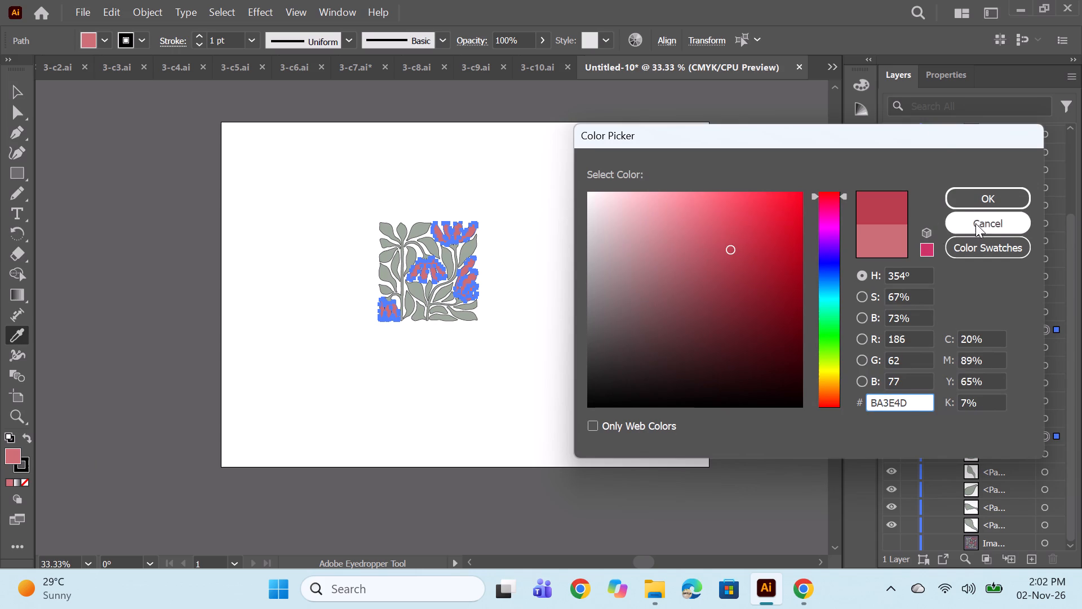
left_click(979, 201)
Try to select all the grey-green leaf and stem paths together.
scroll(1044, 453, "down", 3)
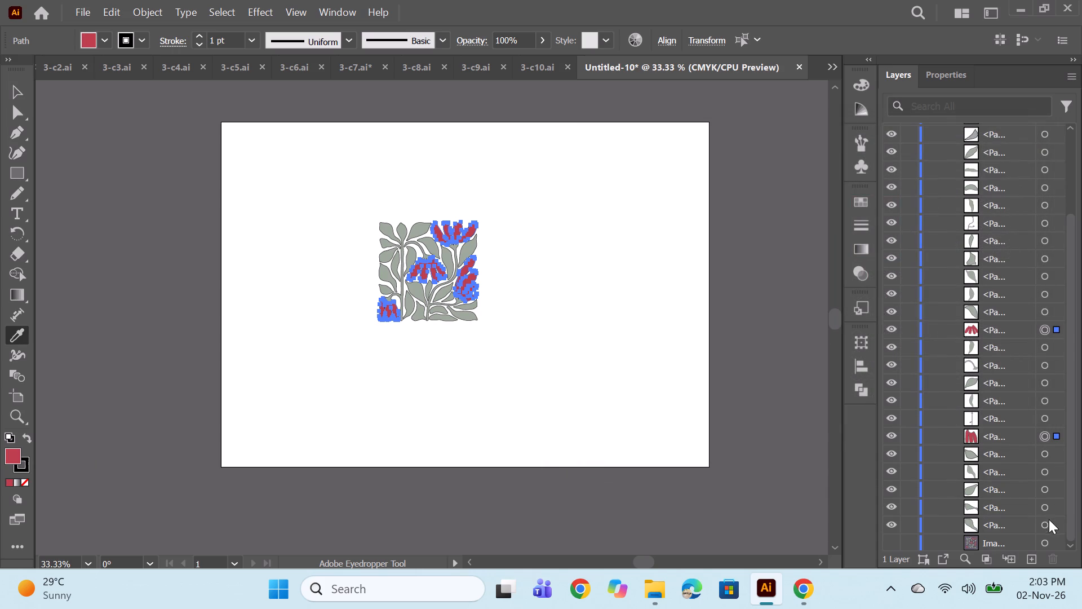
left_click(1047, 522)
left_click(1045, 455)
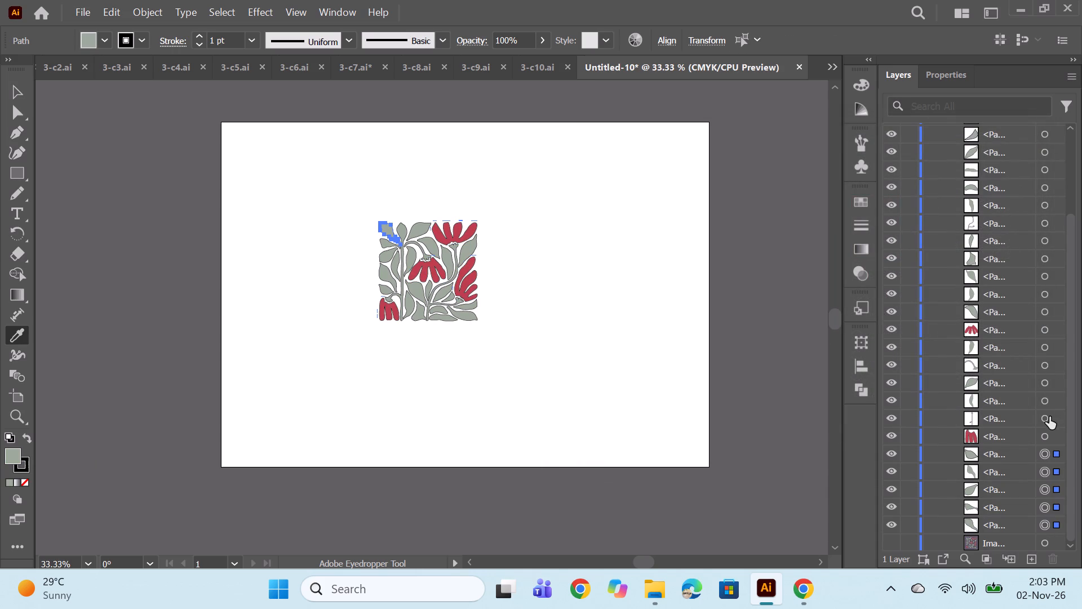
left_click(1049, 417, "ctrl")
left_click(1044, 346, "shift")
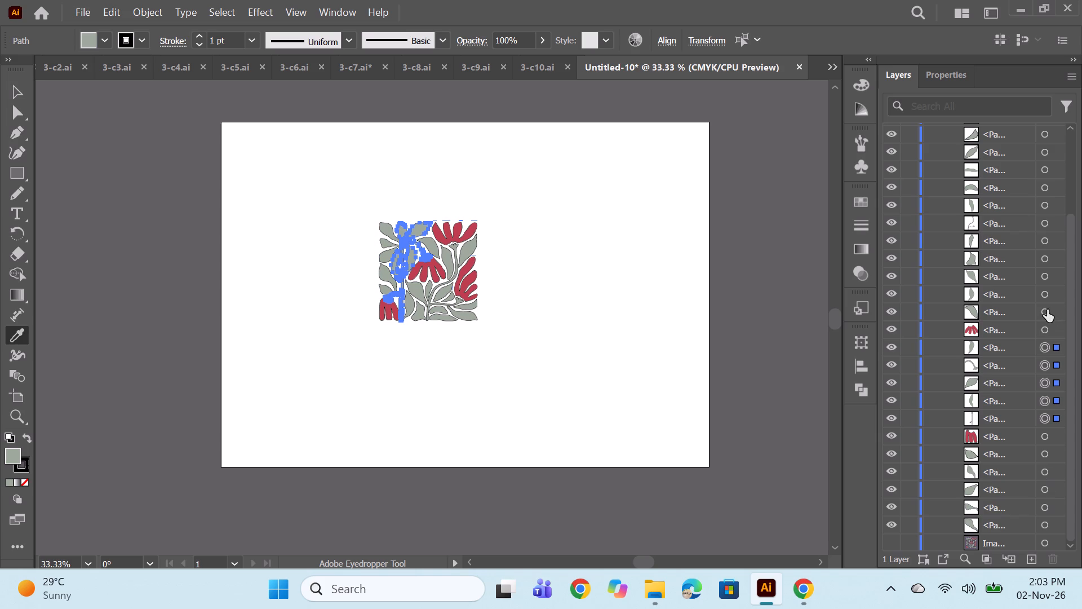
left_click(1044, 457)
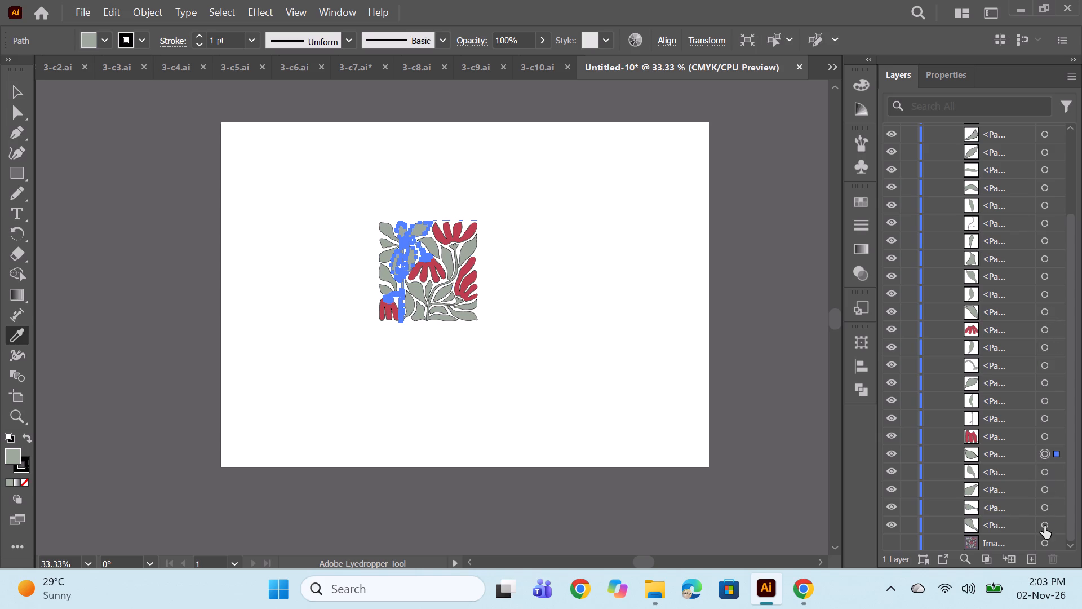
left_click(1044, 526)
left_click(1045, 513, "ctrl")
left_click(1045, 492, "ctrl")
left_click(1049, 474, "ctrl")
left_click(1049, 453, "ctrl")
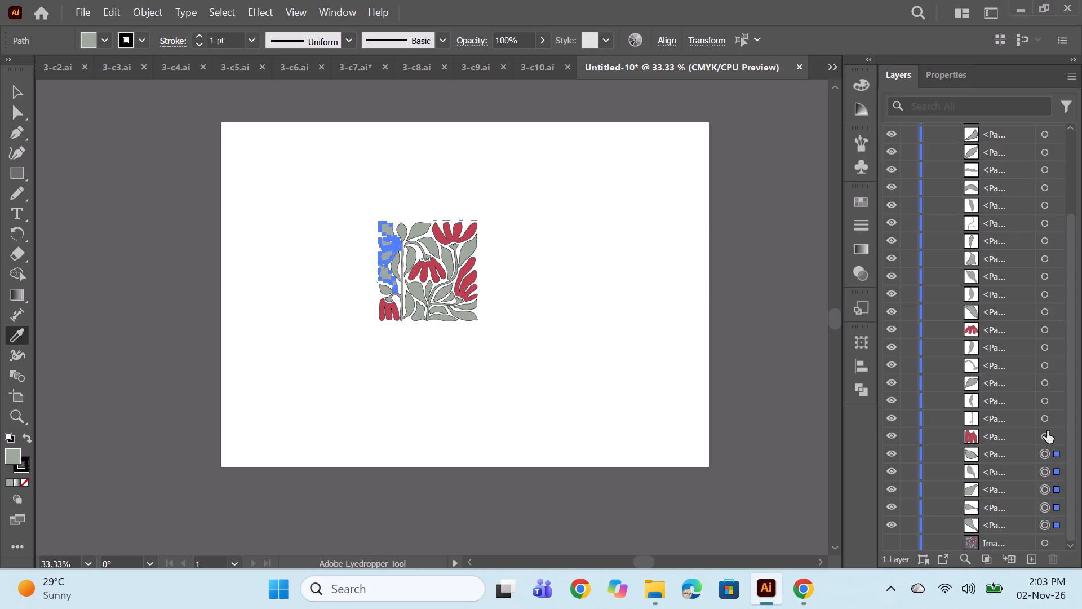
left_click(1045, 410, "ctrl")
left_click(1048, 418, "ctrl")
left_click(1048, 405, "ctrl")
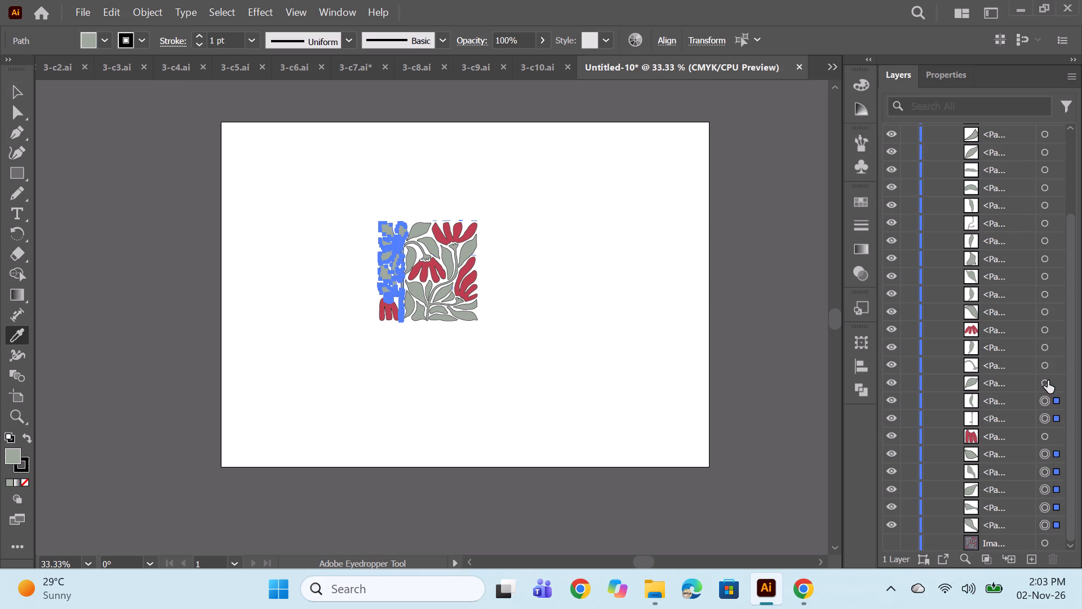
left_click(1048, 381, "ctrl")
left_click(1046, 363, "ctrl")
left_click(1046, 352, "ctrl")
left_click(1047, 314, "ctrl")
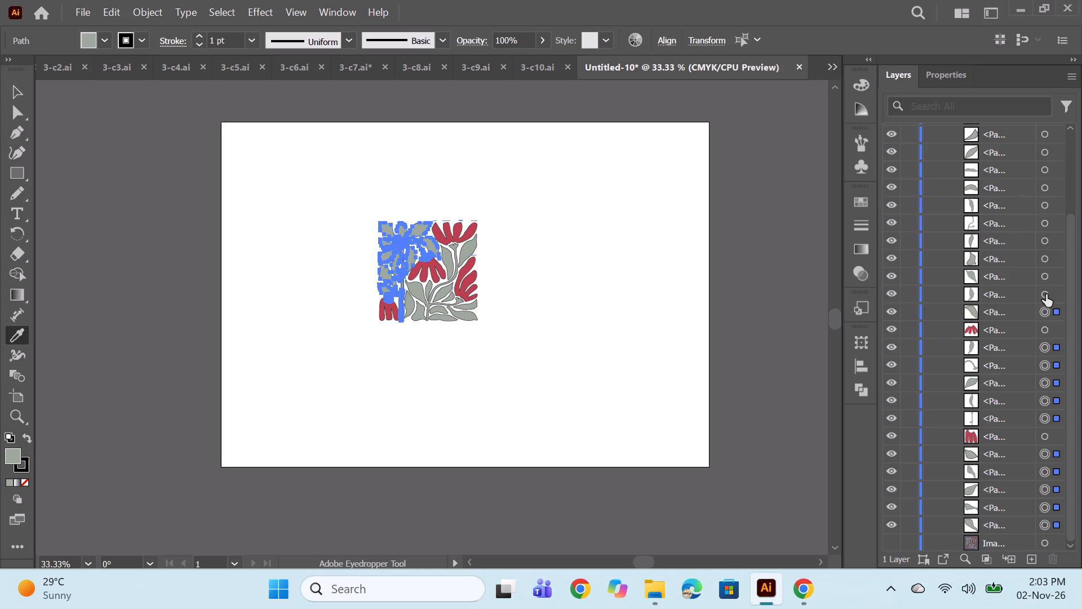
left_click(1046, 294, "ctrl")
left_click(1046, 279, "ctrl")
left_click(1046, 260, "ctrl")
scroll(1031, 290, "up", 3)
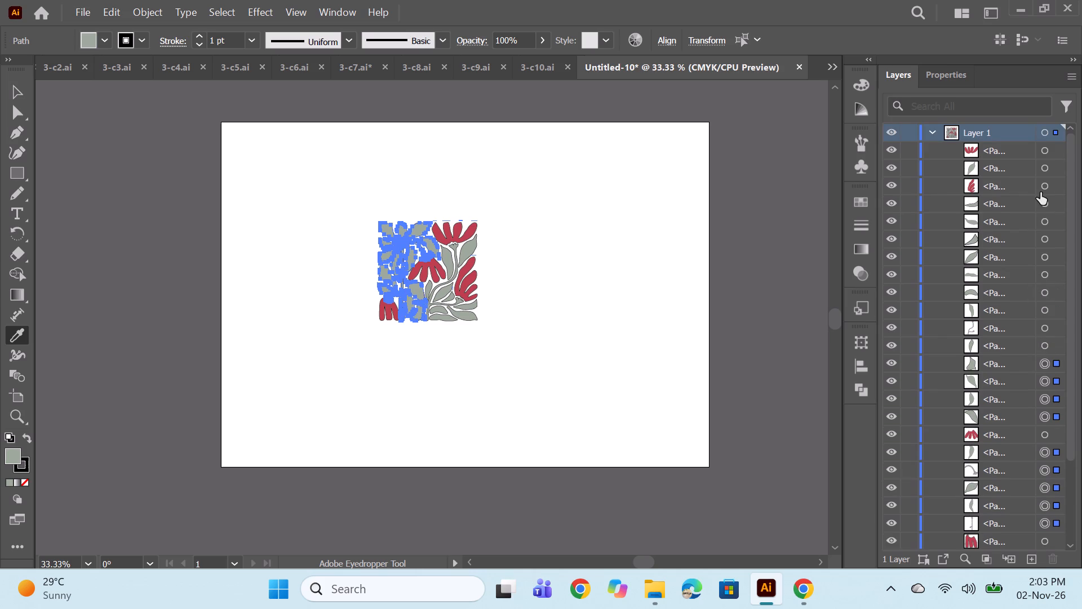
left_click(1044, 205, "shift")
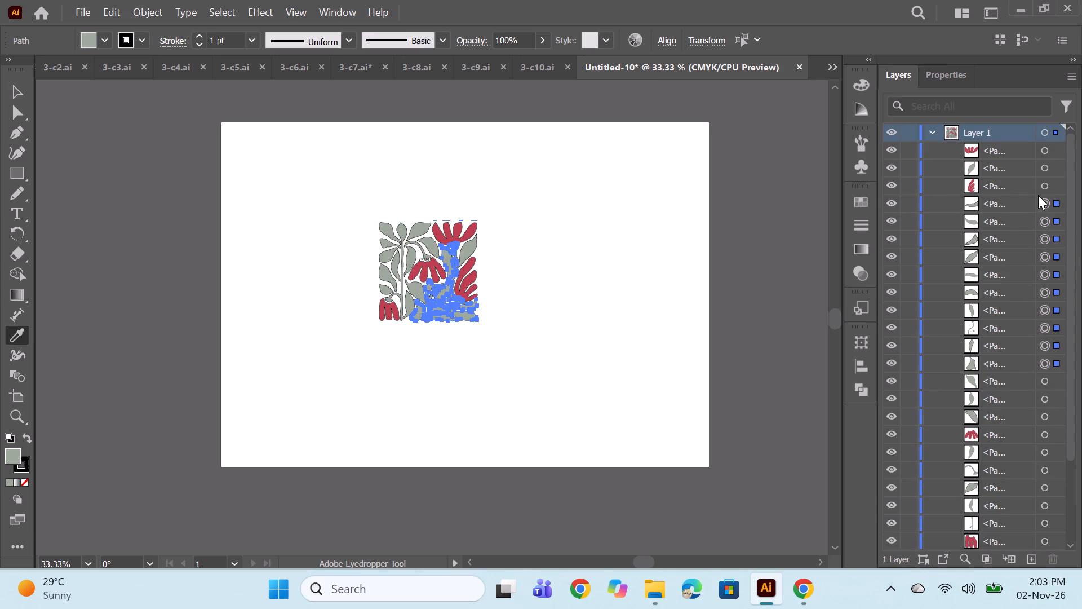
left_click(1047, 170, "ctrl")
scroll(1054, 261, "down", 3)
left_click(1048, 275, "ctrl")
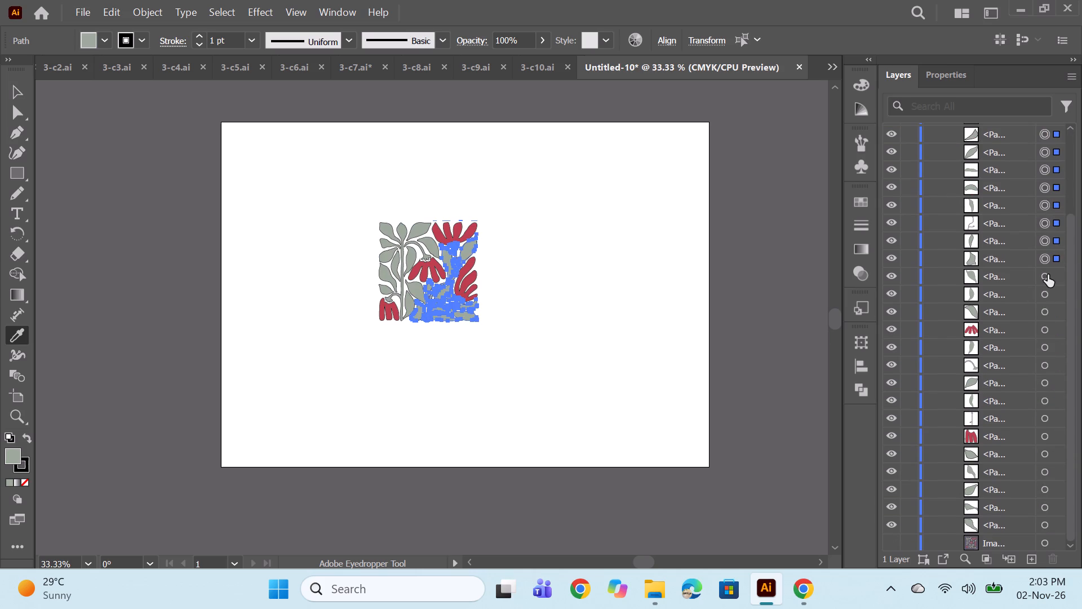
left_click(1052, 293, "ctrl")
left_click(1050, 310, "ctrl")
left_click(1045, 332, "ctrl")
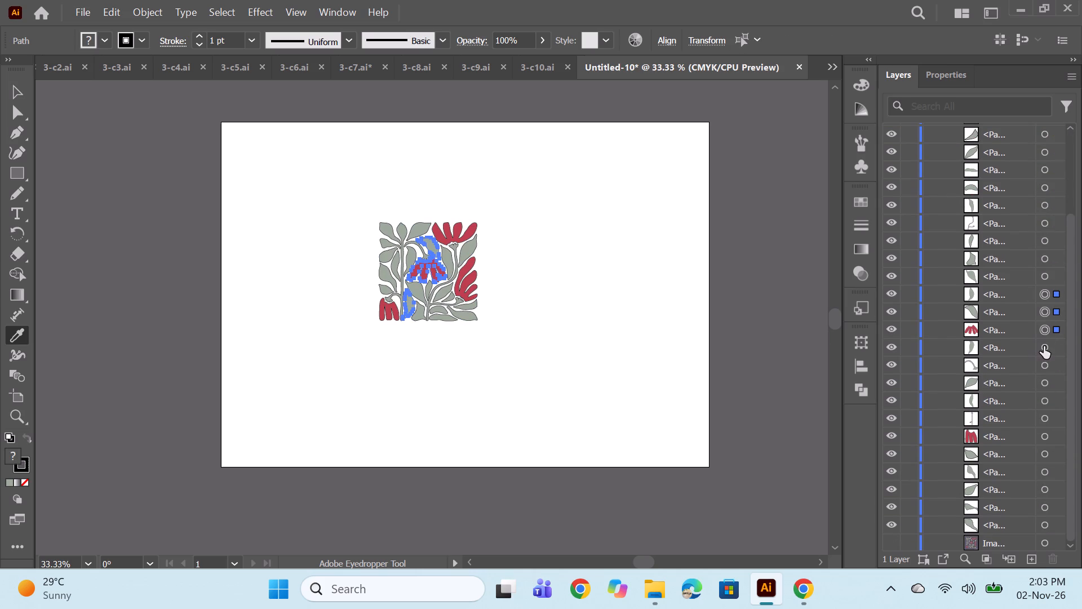
Select the four red flower paths and group them.
left_click(1047, 333)
left_click(1043, 436, "ctrl")
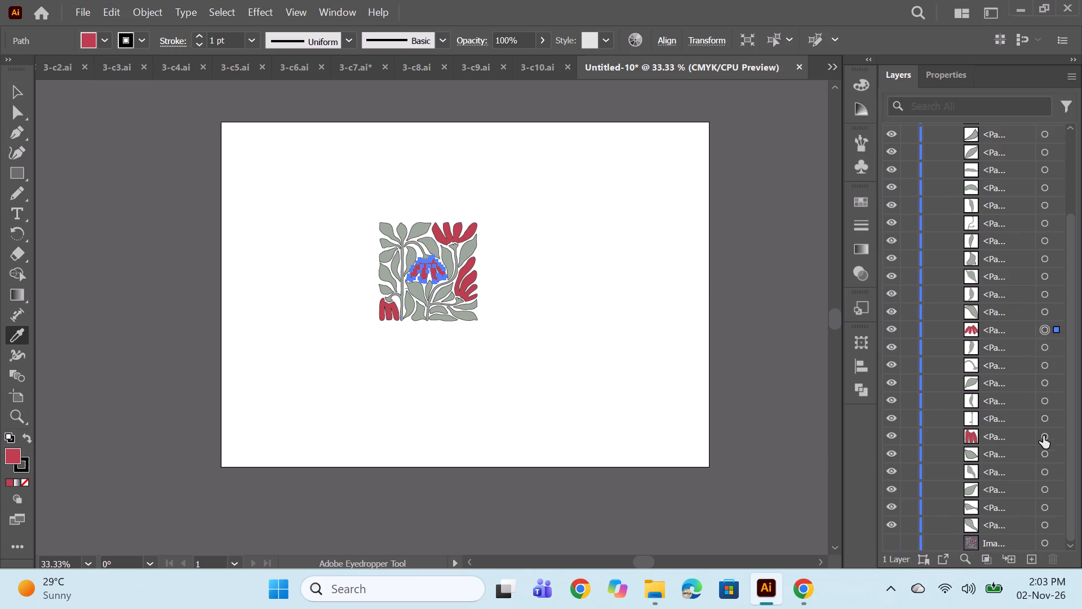
scroll(1051, 375, "up", 9)
left_click(1044, 184, "ctrl")
left_click(1045, 145, "ctrl")
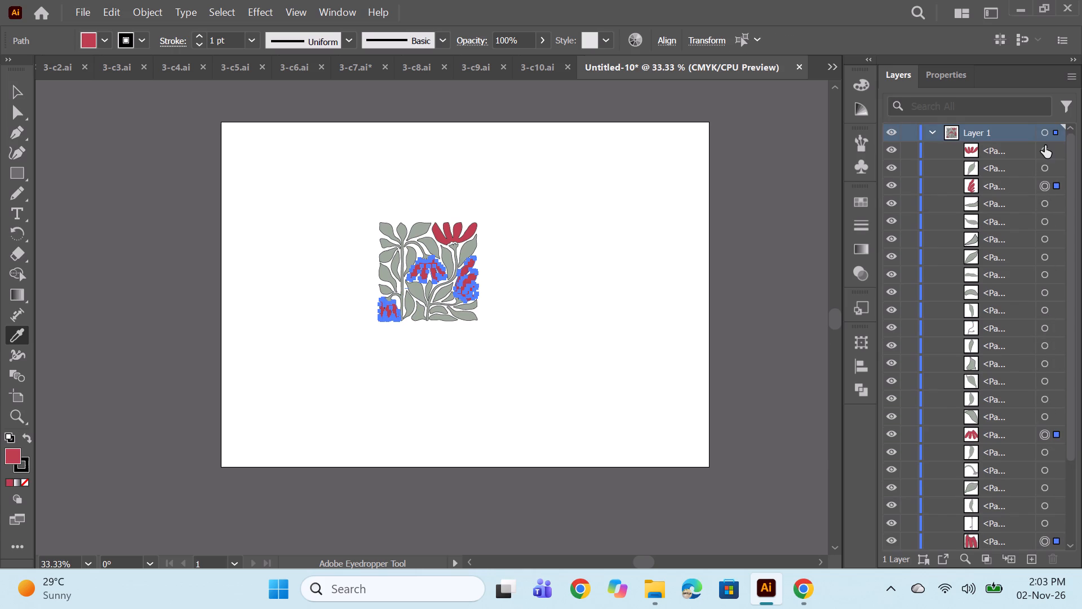
key("ctrl+g")
Select all the grey-green leaf and stem paths, change their fill to the green 618959 and deselect them.
left_click(1043, 169)
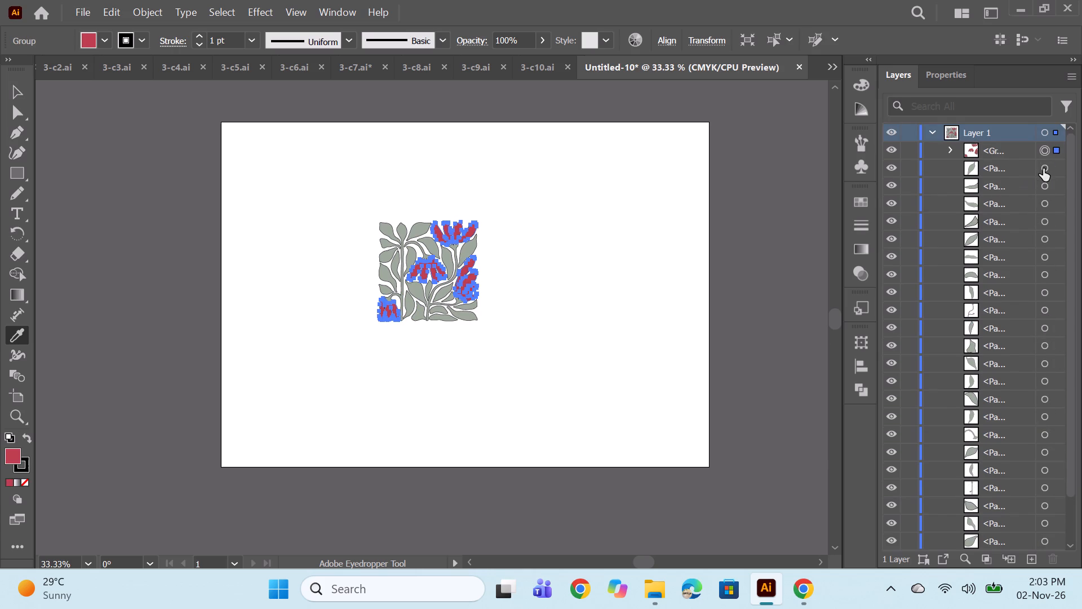
scroll(1032, 218, "down", 9)
left_click(1043, 526, "shift")
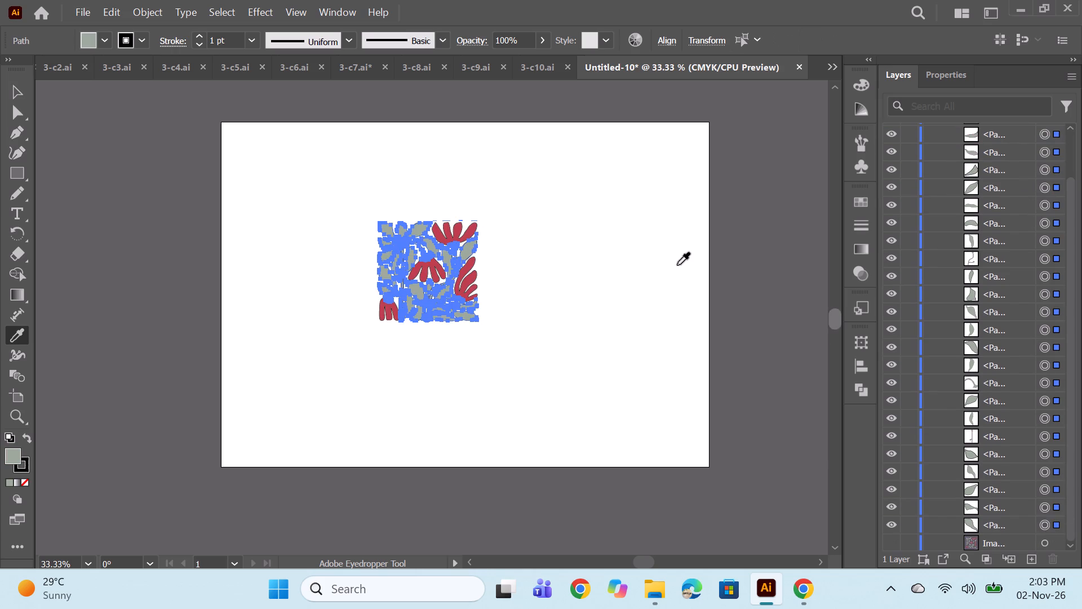
left_click(11, 456)
left_click(15, 457)
double_click(10, 457)
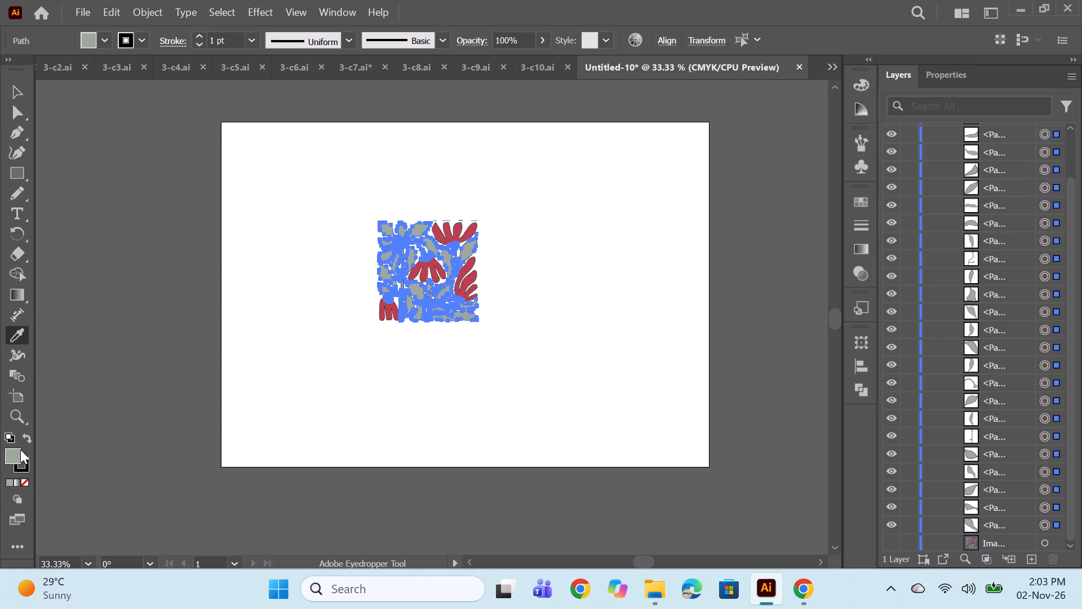
double_click(15, 452)
left_click(667, 307)
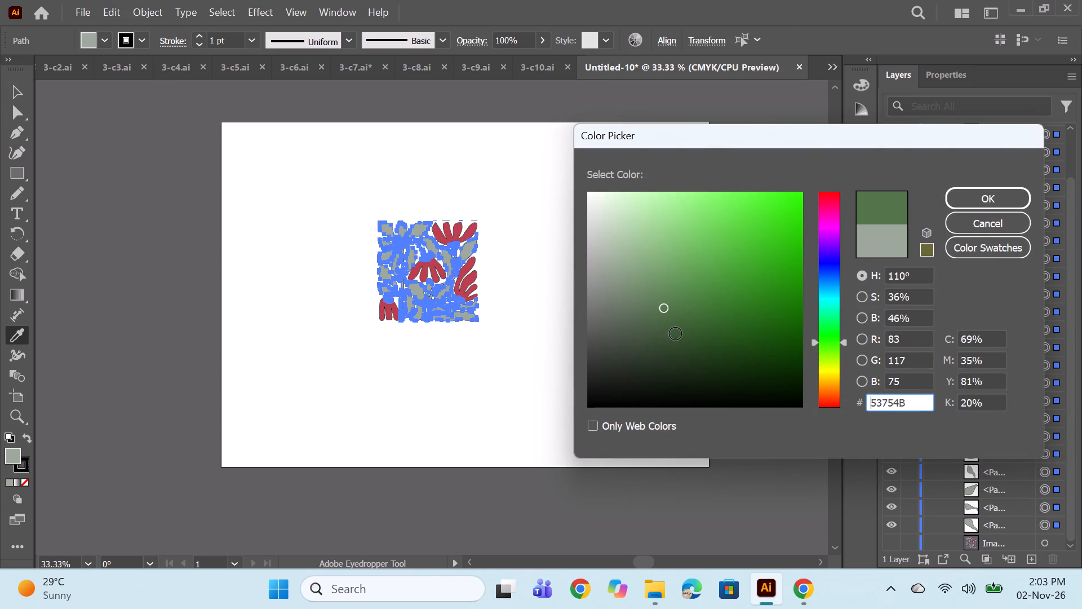
left_click(677, 295)
left_click(663, 289)
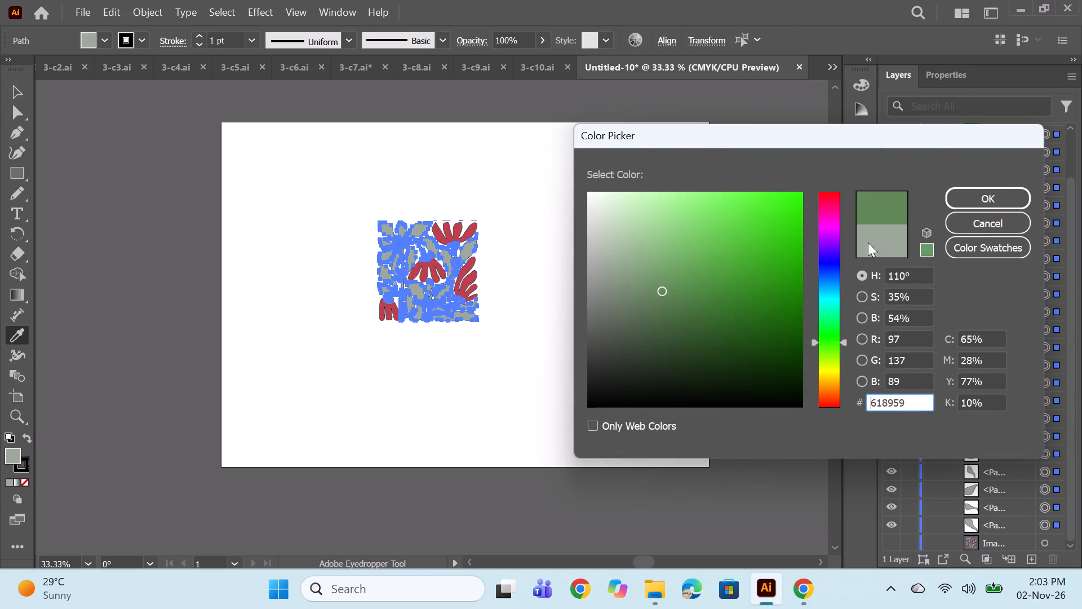
left_click(1010, 192)
left_click(638, 327, "ctrl")
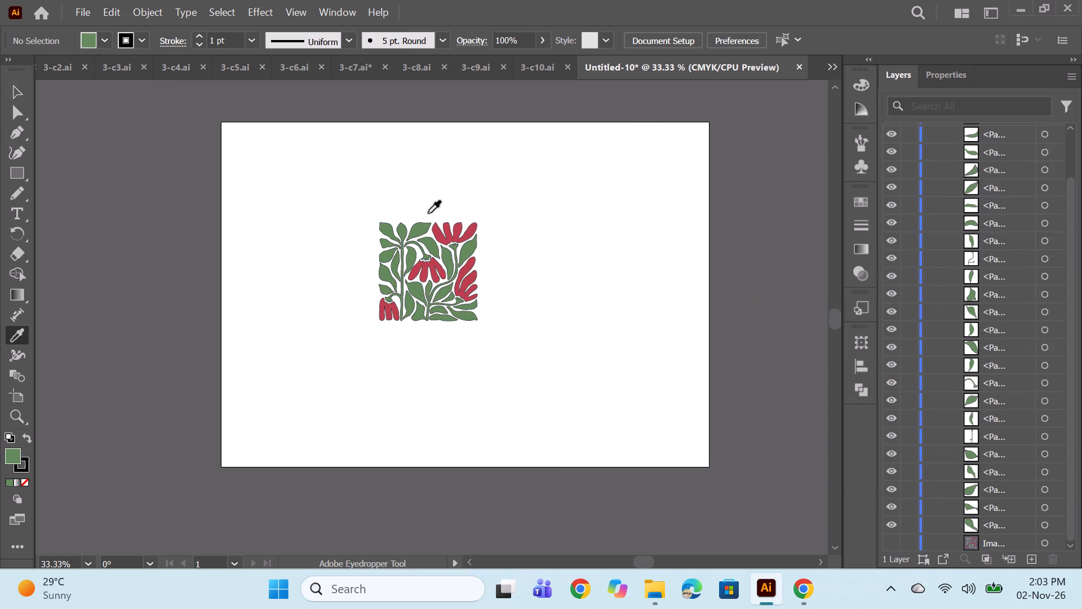
Group the flower group with all the leaf and stem paths, leaving out the hidden image, and toggle the group's visibility to check it.
left_click(17, 90)
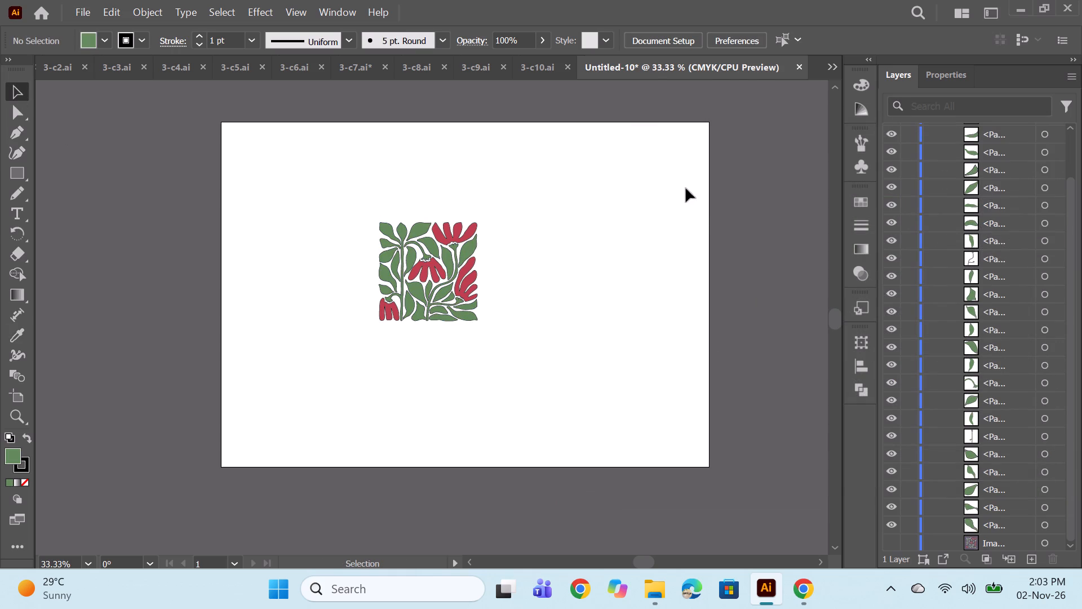
scroll(1051, 235, "up", 5)
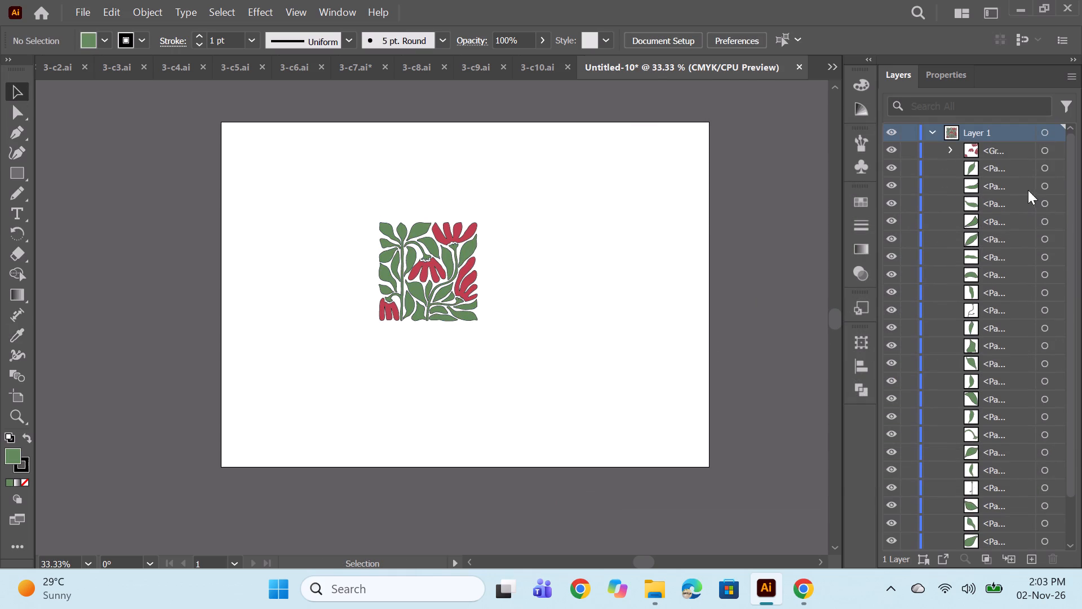
left_click(1043, 145)
scroll(1027, 249, "down", 9)
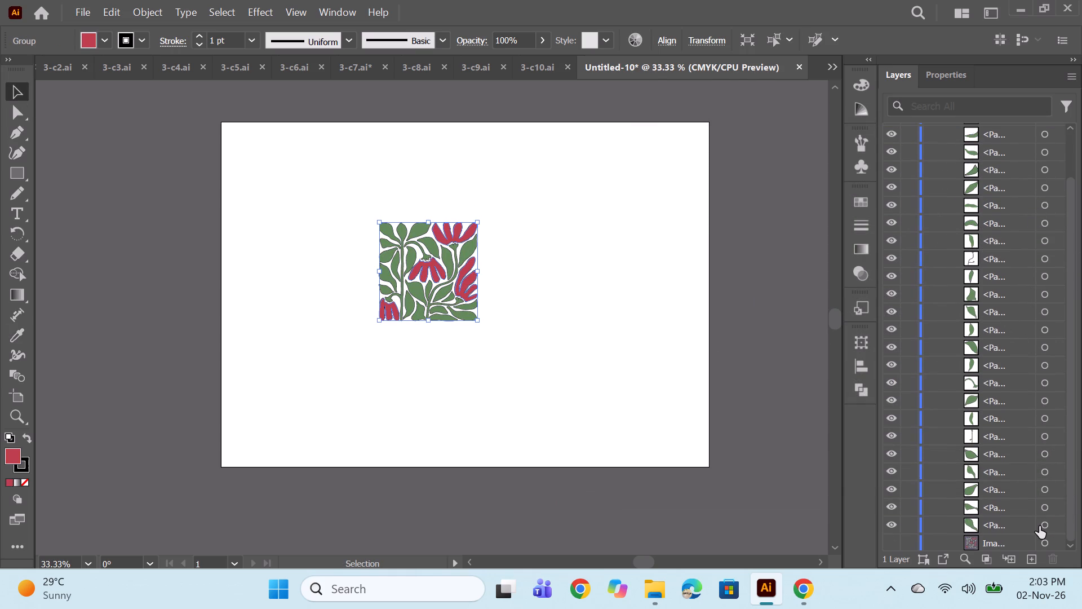
left_click(1039, 526, "shift")
scroll(1031, 348, "up", 6)
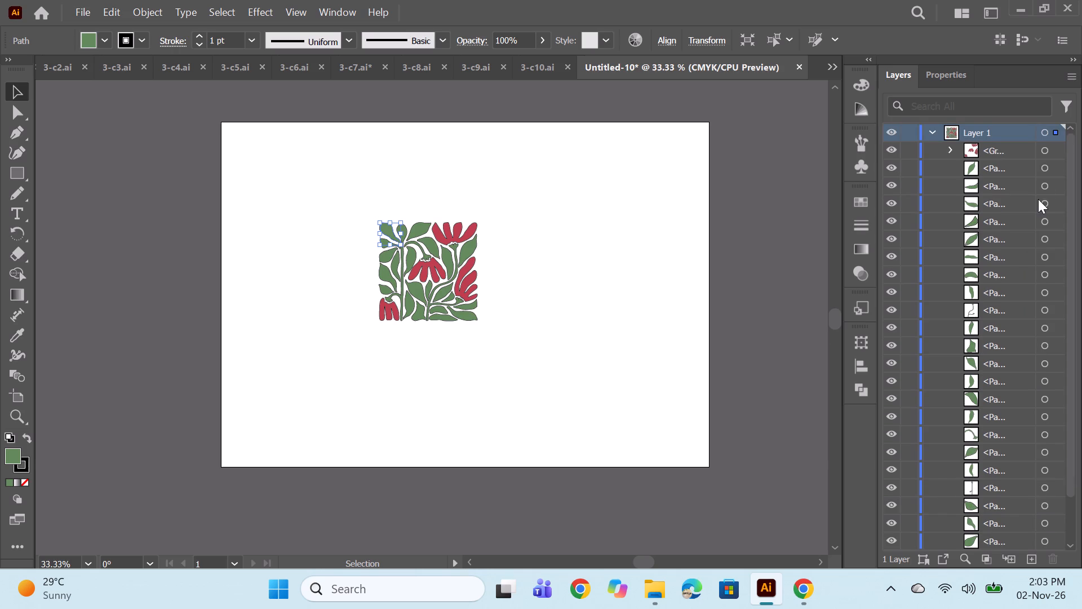
left_click(1044, 152, "shift")
key("ctrl+g")
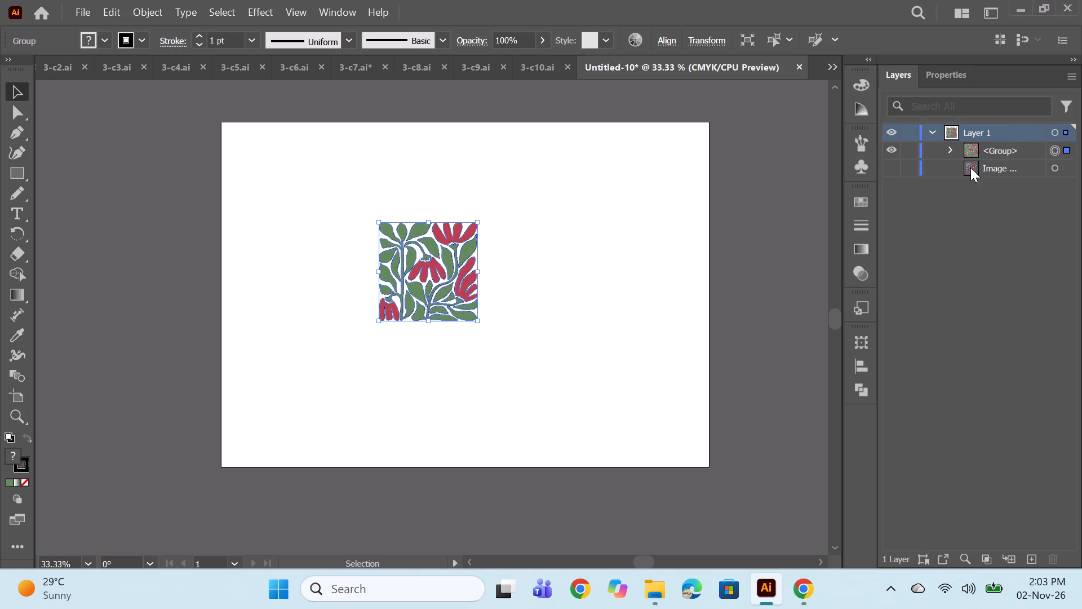
left_click(894, 149)
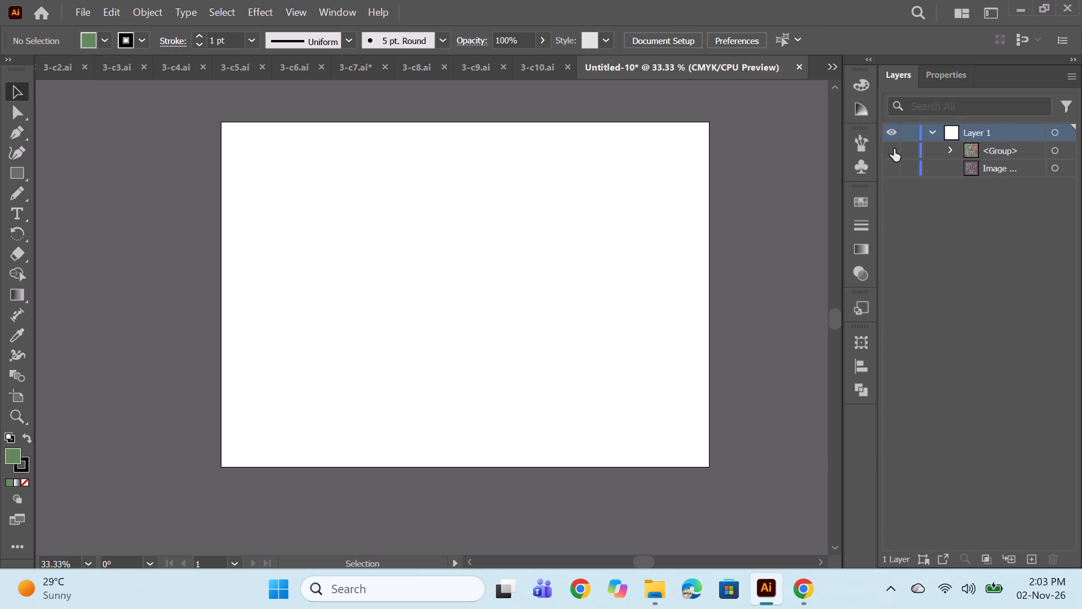
left_click(894, 149)
Move the grouped floral motif to the upper-left corner of the artboard and deselect it.
left_click_drag(436, 288, 277, 220)
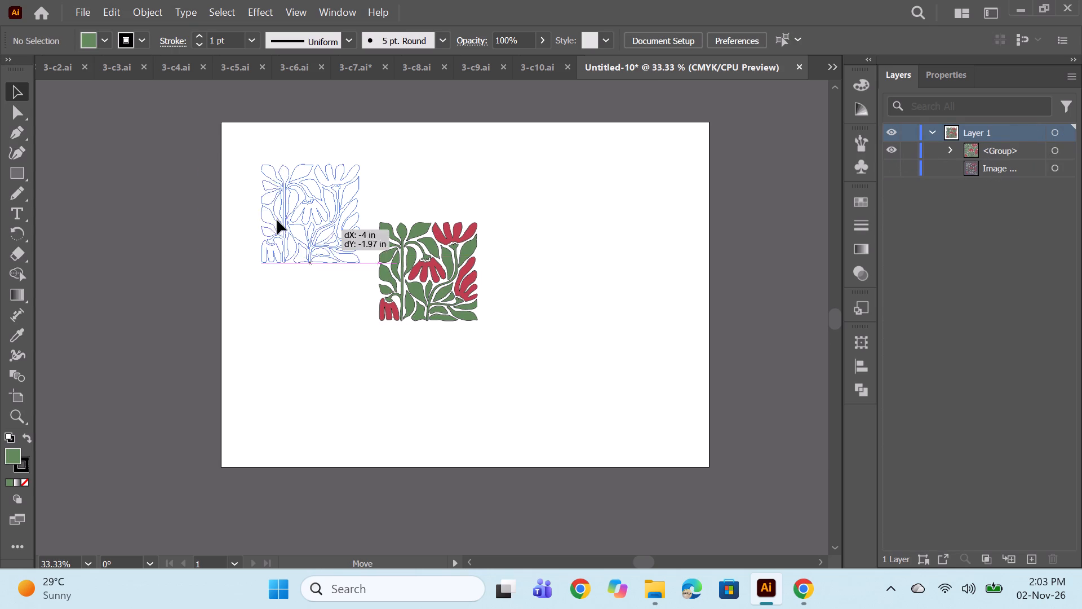
left_click_drag(277, 220, 294, 202)
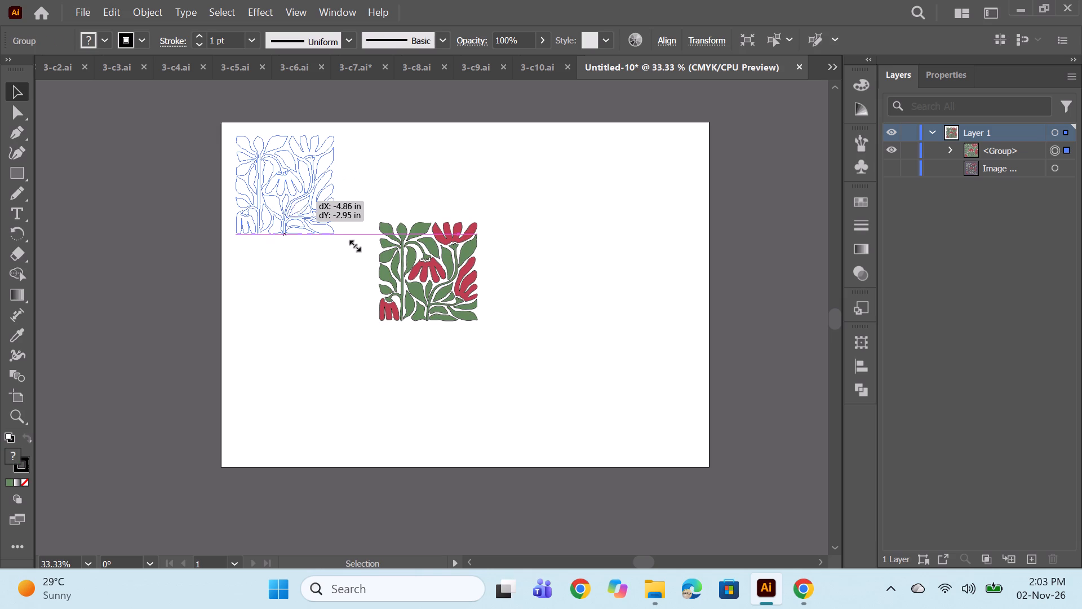
left_click(157, 15)
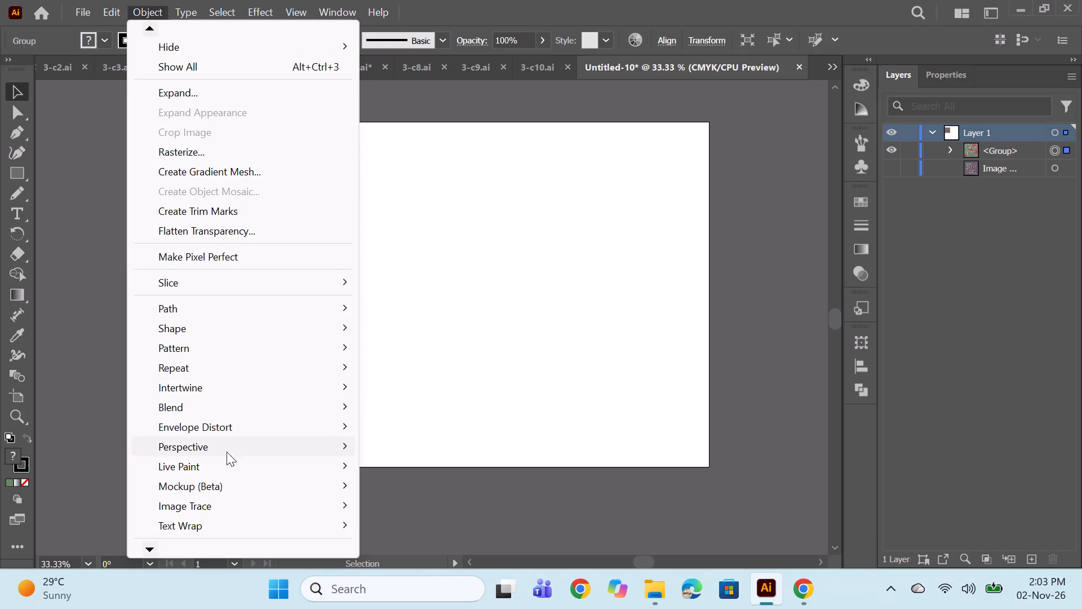
left_click(531, 294)
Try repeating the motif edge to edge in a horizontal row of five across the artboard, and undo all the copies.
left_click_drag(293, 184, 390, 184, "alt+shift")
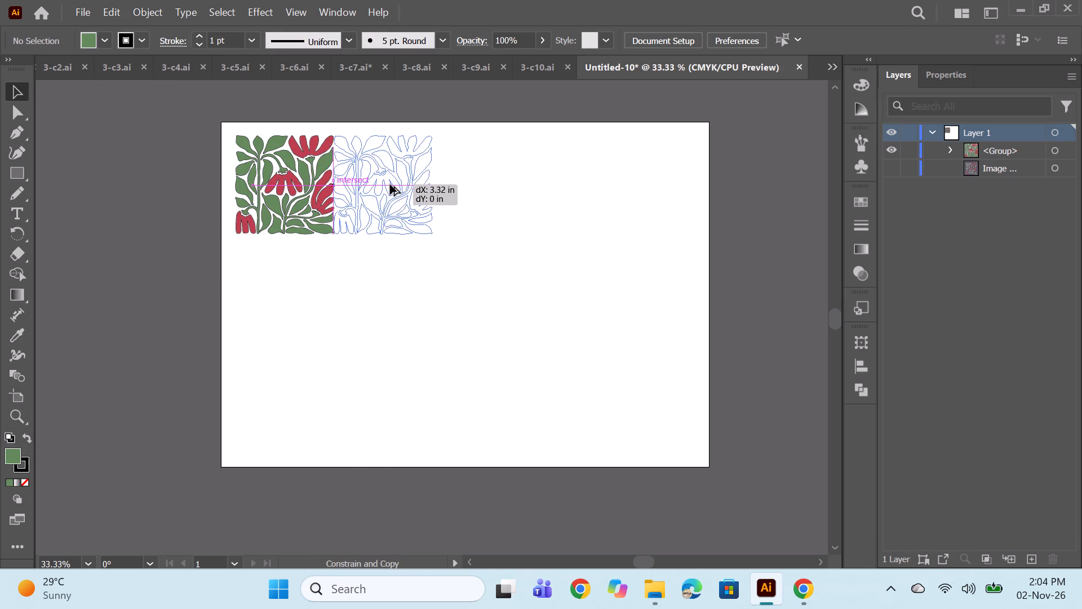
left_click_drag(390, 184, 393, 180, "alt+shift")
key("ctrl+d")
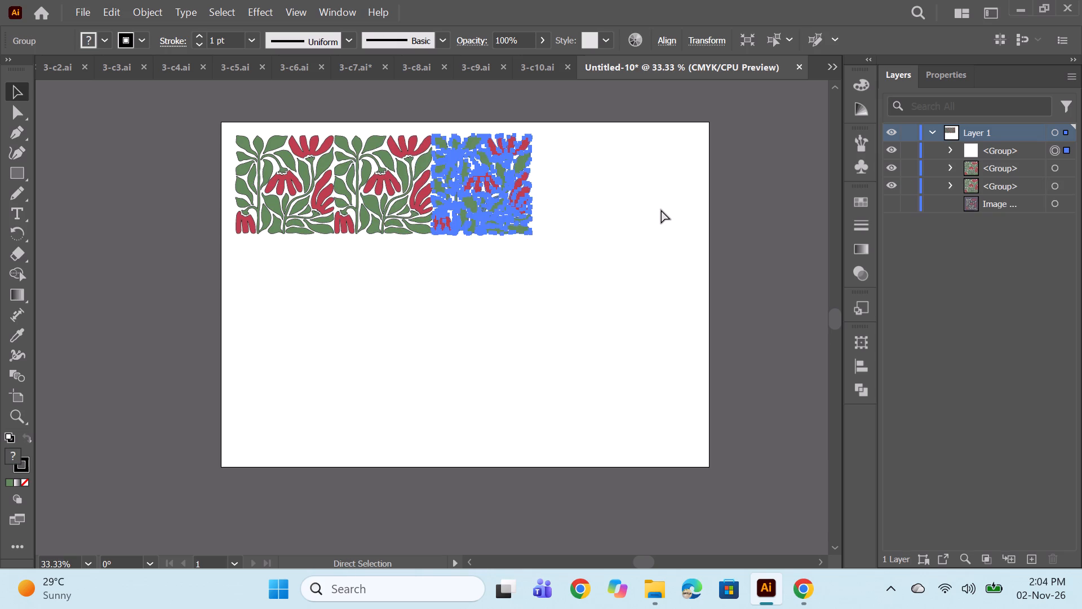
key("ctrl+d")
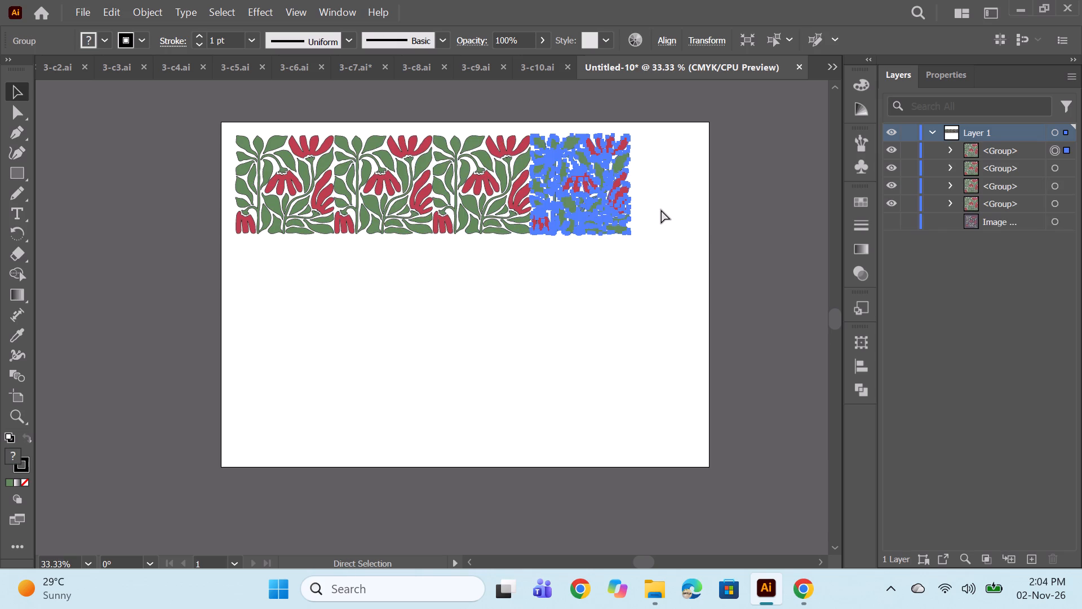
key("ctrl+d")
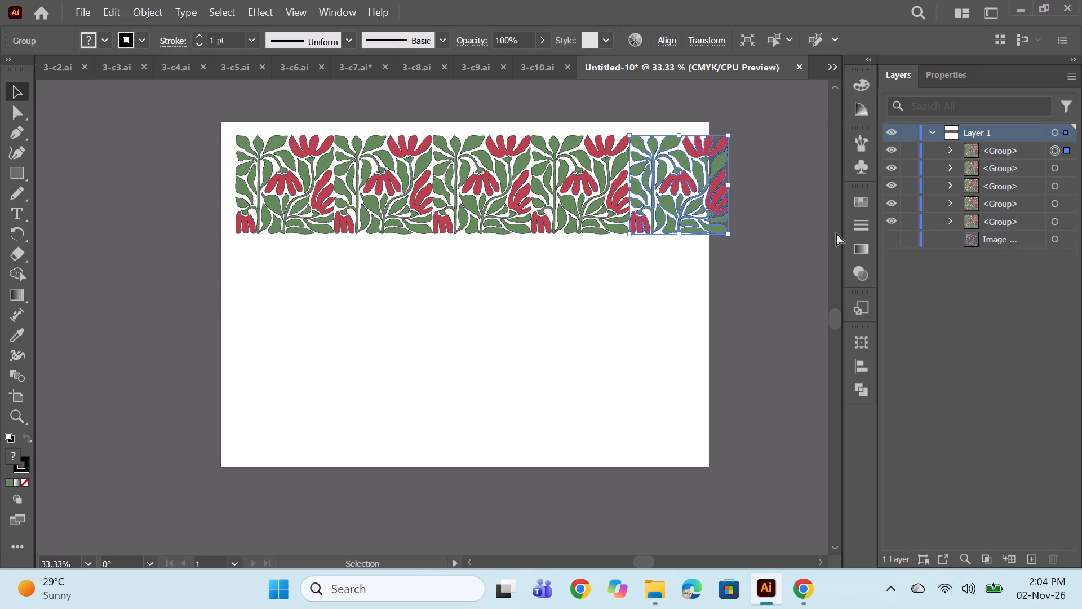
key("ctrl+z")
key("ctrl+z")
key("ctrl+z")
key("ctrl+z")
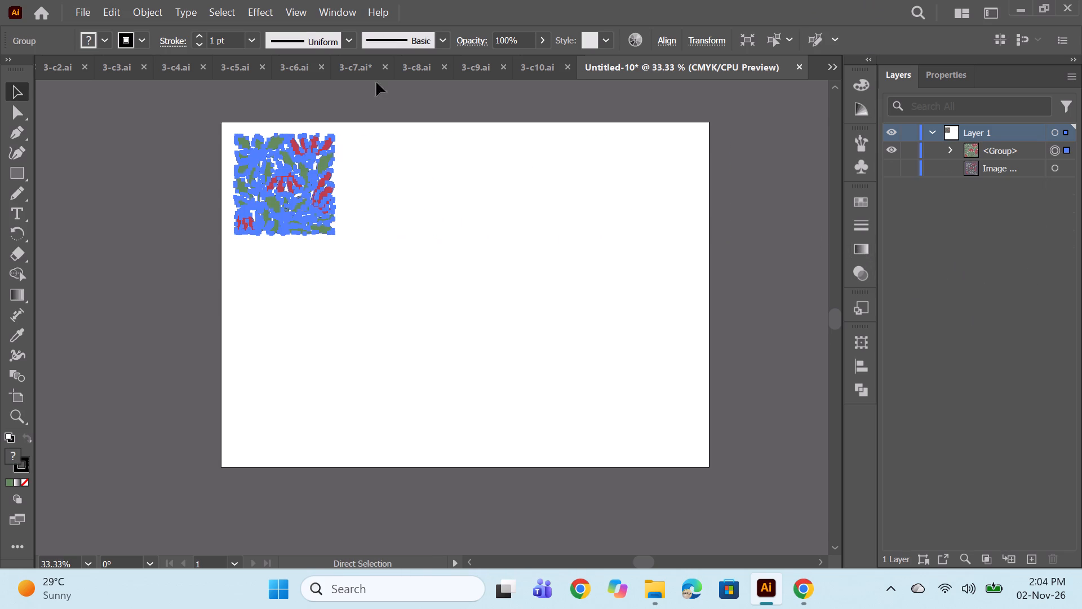
Make a new pattern from the grouped floral motif and acknowledge the notice.
left_click(142, 2)
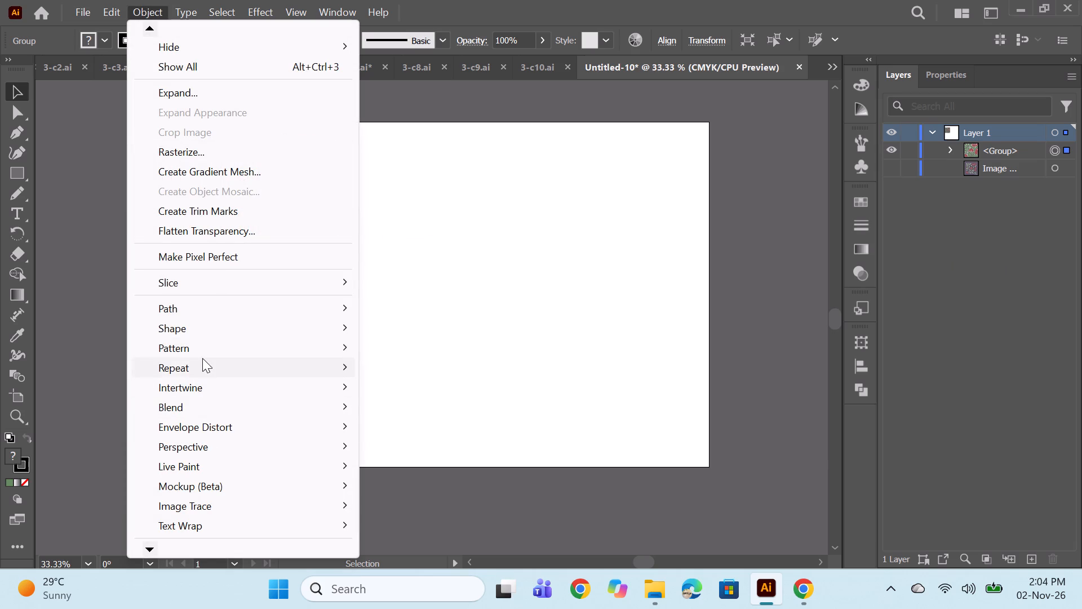
left_click(203, 354)
left_click(451, 340)
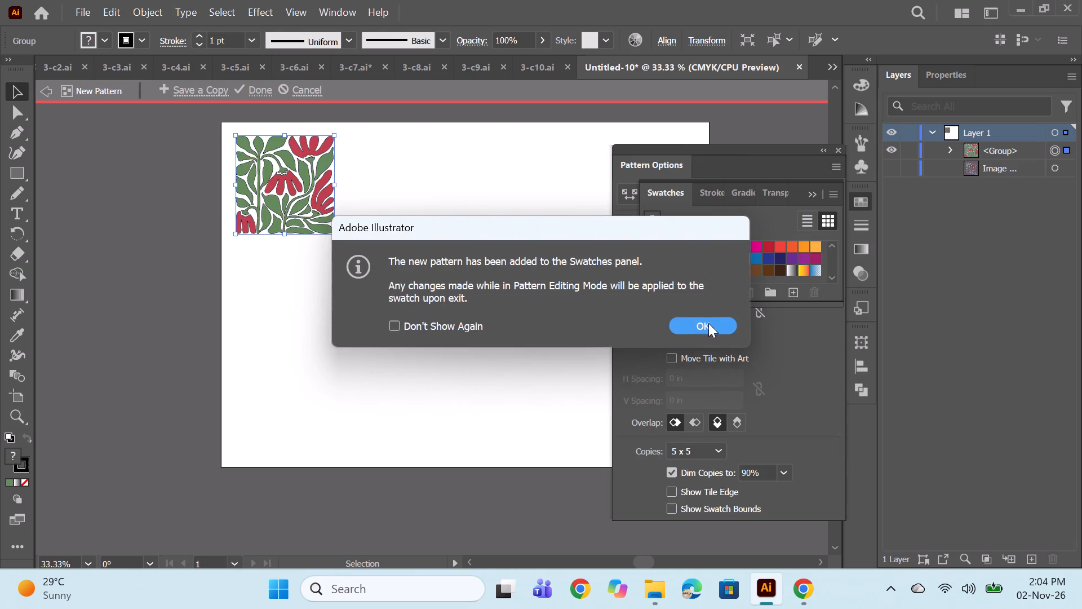
left_click(708, 323)
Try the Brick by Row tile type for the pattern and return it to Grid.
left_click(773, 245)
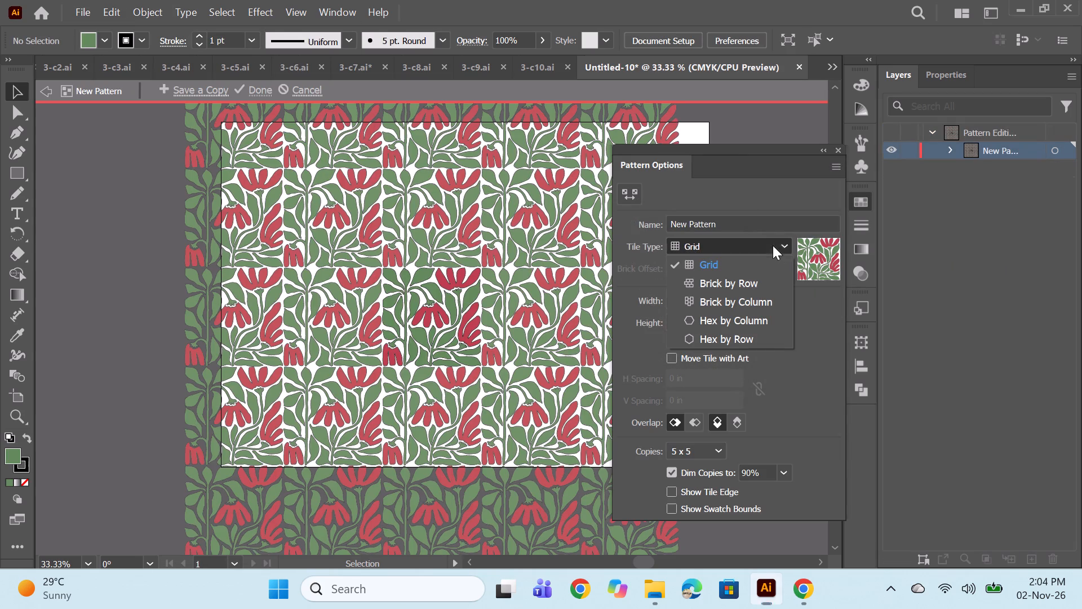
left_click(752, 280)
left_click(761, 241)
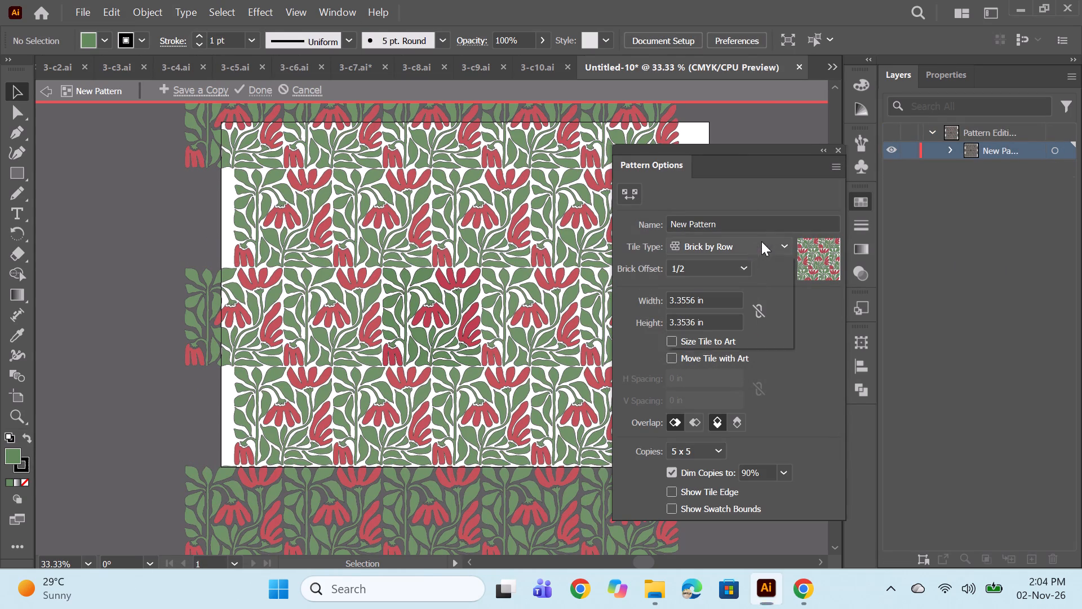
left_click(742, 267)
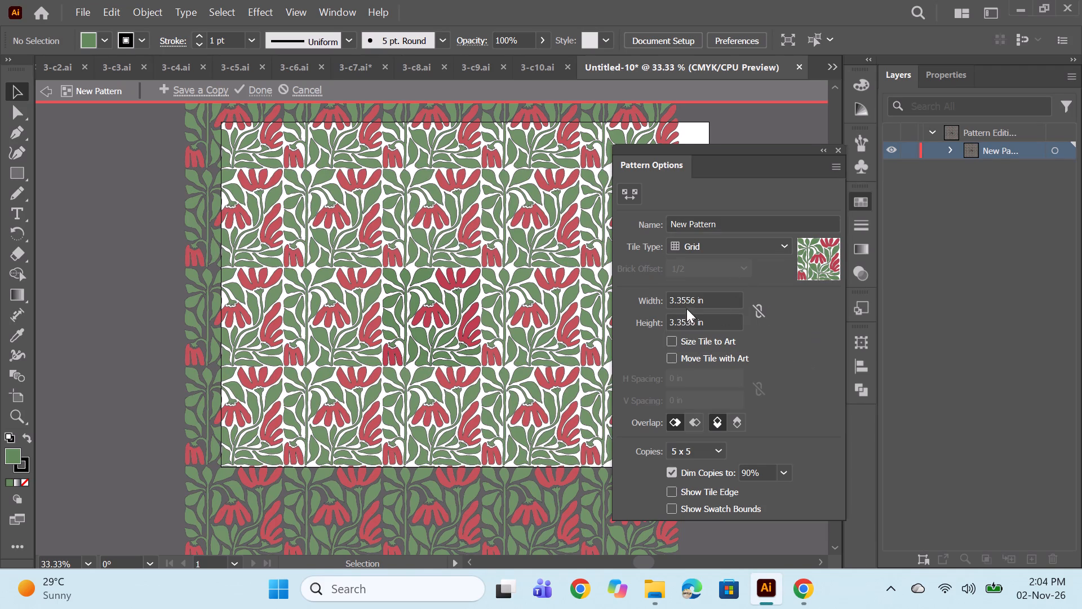
Set the pattern tile's width and height to 3.375 in each and finish pattern editing.
scroll(689, 302, "up", 1)
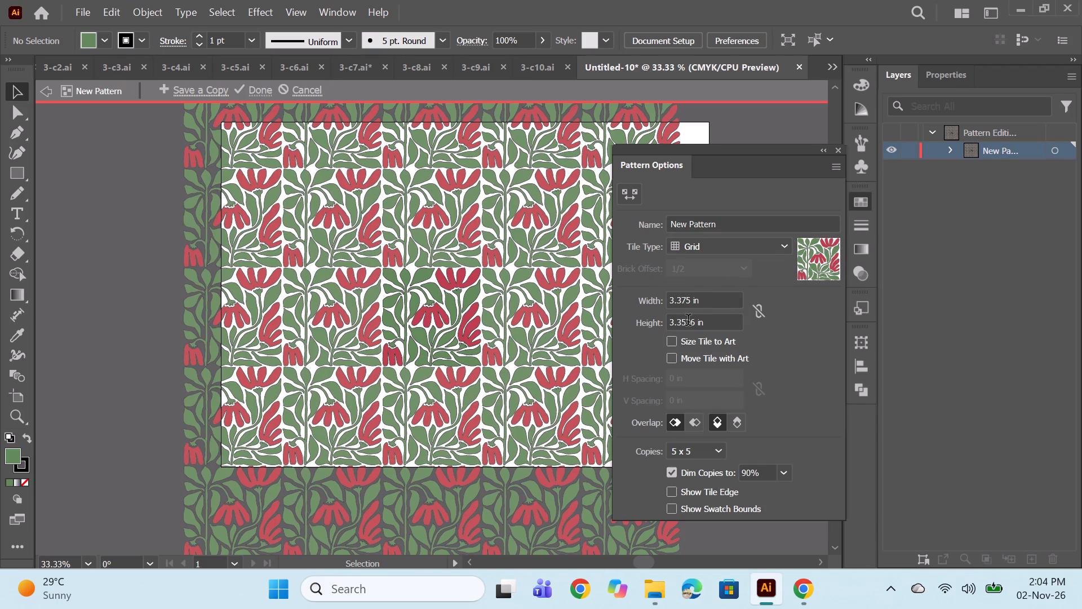
scroll(688, 321, "down", 2)
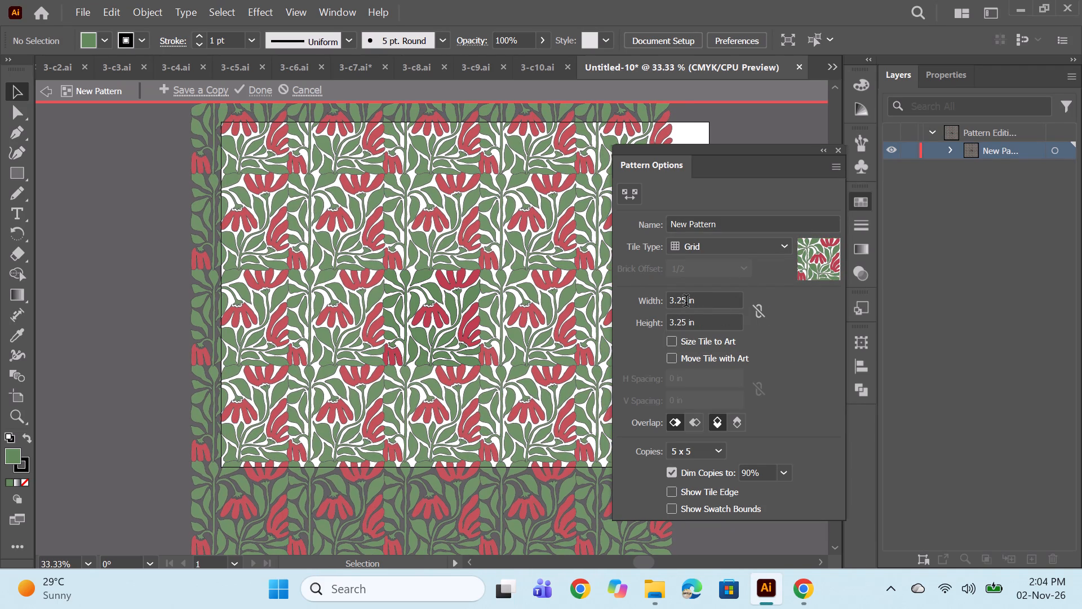
scroll(686, 302, "up", 2)
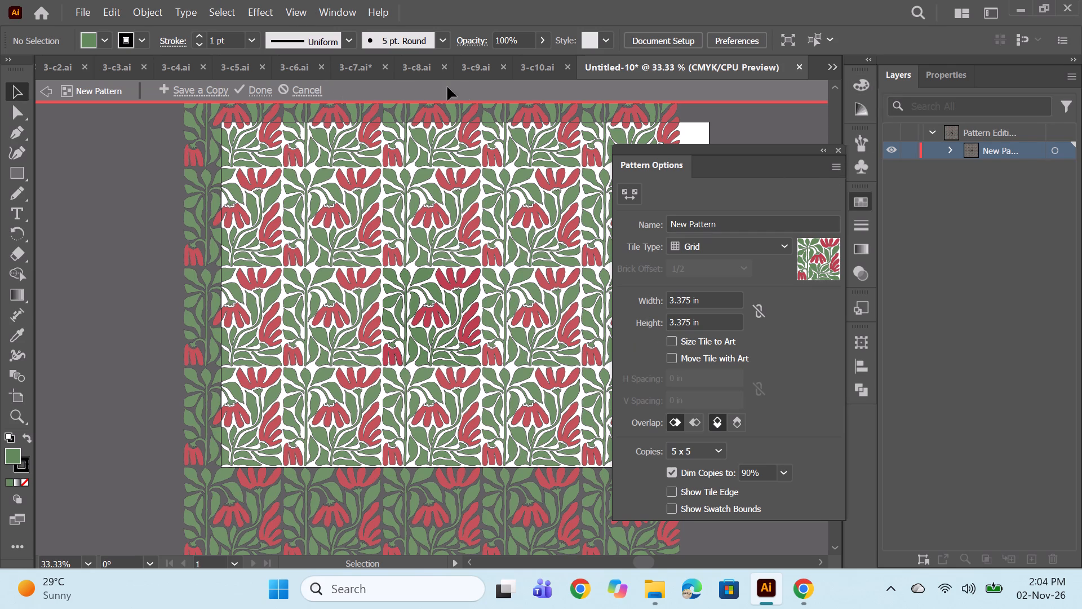
left_click(270, 90)
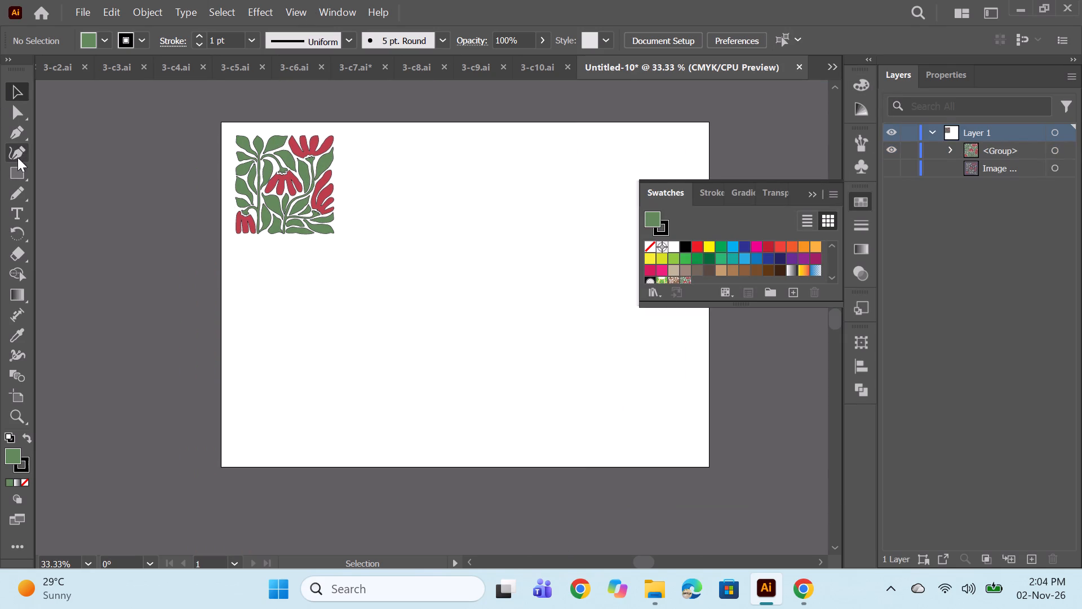
Draw a rectangle over the whole artboard, from its upper-left corner to its lower-right corner.
left_click(17, 162)
left_click(0, 175)
left_click(26, 174)
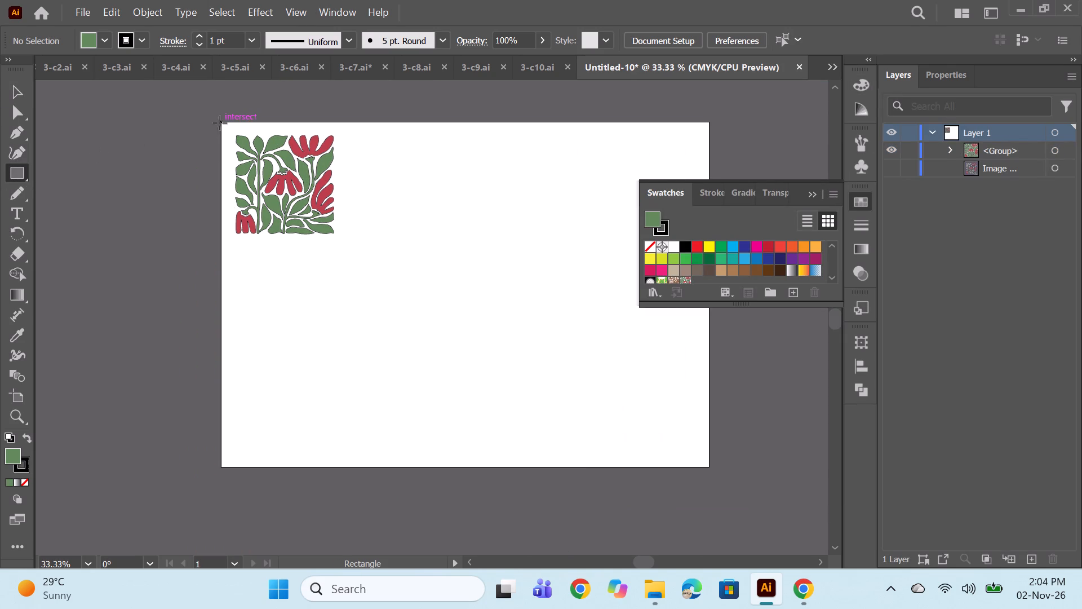
left_click_drag(221, 121, 713, 461)
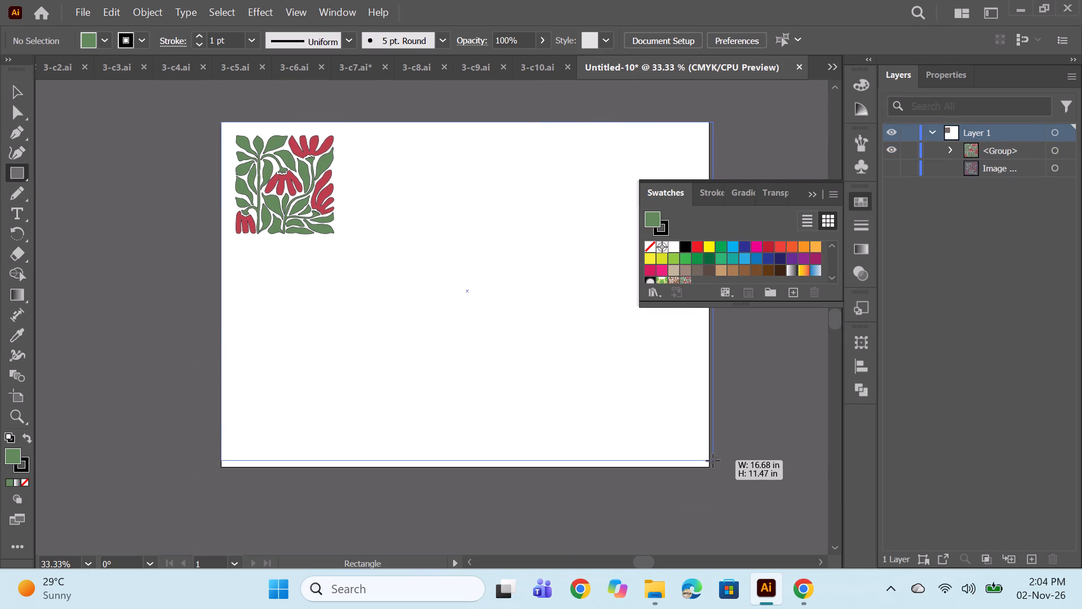
left_click_drag(713, 461, 708, 465)
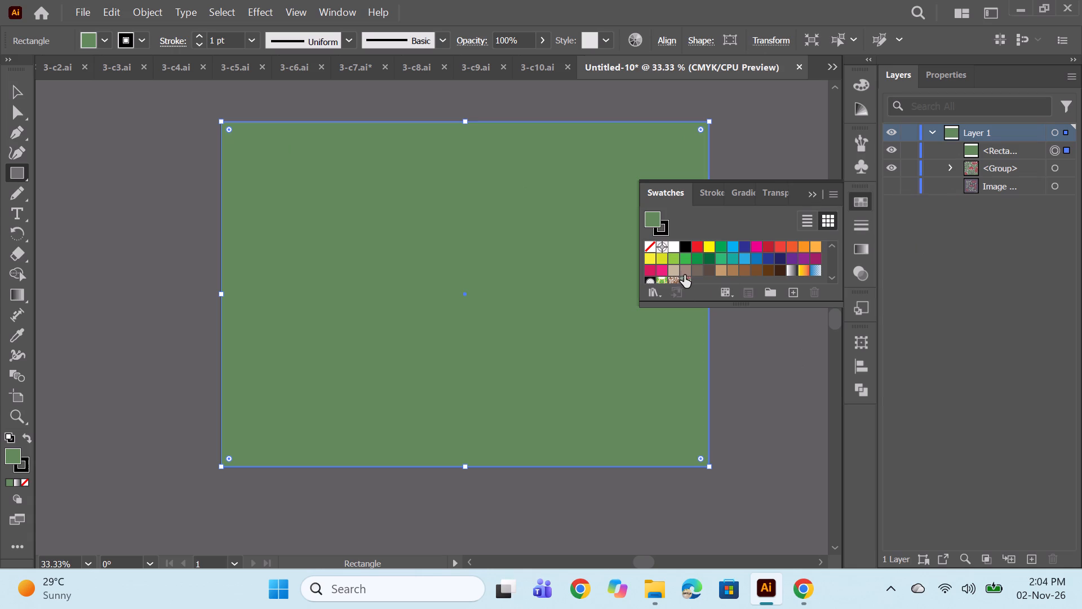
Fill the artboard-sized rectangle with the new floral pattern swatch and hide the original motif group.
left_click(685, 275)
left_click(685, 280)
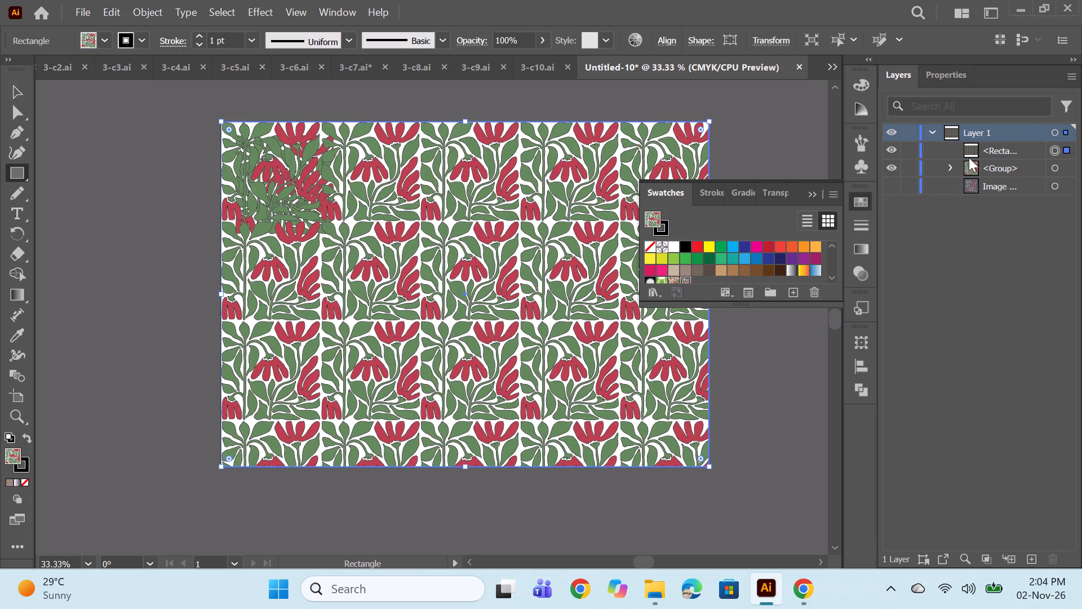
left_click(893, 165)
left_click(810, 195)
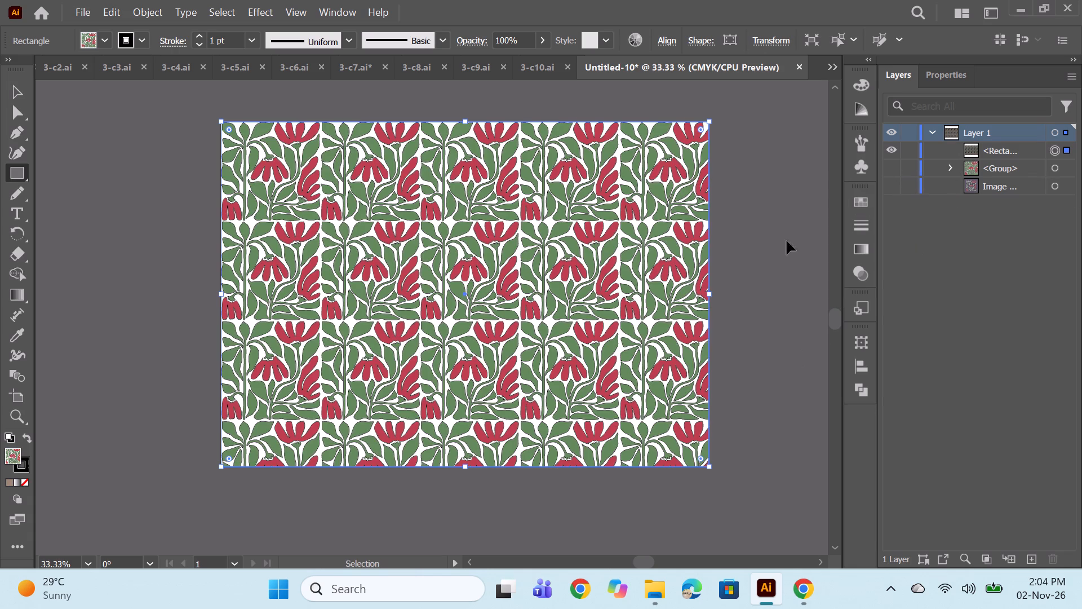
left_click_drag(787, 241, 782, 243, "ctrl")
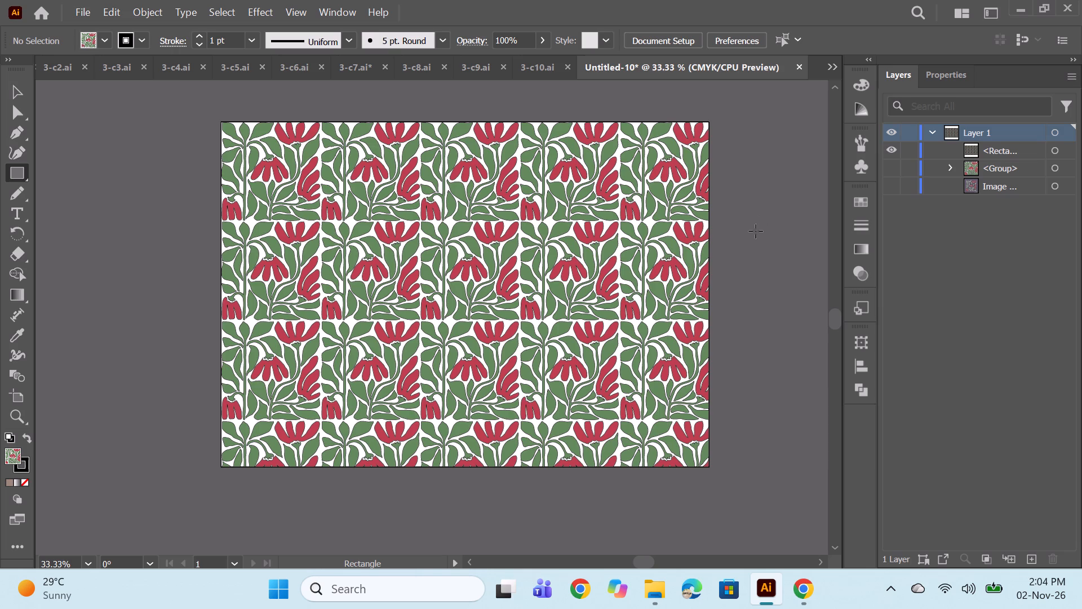
Delete the pattern-filled rectangle and show the floral motif group again.
left_click(4, 90)
left_click(13, 95)
left_click(379, 176)
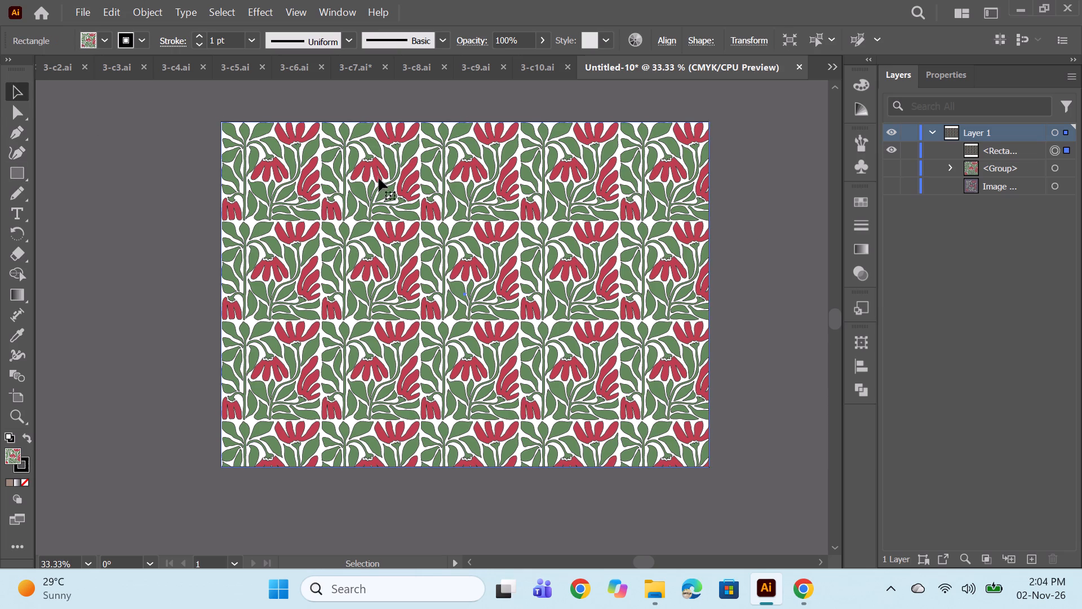
key("BackSpace")
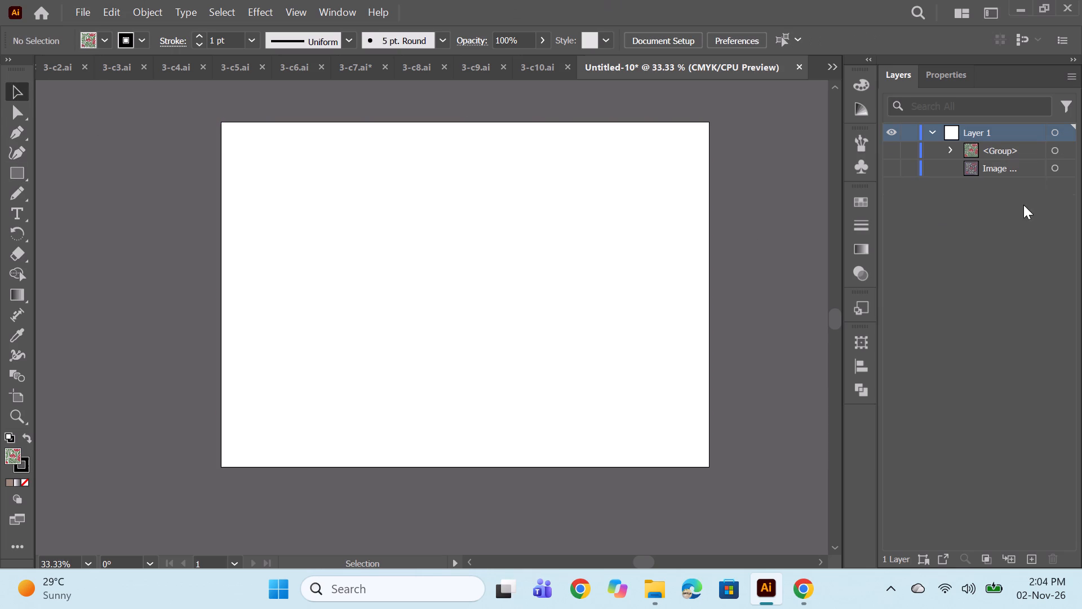
left_click(893, 152)
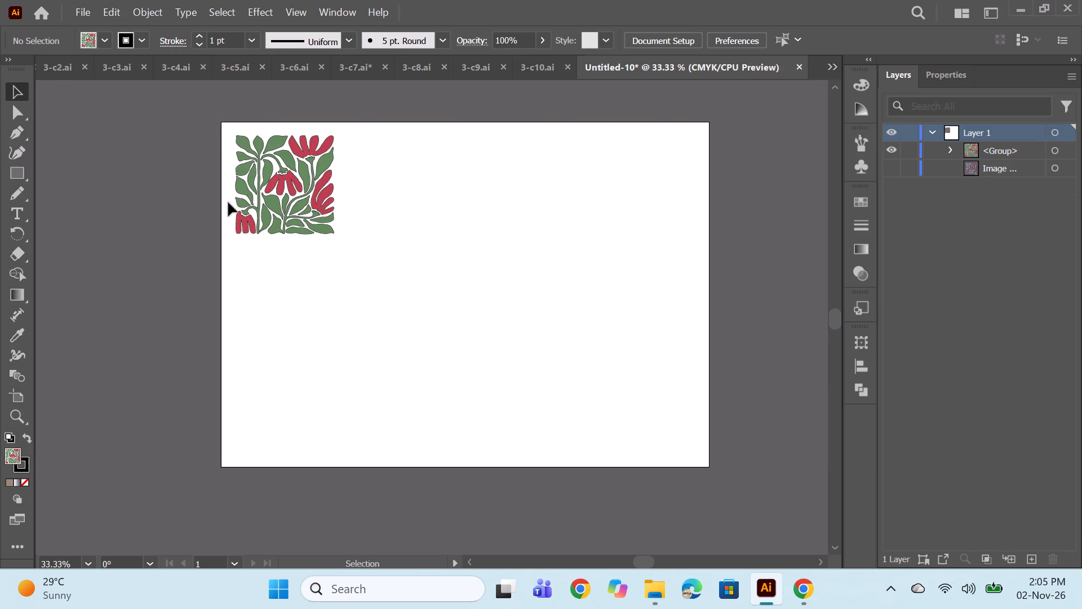
Duplicate the floral motif horizontally against its right edge and reflect the copy about the vertical axis.
left_click_drag(282, 187, 362, 184, "alt+shift")
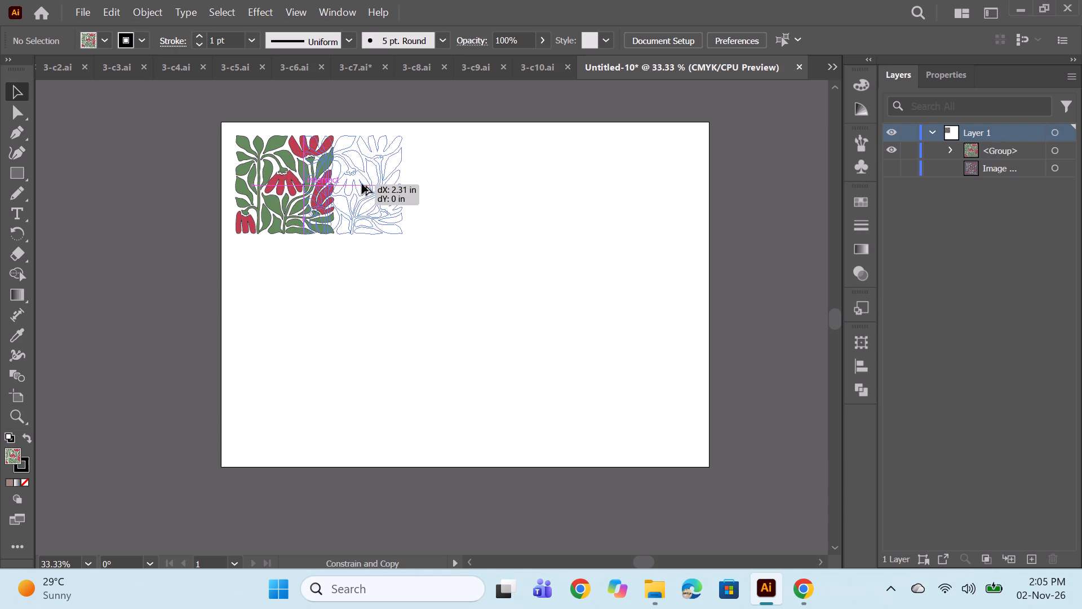
left_click_drag(362, 184, 384, 179, "alt+shift")
right_click(389, 197)
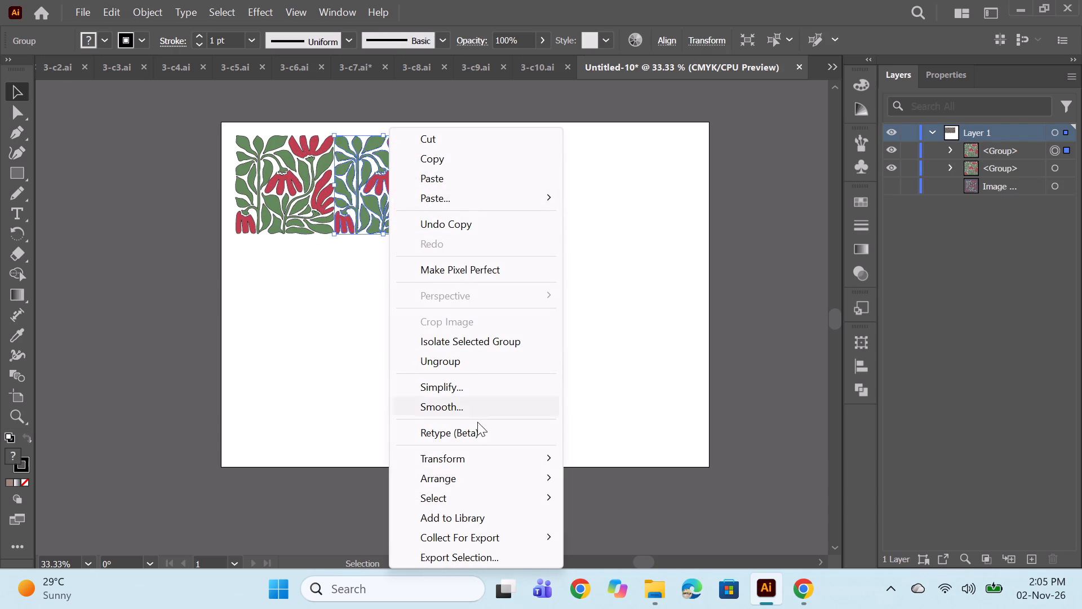
left_click(465, 458)
left_click(615, 374)
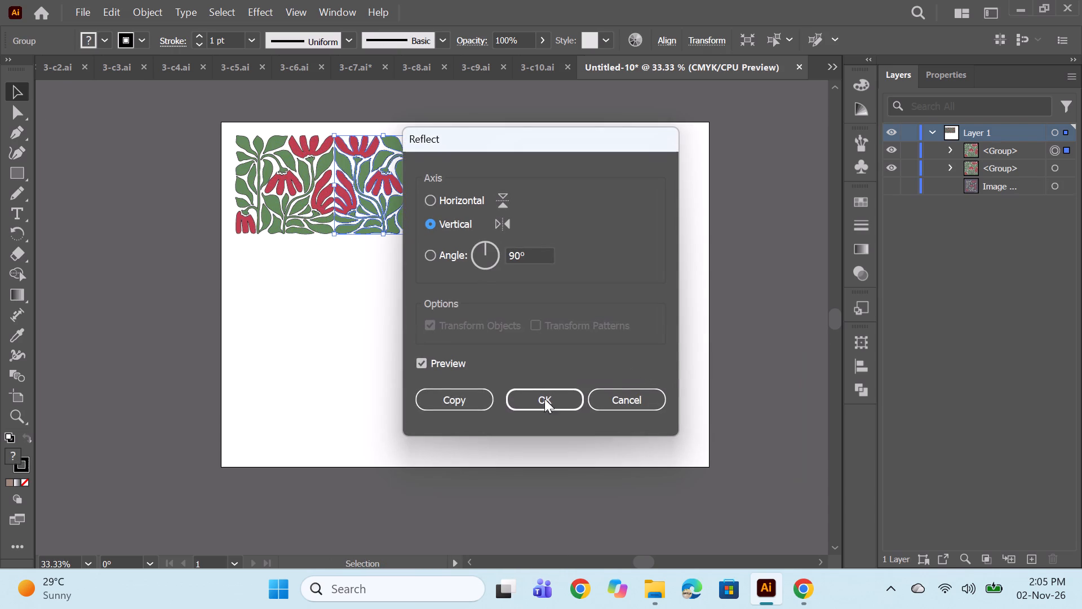
left_click(547, 401)
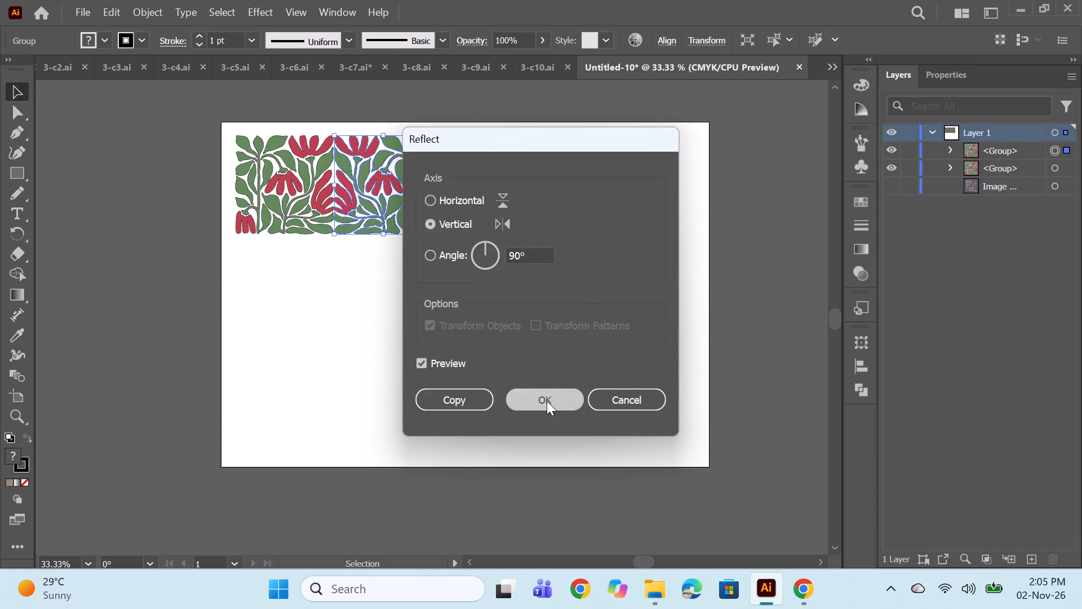
left_click(550, 270)
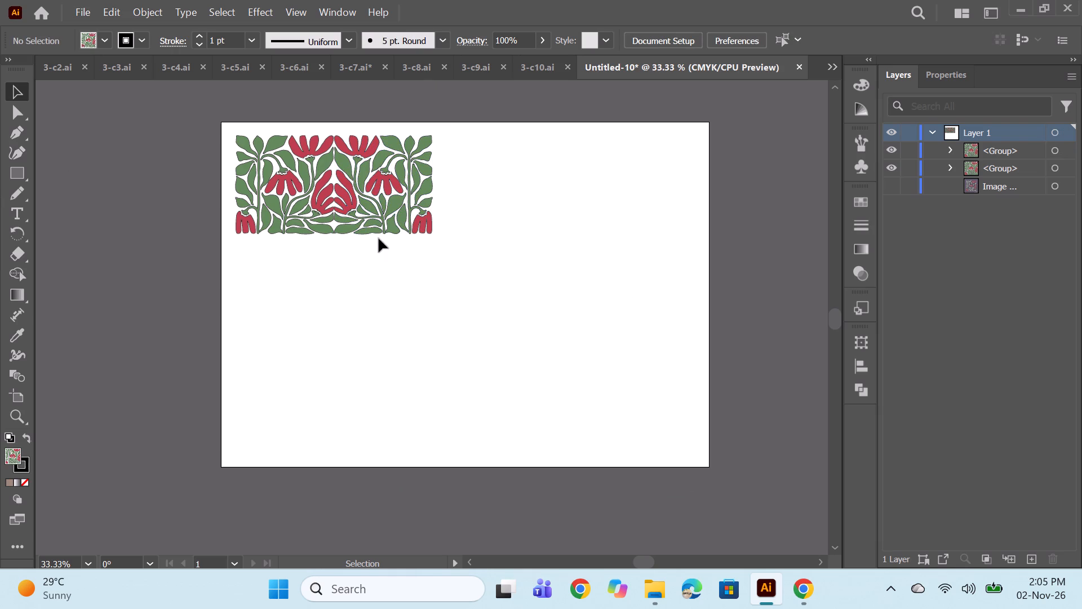
Nudge the mirrored motif copy one increment to the left to close the seam.
left_click(409, 187)
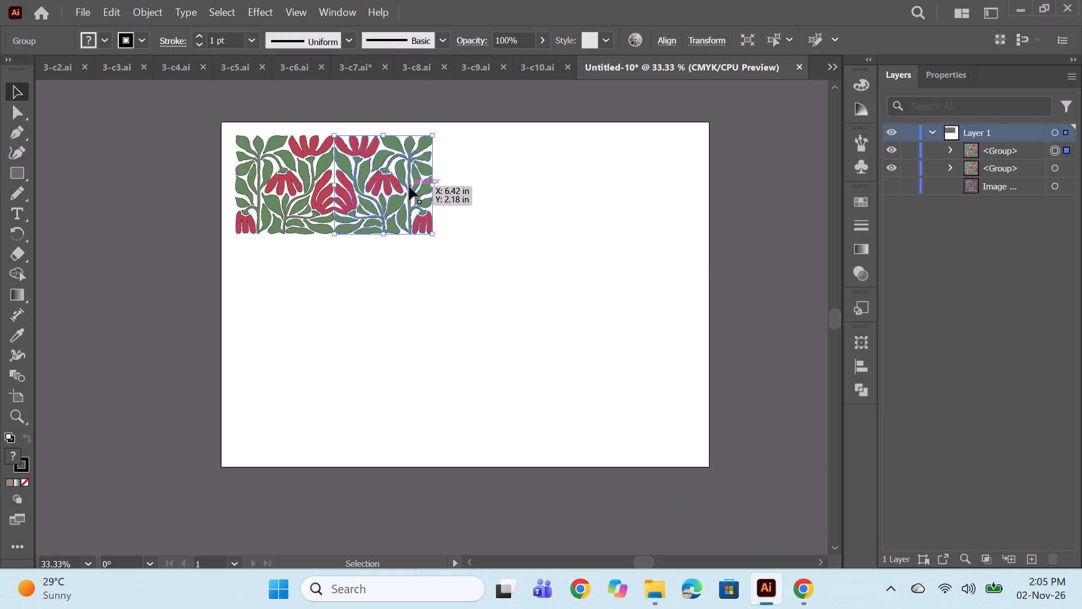
key("Left")
left_click(536, 284)
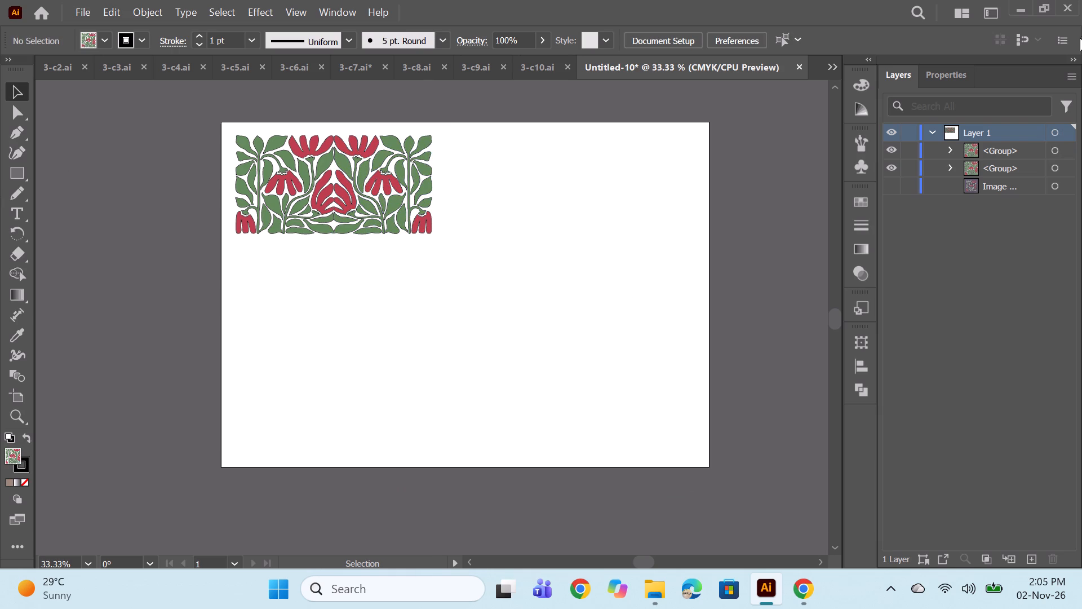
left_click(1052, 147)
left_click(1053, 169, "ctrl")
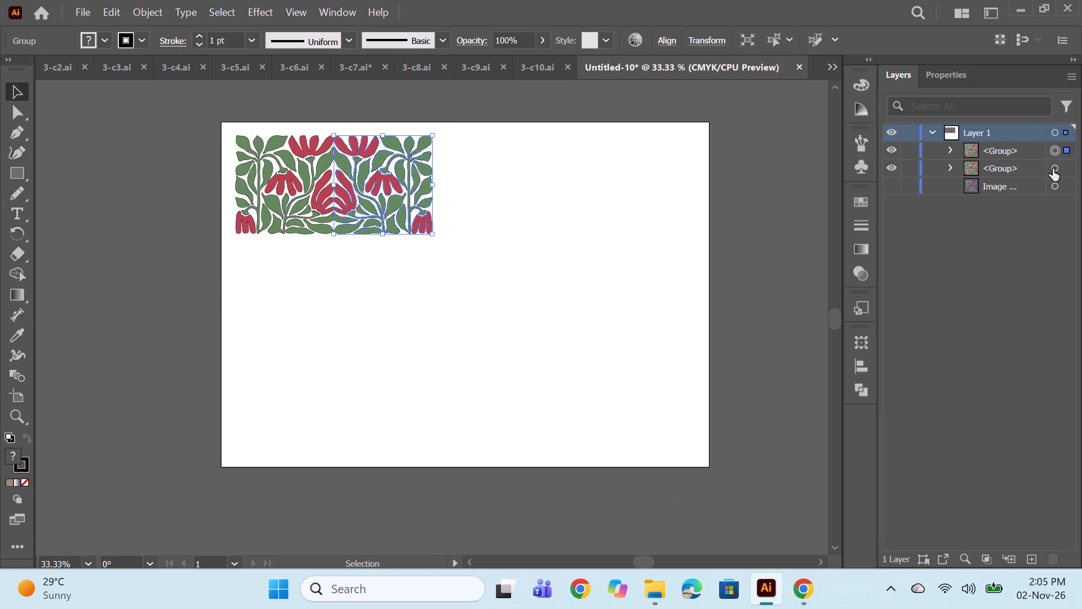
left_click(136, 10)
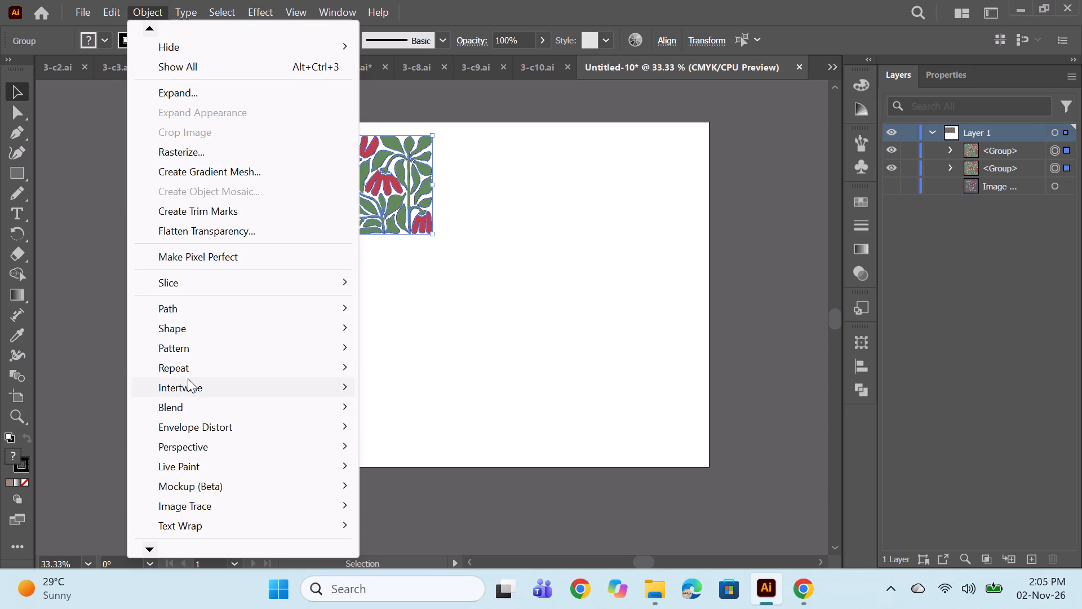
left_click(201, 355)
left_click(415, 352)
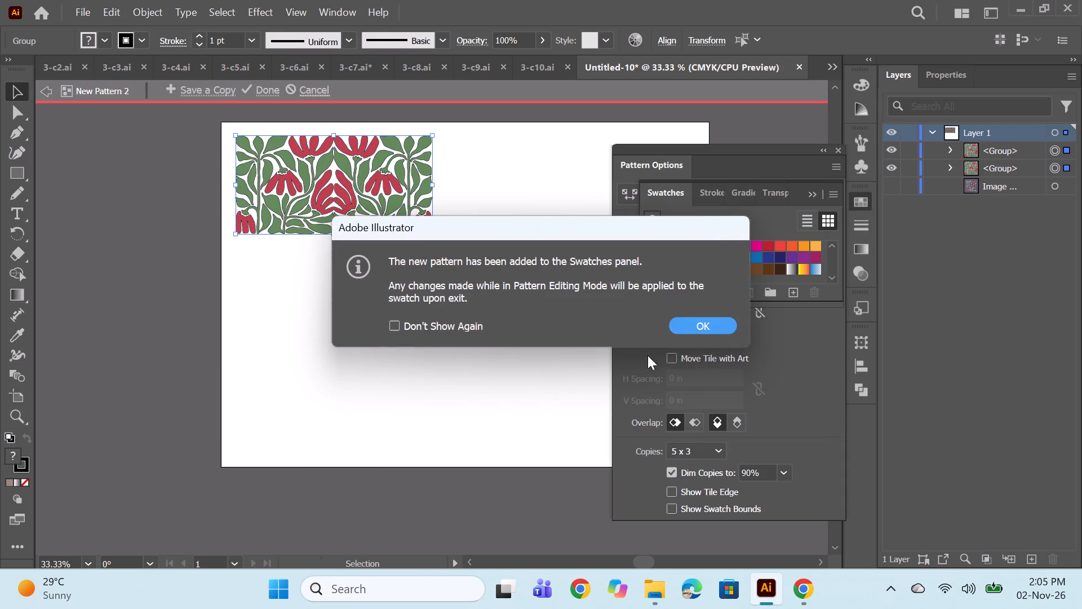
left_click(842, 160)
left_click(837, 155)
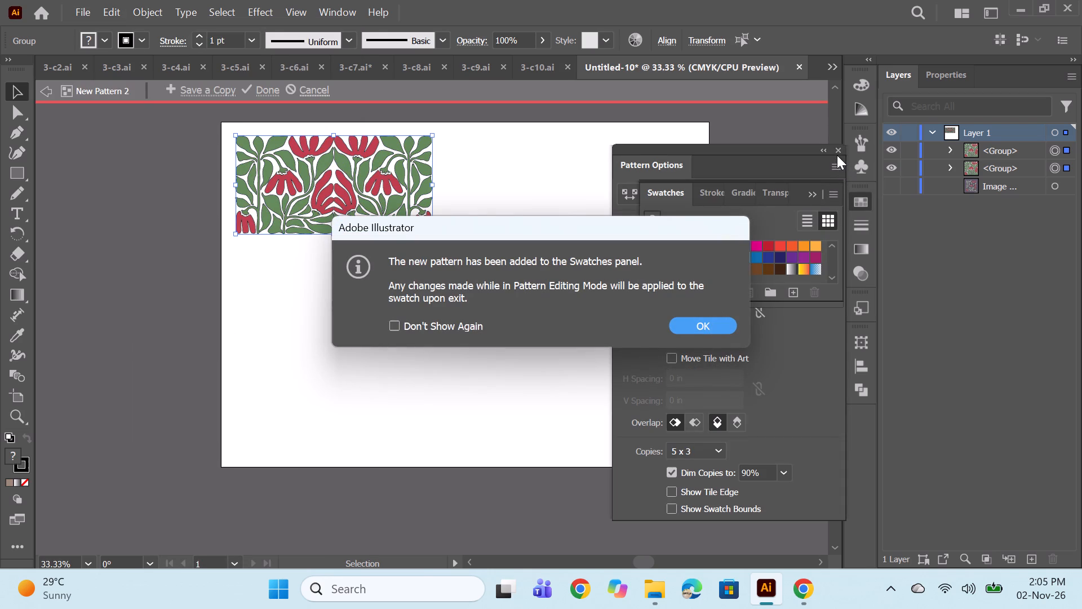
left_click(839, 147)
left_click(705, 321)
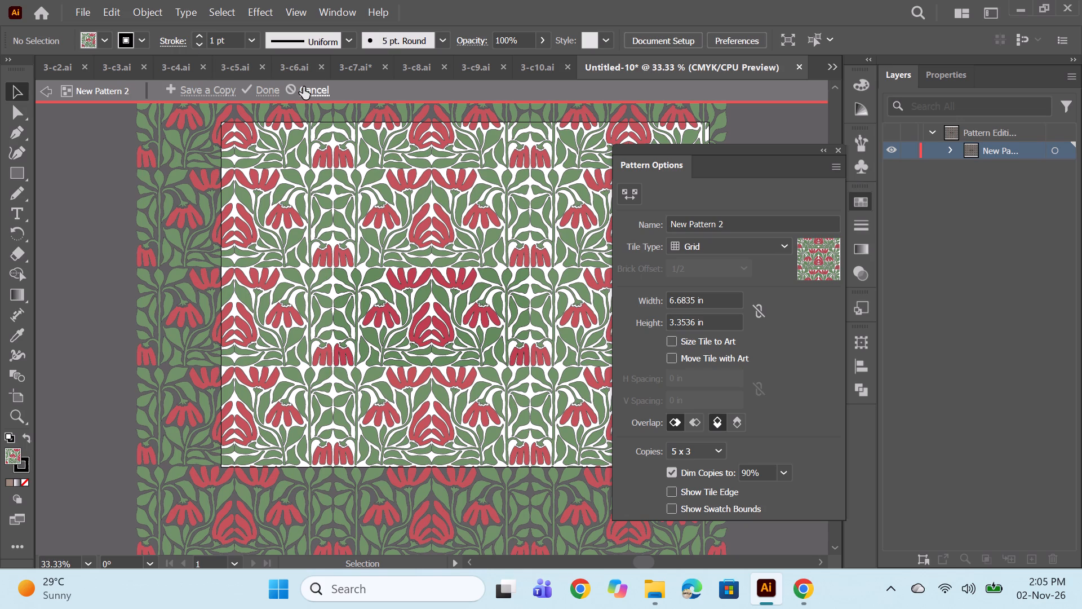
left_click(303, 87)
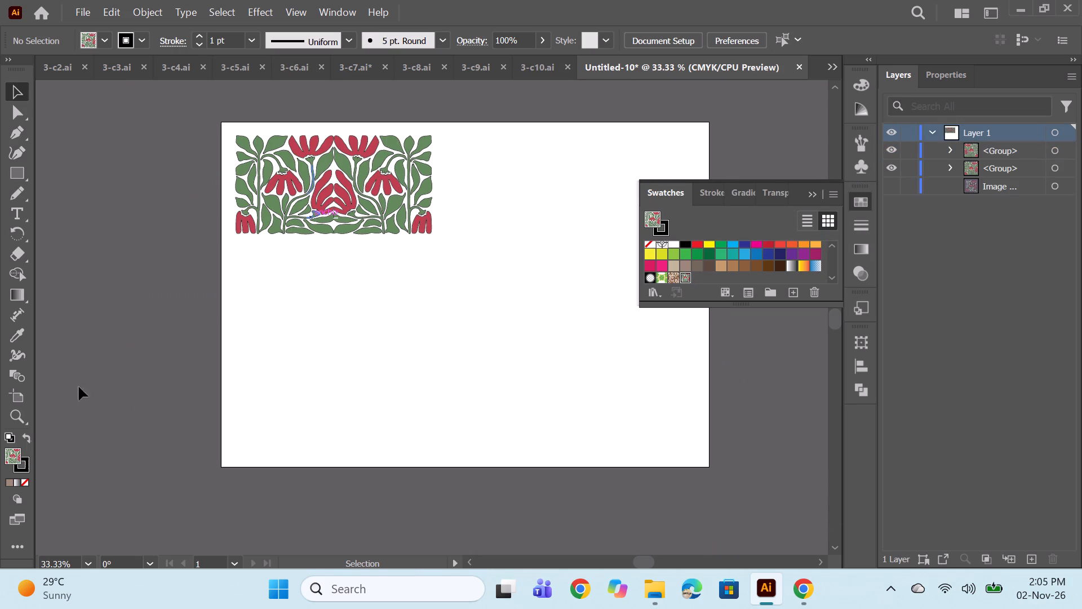
Duplicate the pair of motifs directly below the originals and reflect the copies about the horizontal axis.
left_click(378, 206)
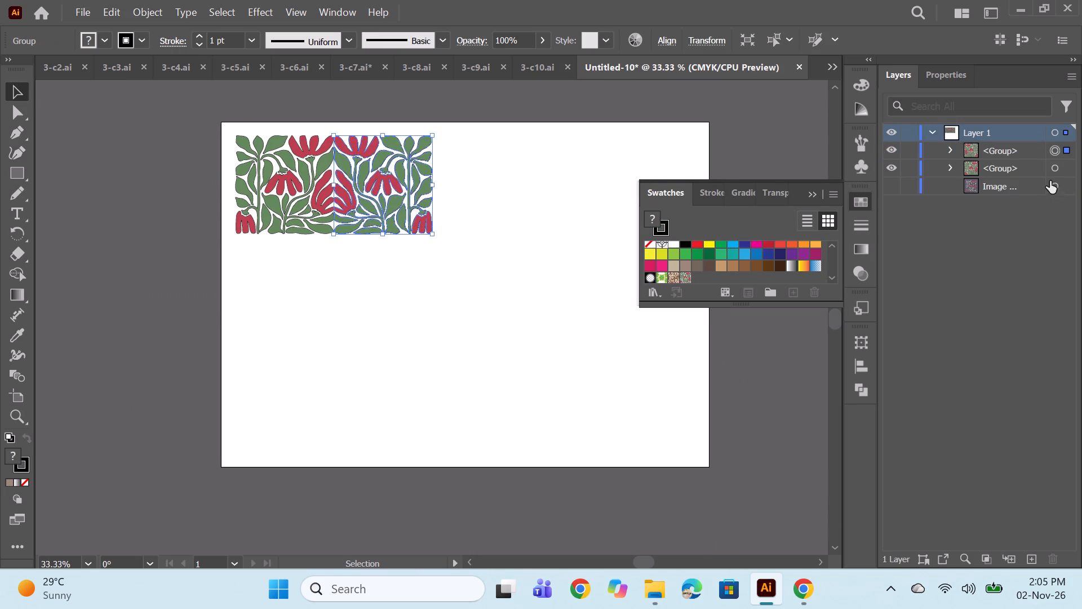
left_click(1052, 171, "ctrl")
left_click_drag(341, 219, 342, 239, "alt+shift")
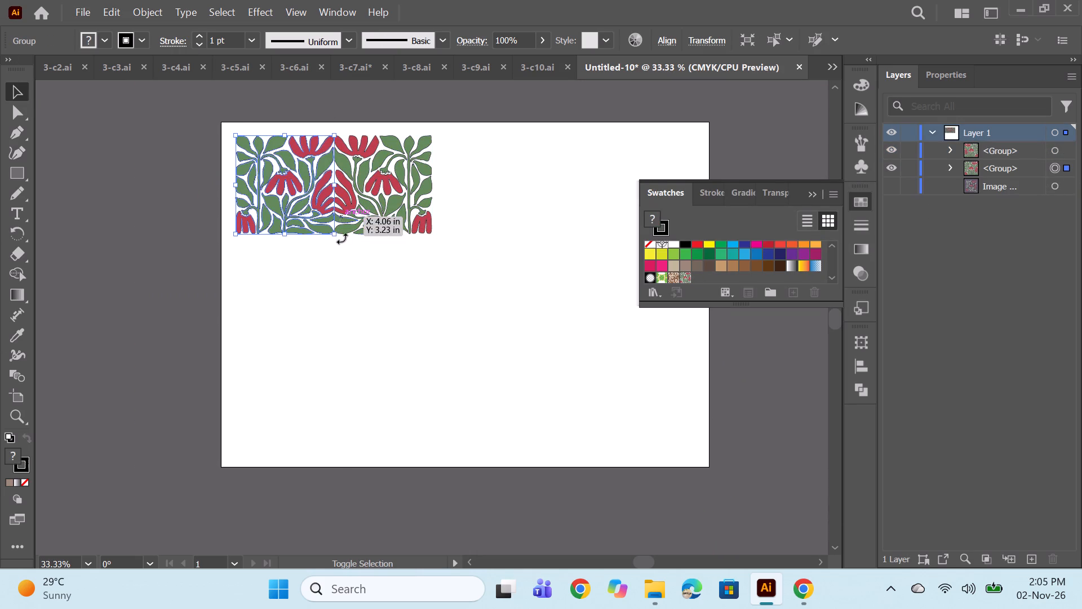
left_click_drag(342, 239, 343, 257, "alt+shift")
left_click_drag(363, 201, 358, 299, "alt+shift")
right_click(374, 294)
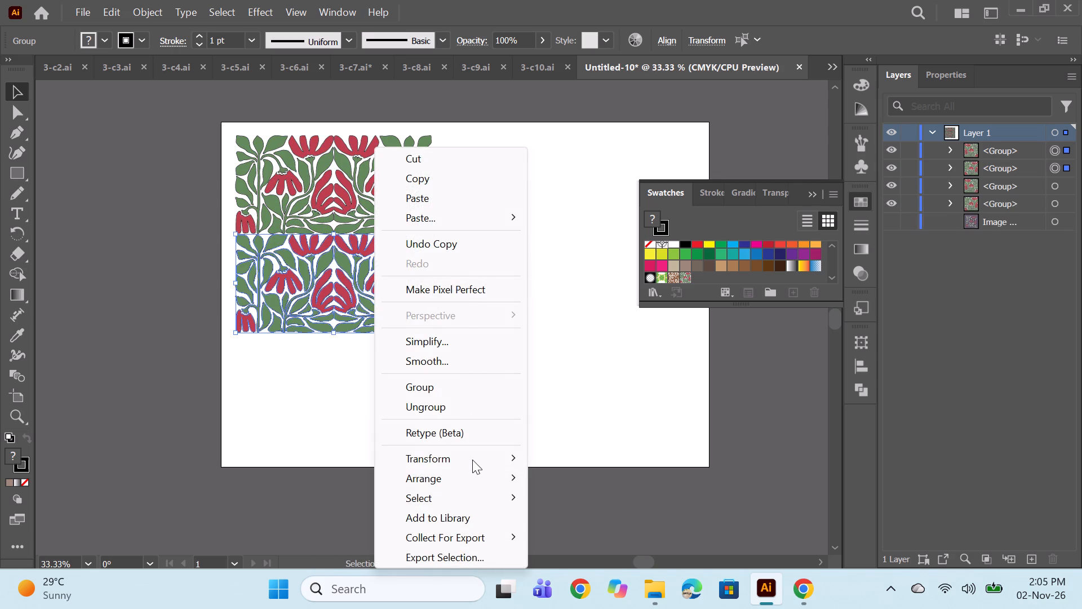
left_click(472, 456)
left_click(587, 363)
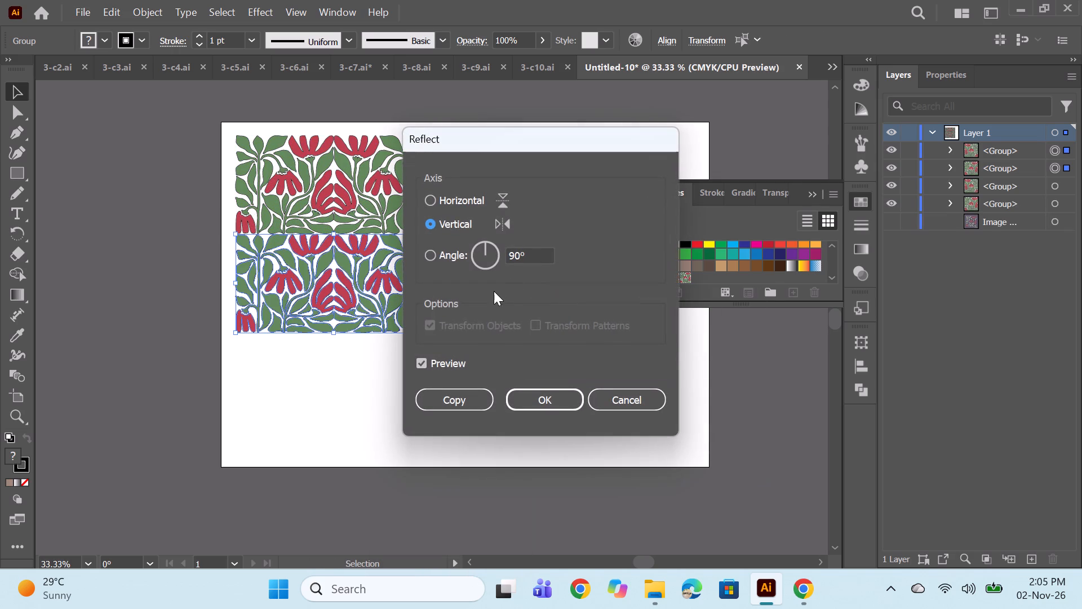
left_click(432, 204)
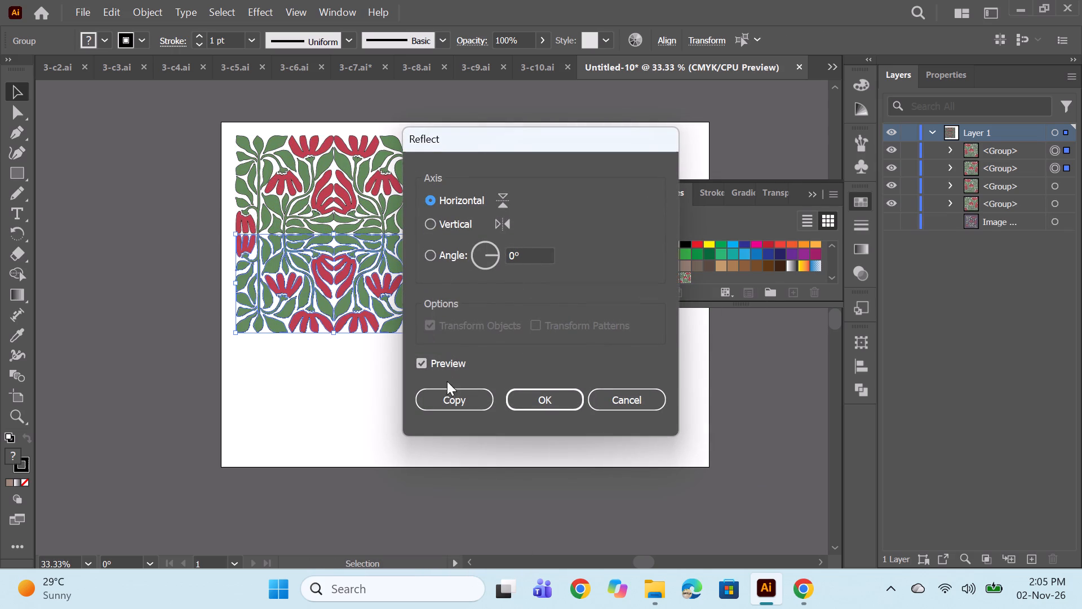
left_click(528, 399)
left_click(560, 337)
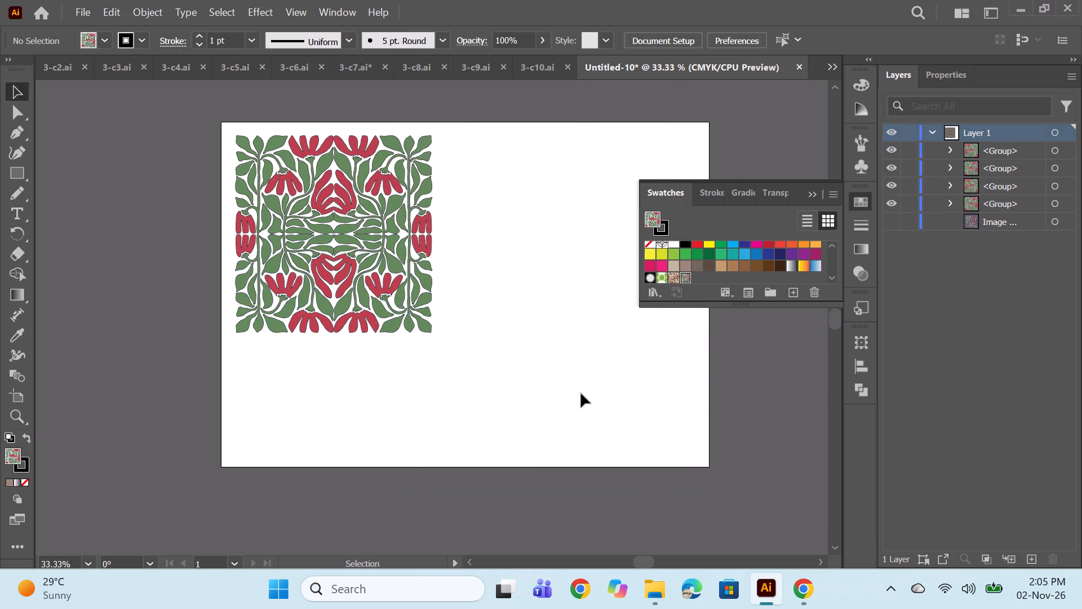
Nudge the lower pair of mirrored motifs one increment down.
left_click(377, 307)
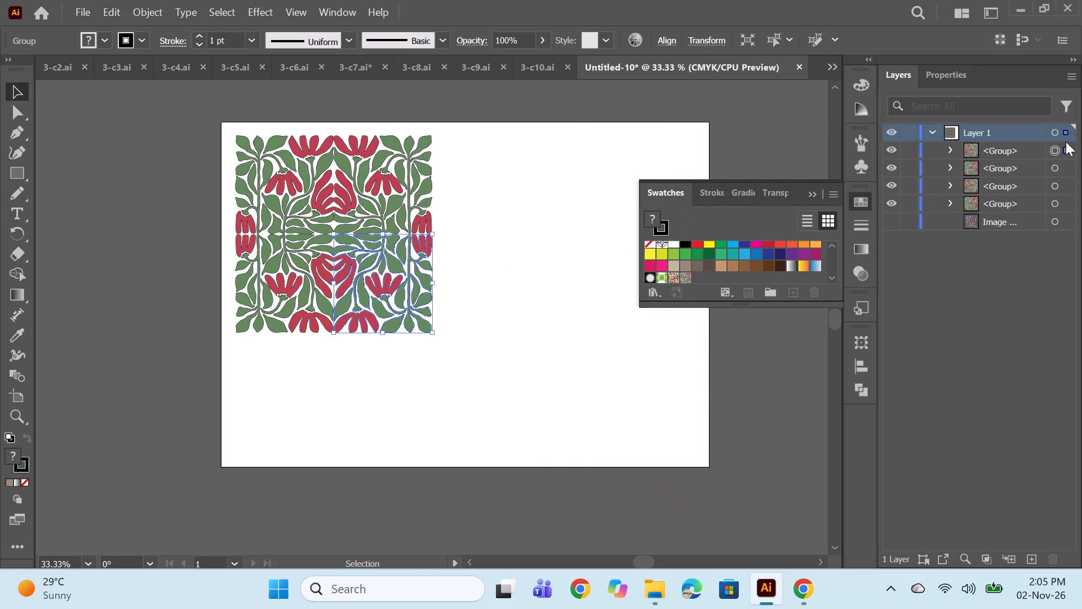
left_click(1054, 169, "ctrl")
key("Down")
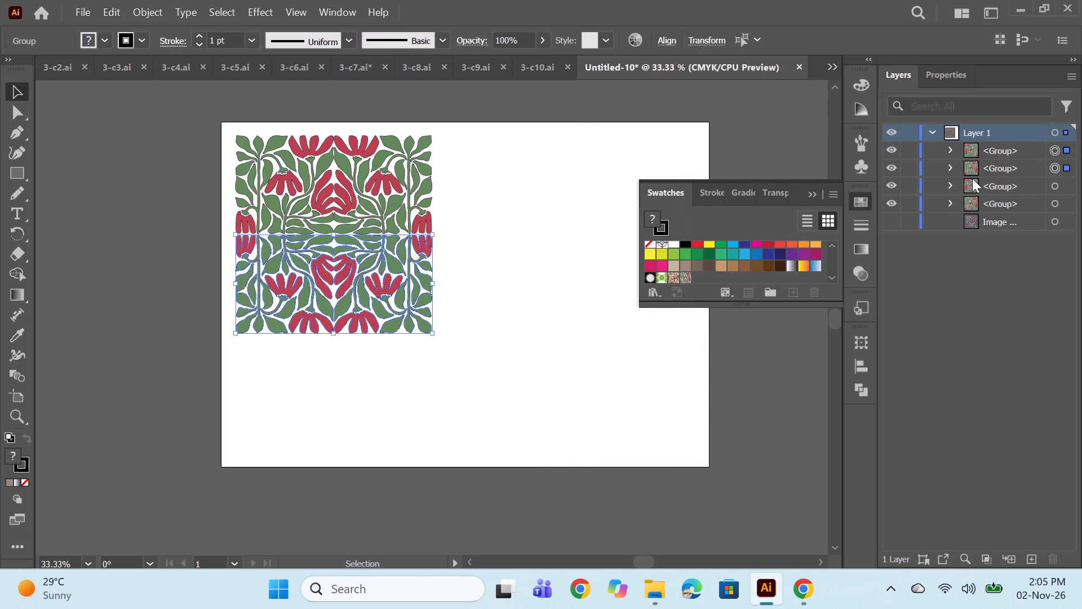
left_click(579, 318)
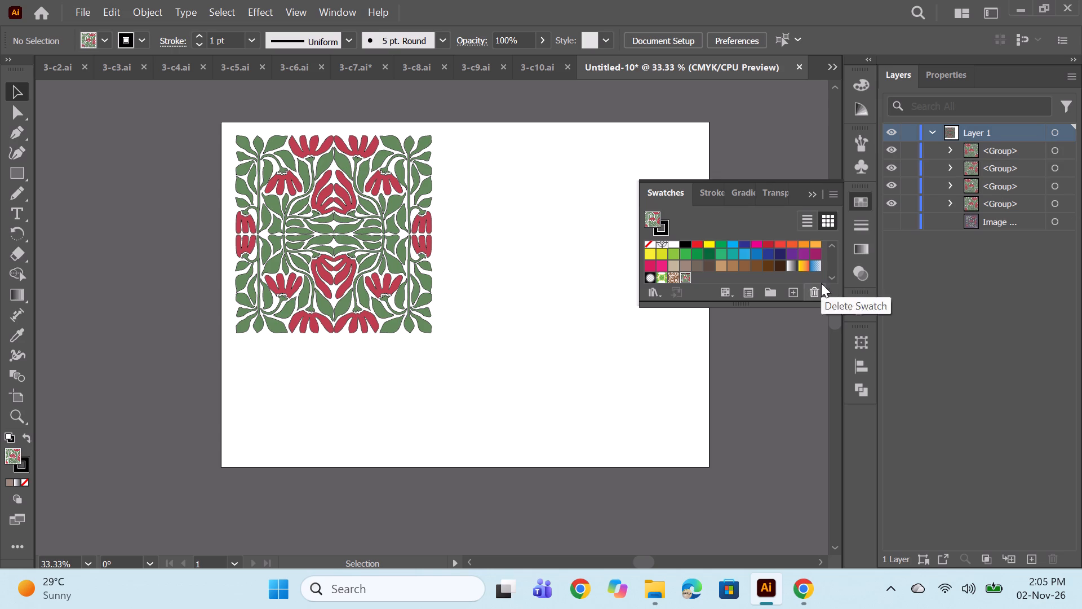
Make a new pattern from all four mirrored motif groups and acknowledge the notice.
left_click(1059, 145)
left_click(1053, 202, "shift")
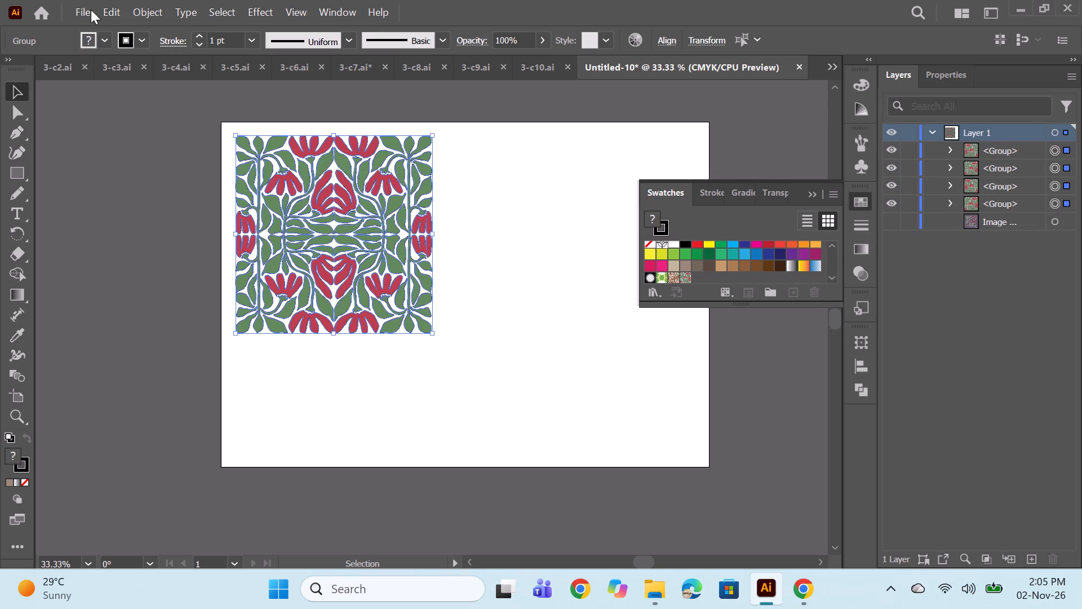
left_click_drag(136, 5, 145, 9)
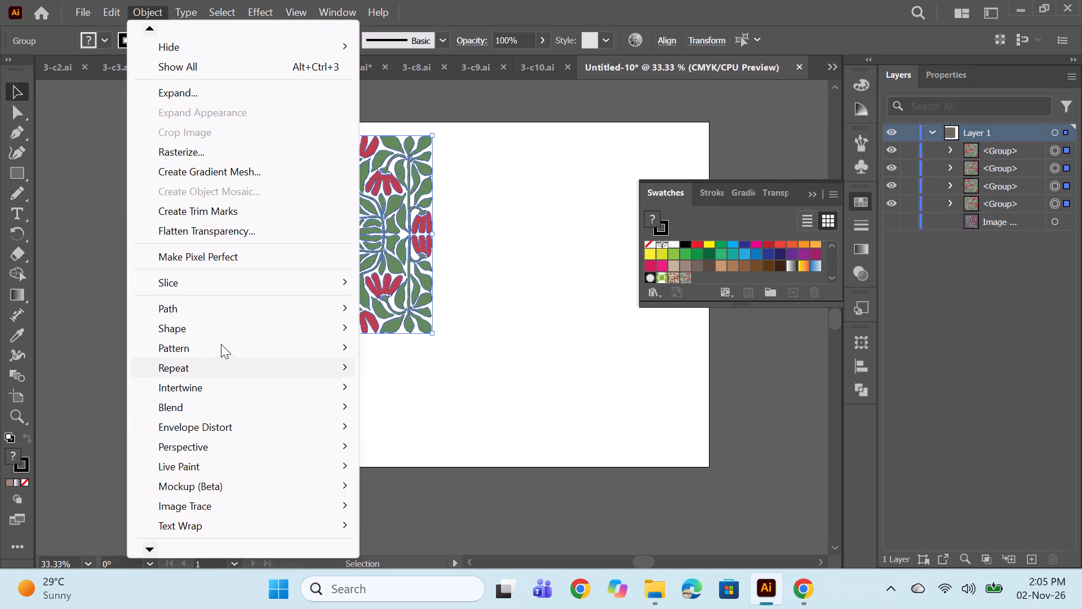
left_click(227, 347)
left_click(428, 353)
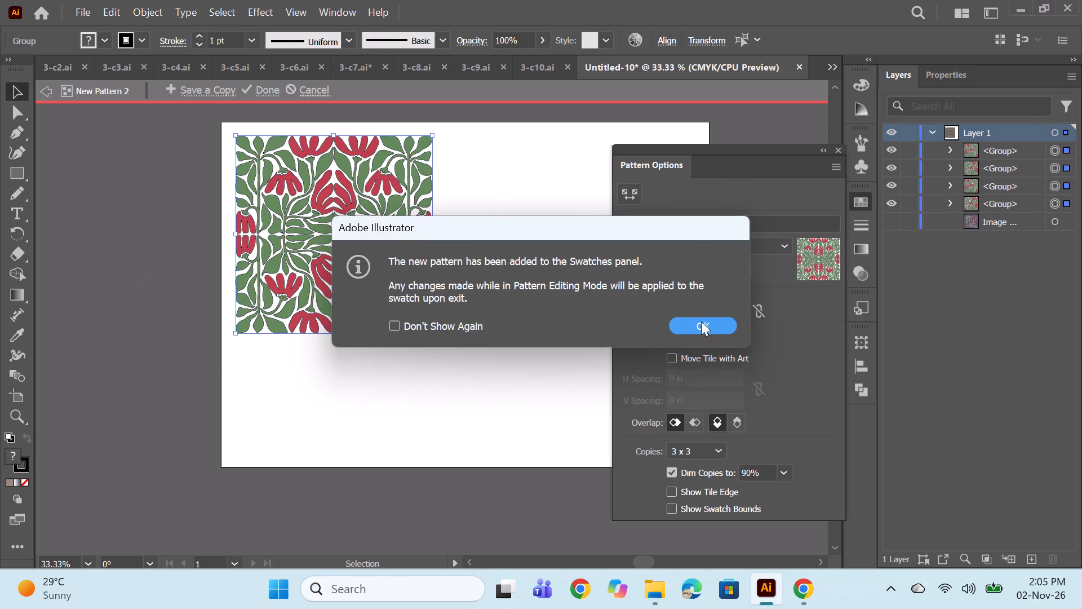
left_click(704, 319)
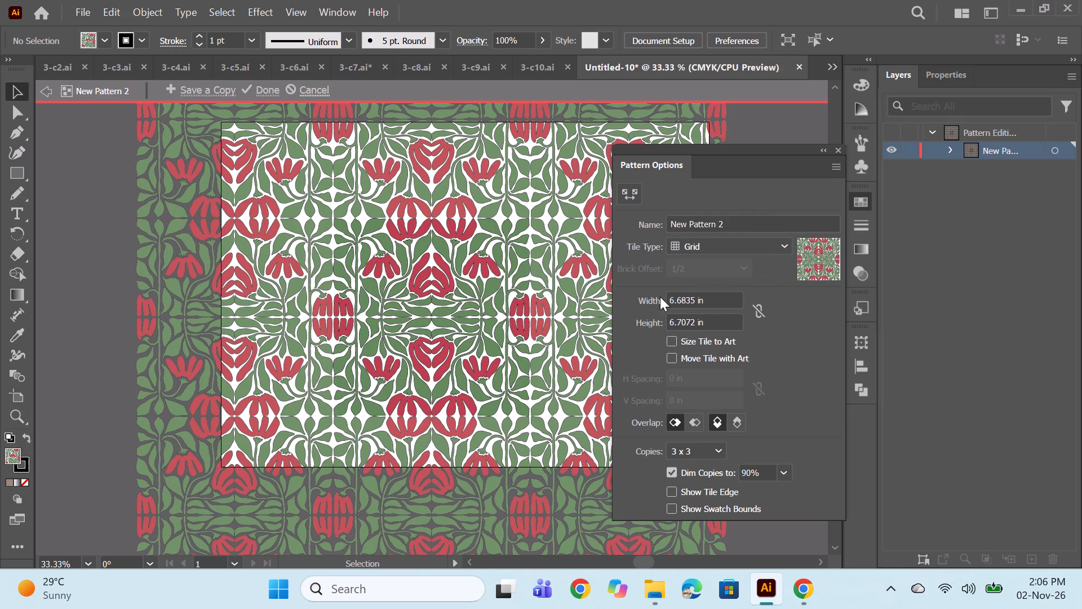
Set the pattern tile's width and height to 6.75 in each and finish pattern editing.
scroll(693, 302, "up", 1)
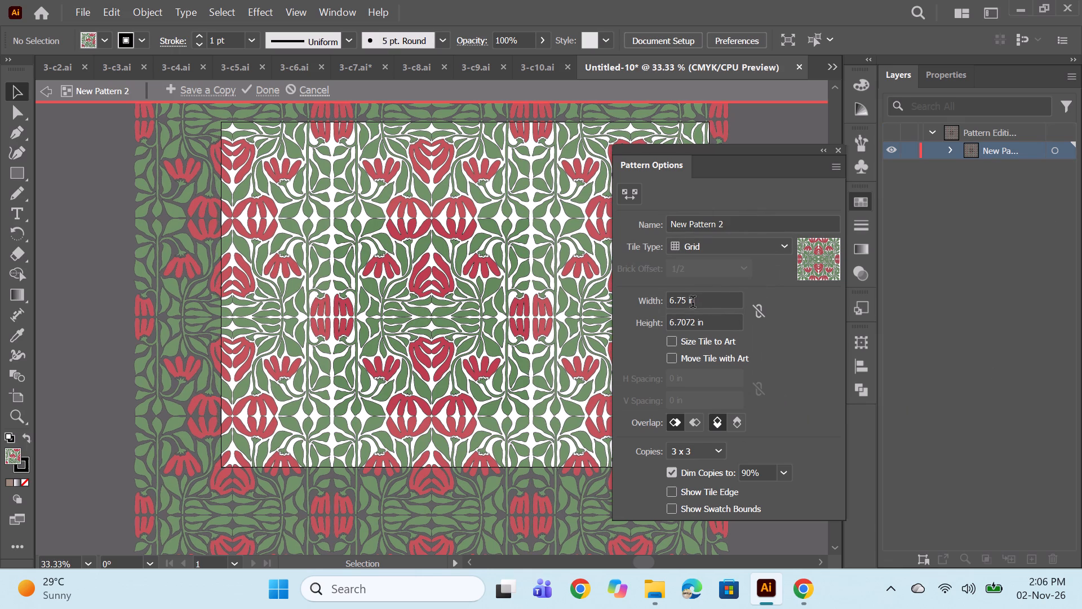
scroll(688, 324, "up", 1)
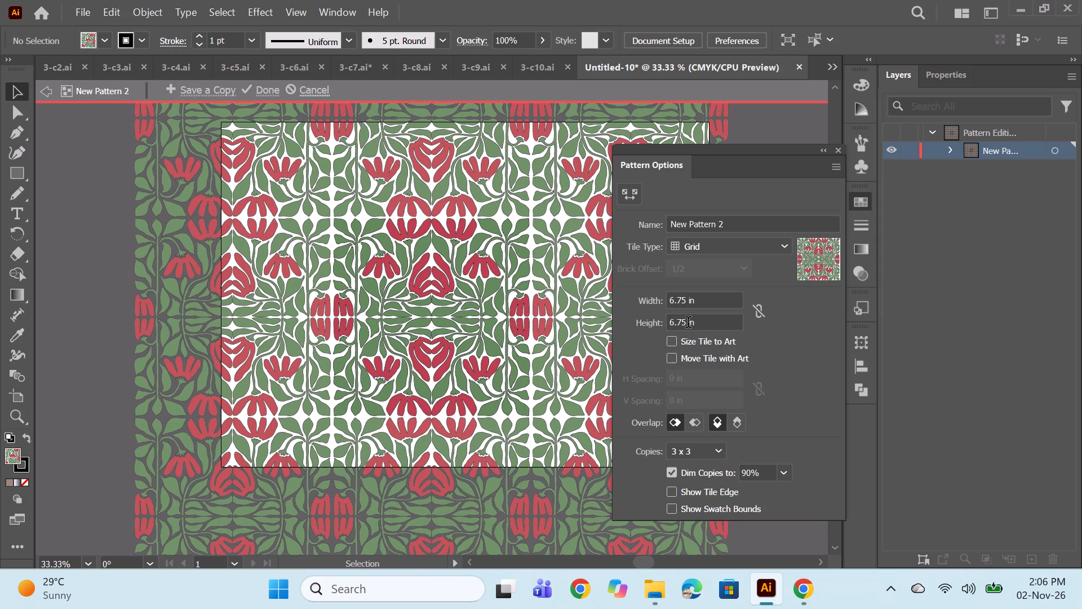
left_click(267, 83)
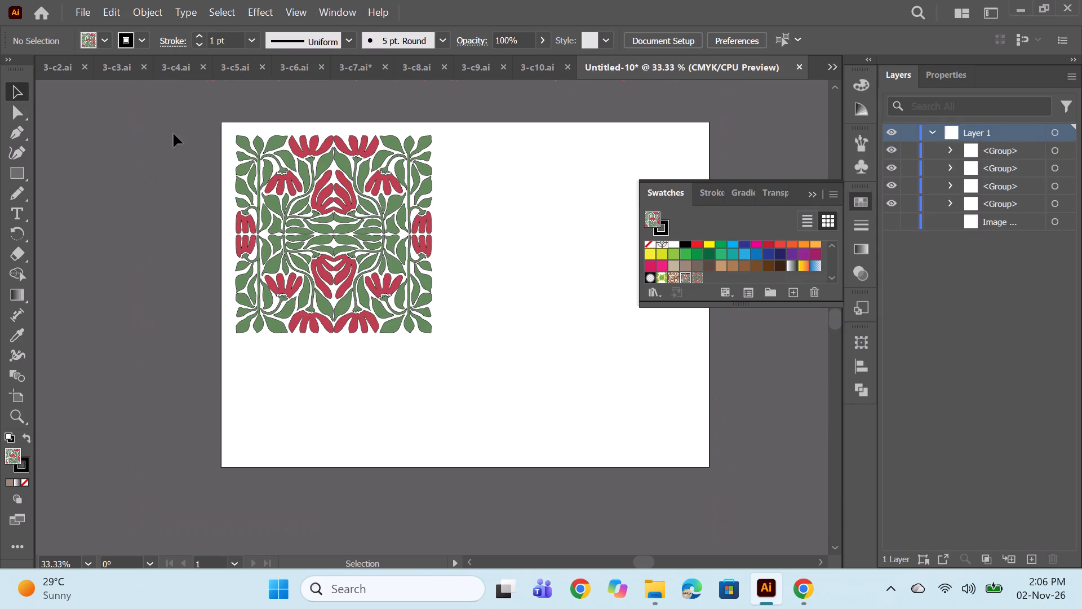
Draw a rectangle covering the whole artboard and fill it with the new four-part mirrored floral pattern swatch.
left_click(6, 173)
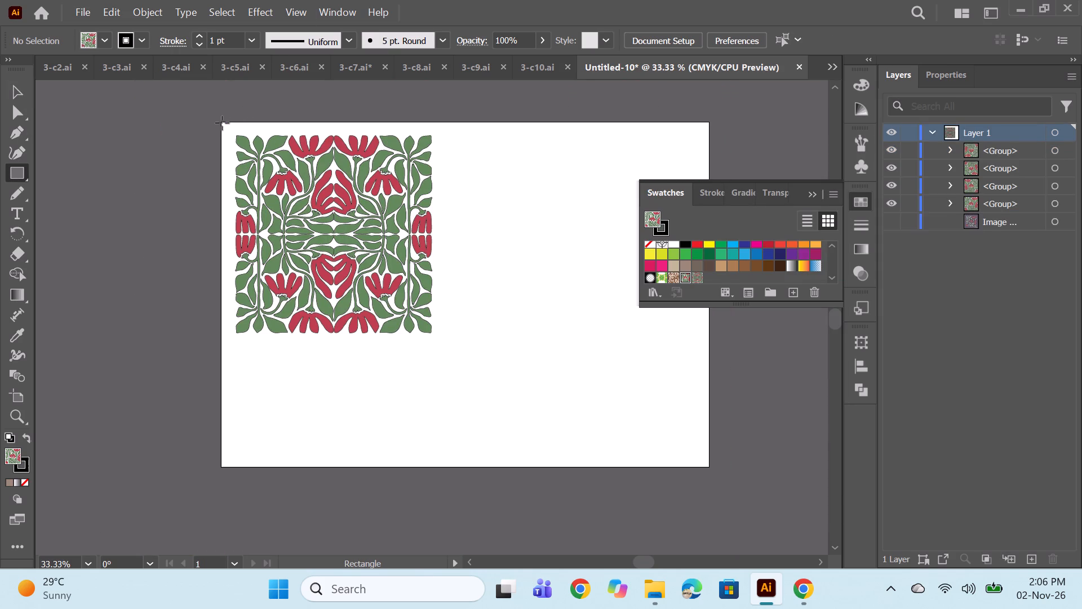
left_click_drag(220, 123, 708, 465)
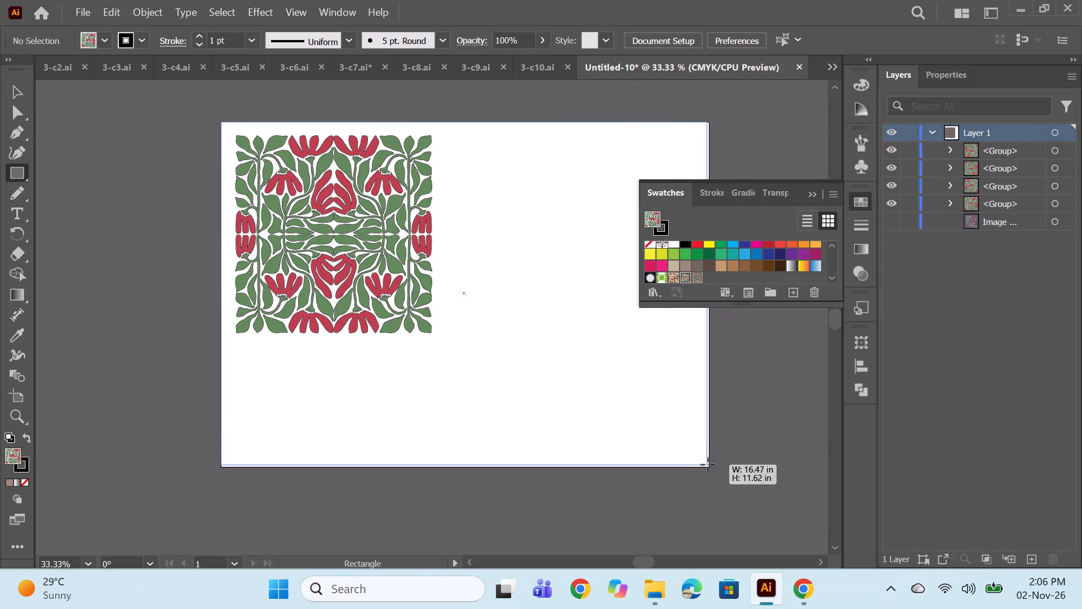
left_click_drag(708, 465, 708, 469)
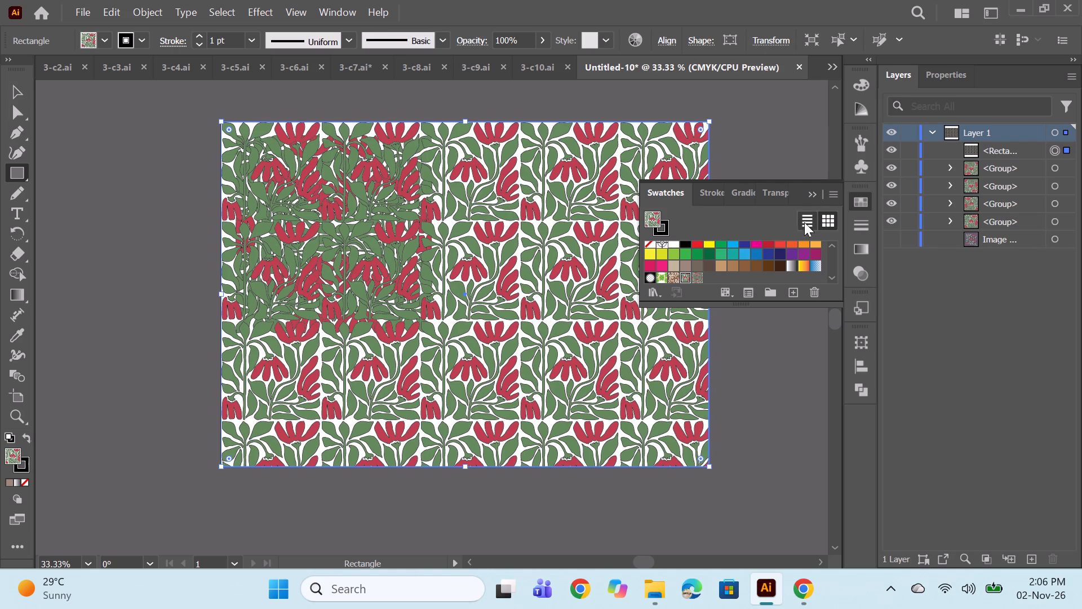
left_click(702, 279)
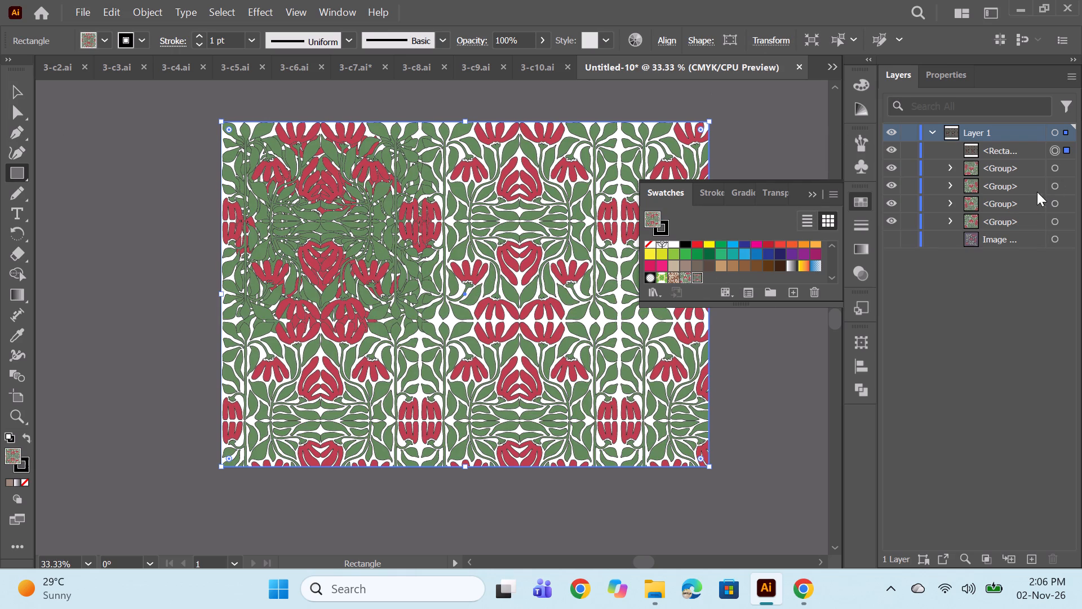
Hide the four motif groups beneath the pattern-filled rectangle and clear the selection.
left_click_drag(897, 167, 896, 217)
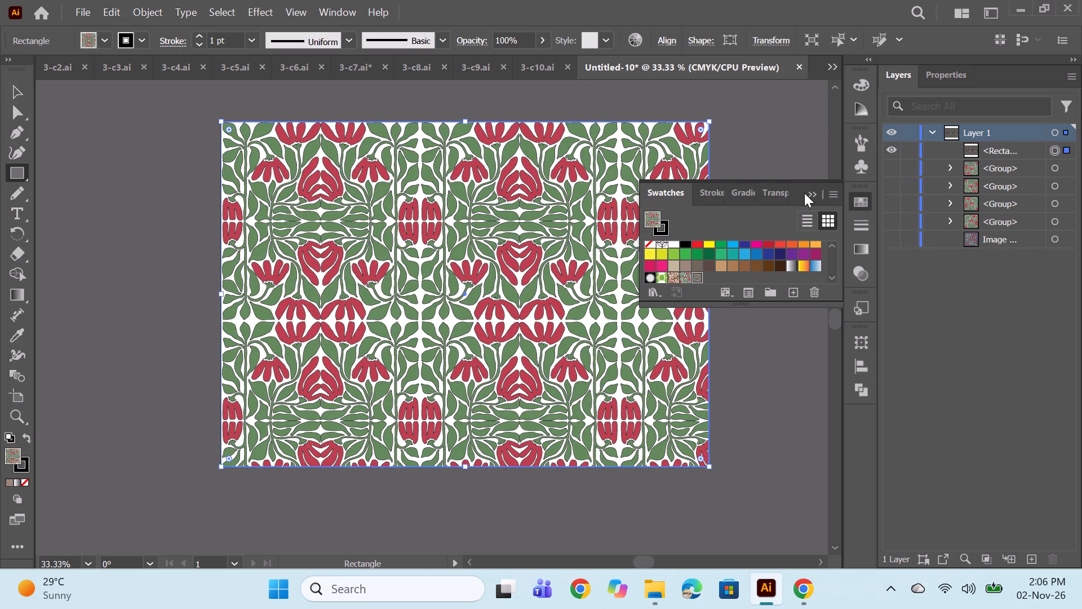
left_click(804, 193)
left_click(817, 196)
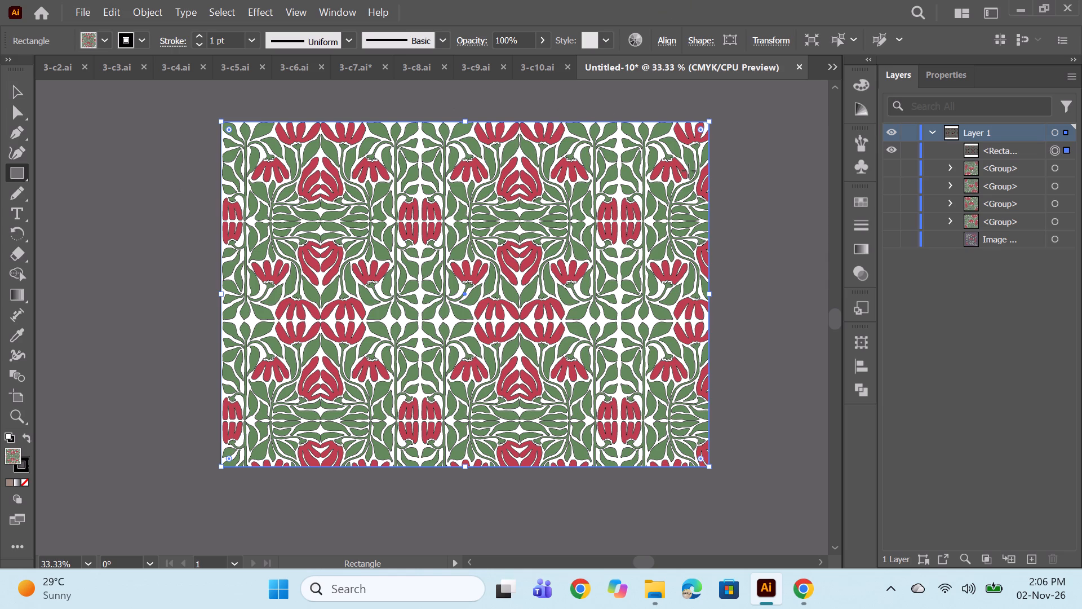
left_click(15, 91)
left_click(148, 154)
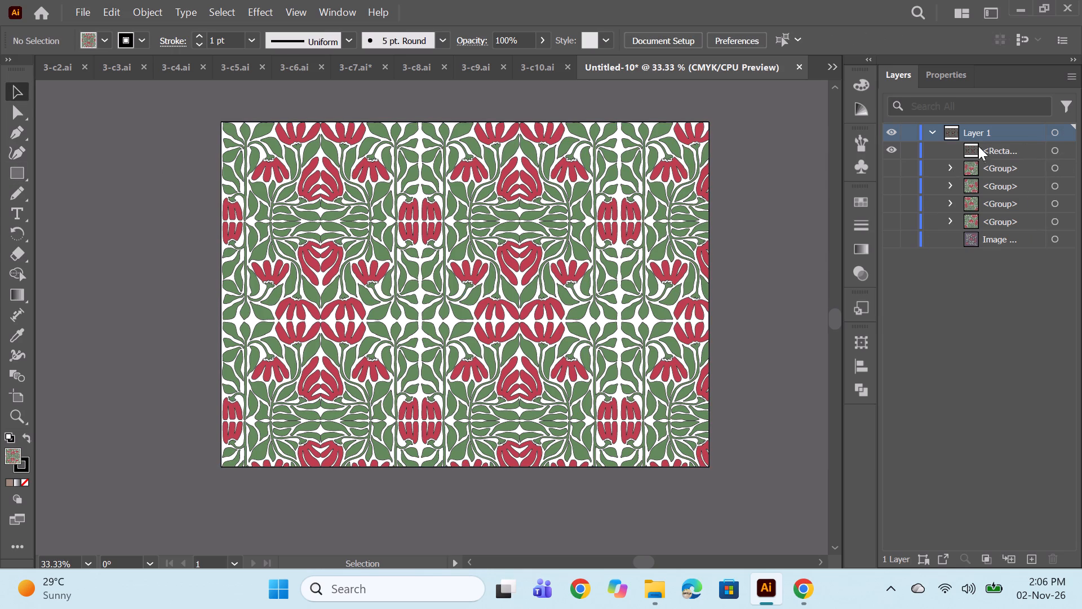
Unhide the motif groups and the reference image, and delete all artwork from Layer 1.
left_click_drag(899, 165, 886, 218)
left_click_drag(890, 163, 894, 232)
left_click_drag(894, 232, 892, 240)
left_click(1056, 146)
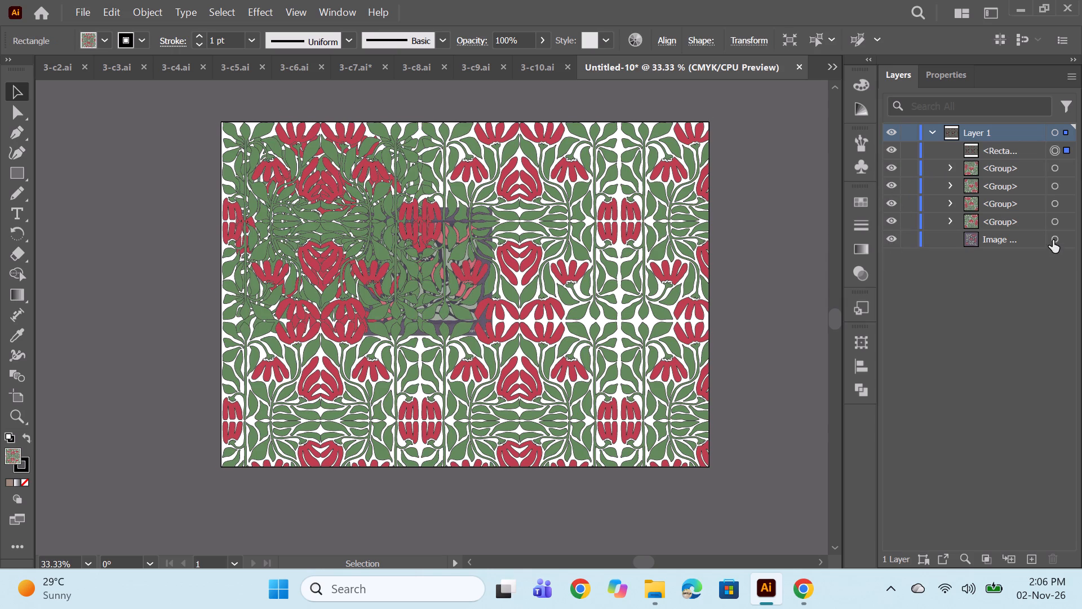
left_click(1053, 240, "shift")
key("BackSpace")
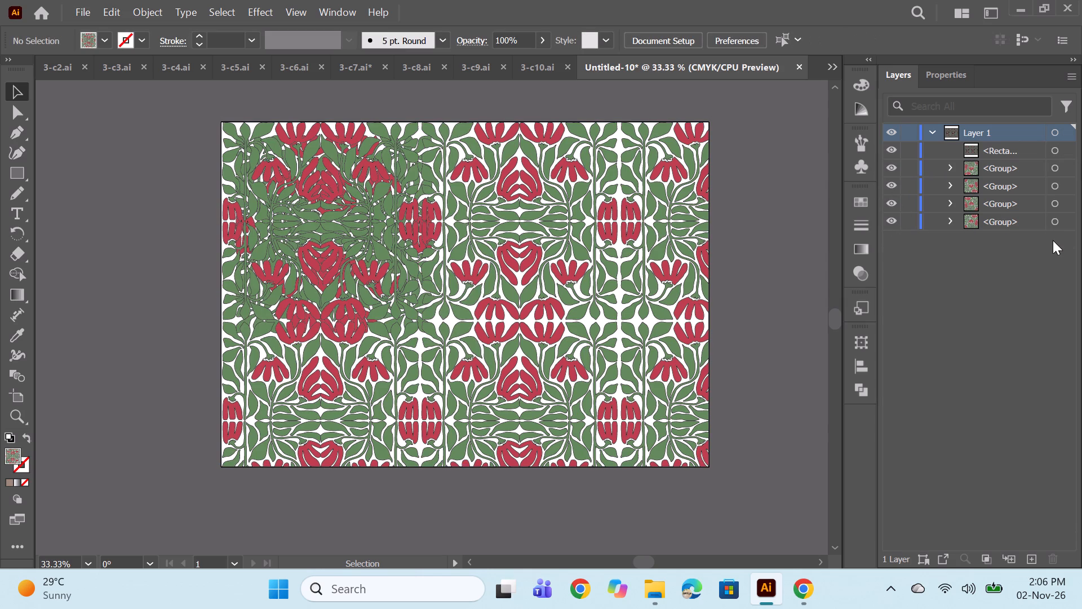
left_click(1054, 148)
left_click(1055, 226, "shift")
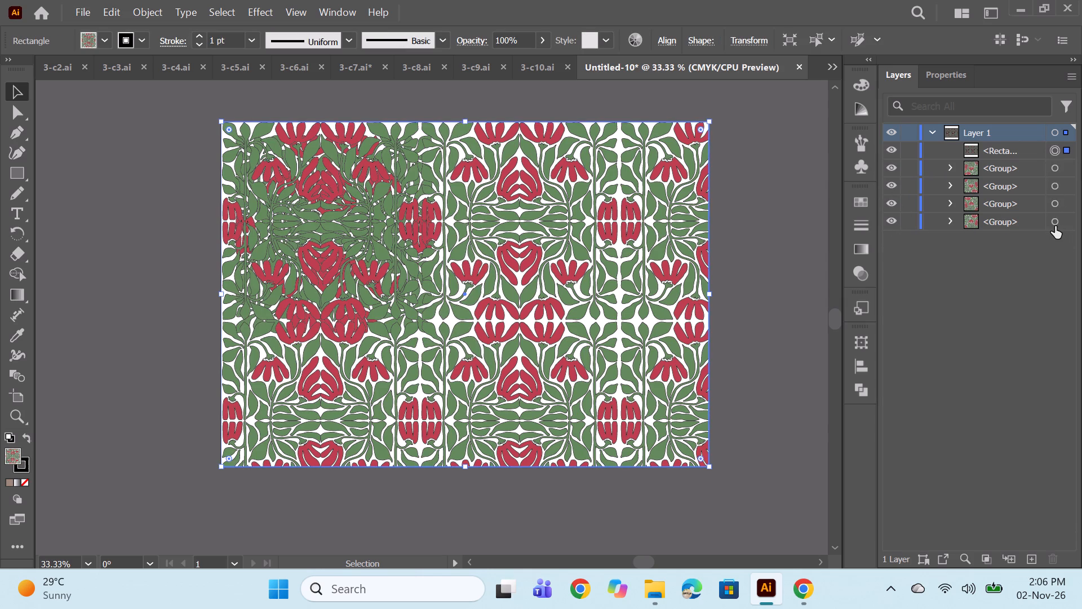
key("BackSpace")
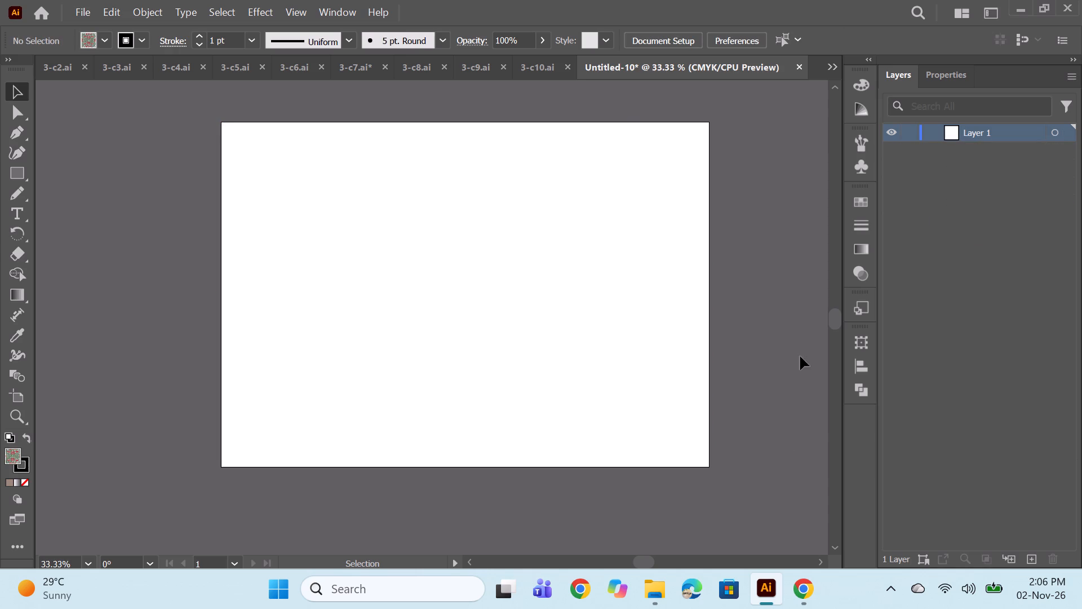
Switch to Chrome and browse the Pinterest home feed for further motif and textile design references.
left_click_drag(802, 592, 808, 603)
left_click(808, 584)
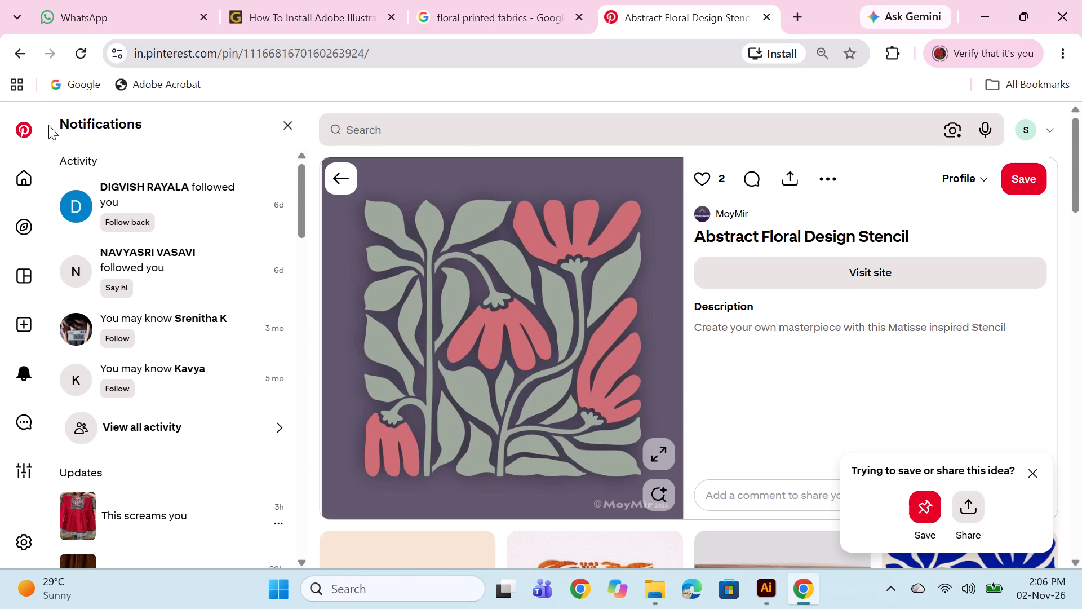
left_click(25, 63)
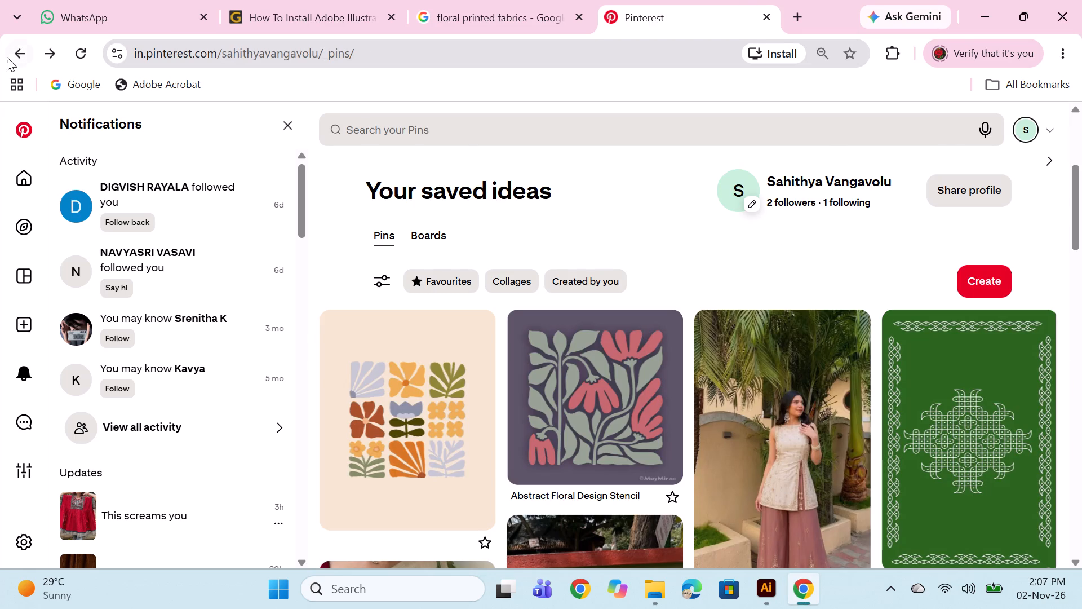
left_click(21, 271)
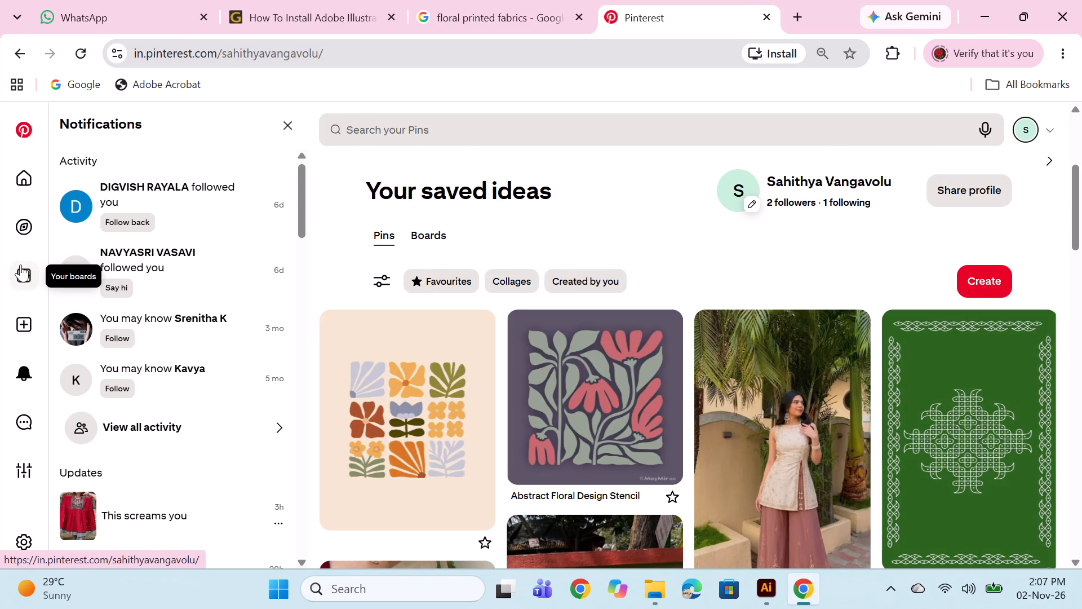
left_click(33, 186)
left_click(286, 134)
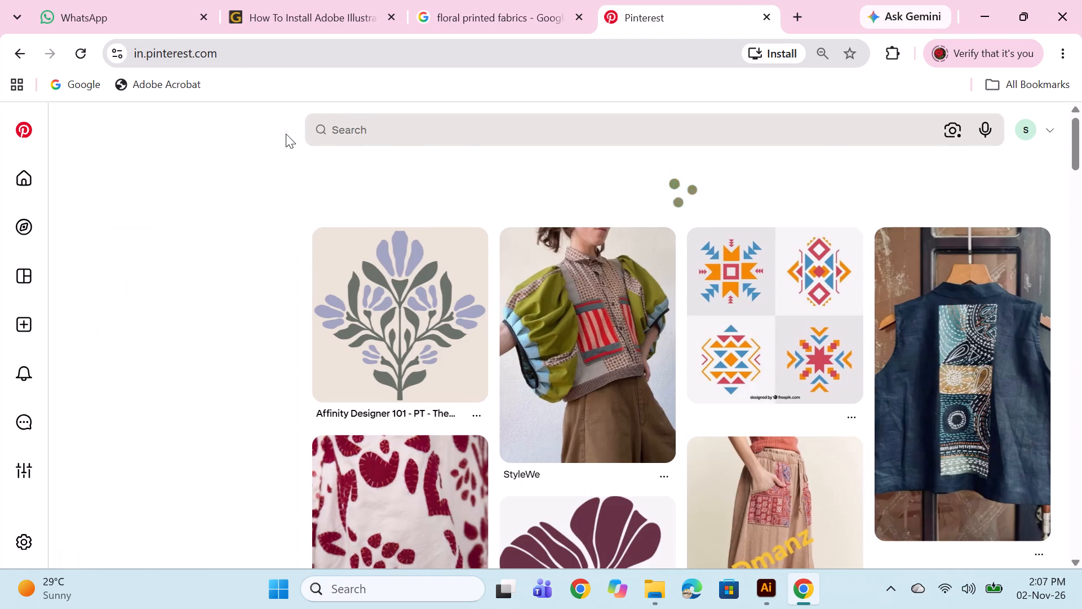
scroll(467, 273, "down", 1)
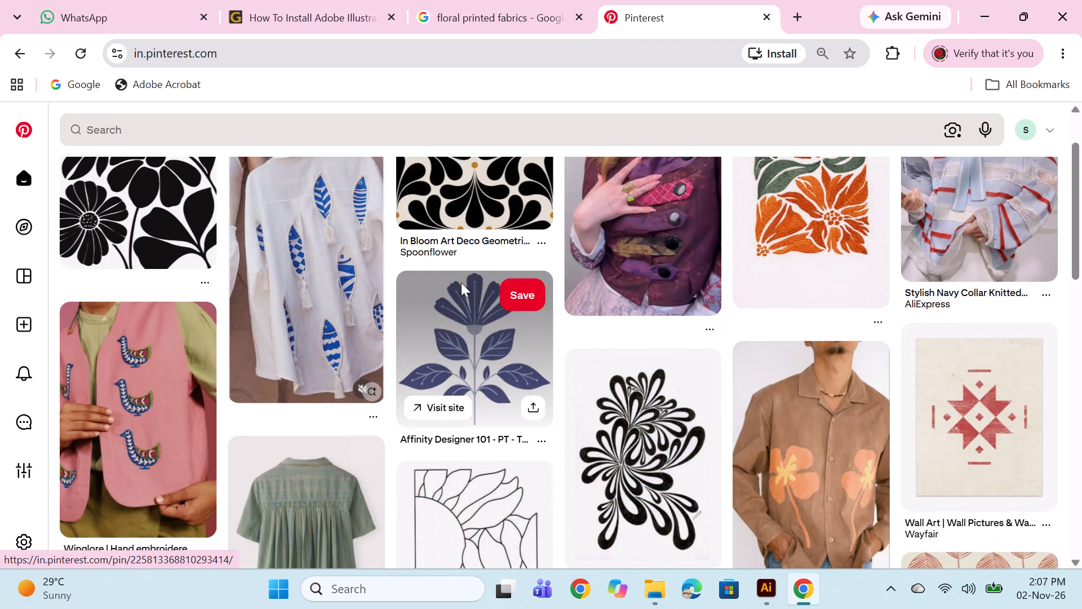
scroll(462, 314, "down", 3)
scroll(717, 409, "down", 4)
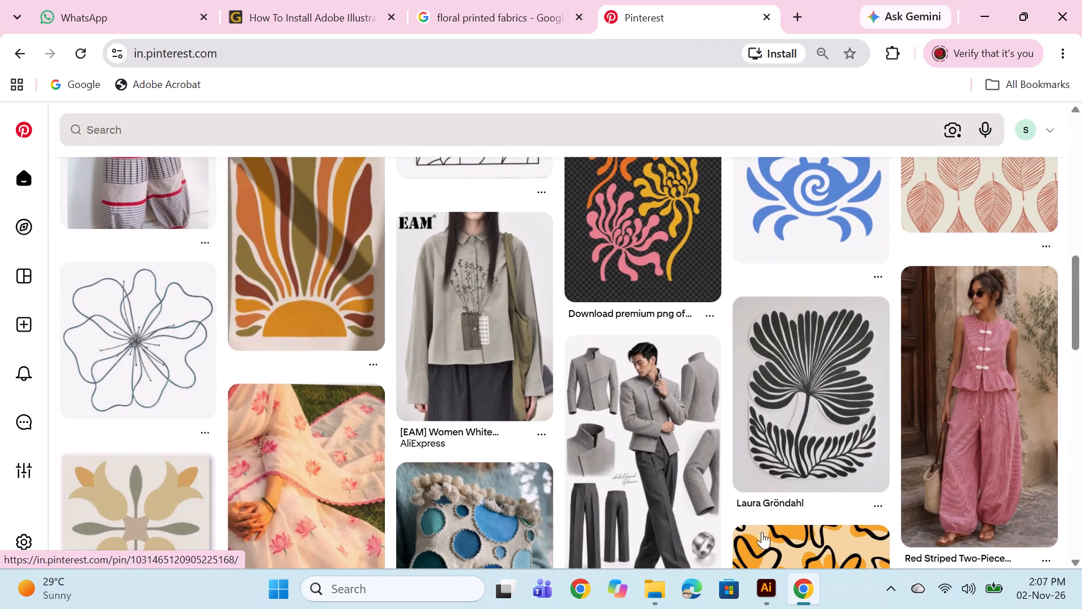
scroll(770, 488, "down", 5)
scroll(696, 456, "down", 1)
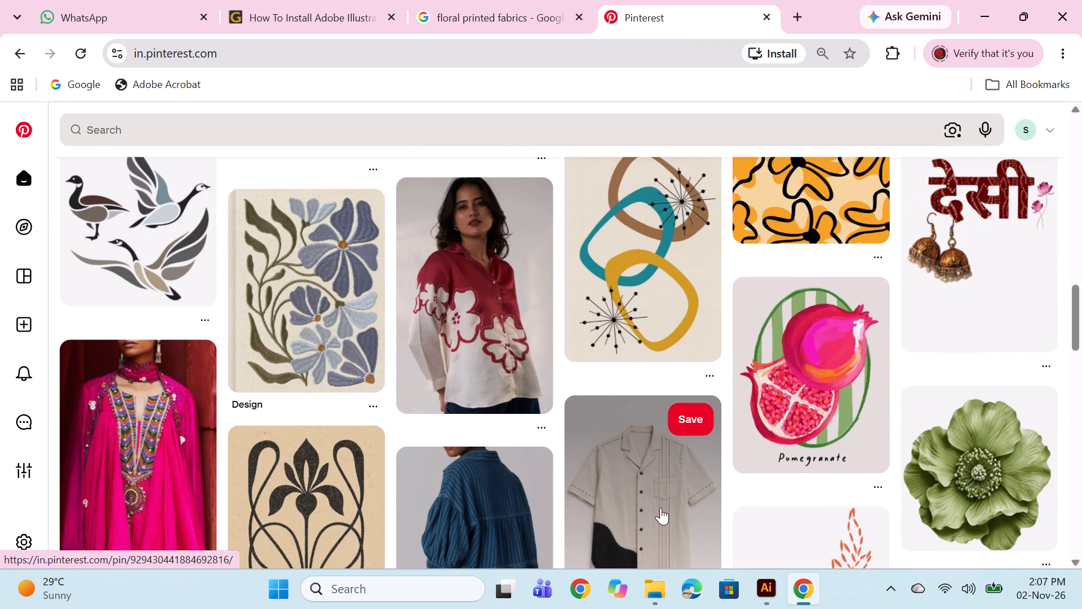
scroll(740, 483, "down", 3)
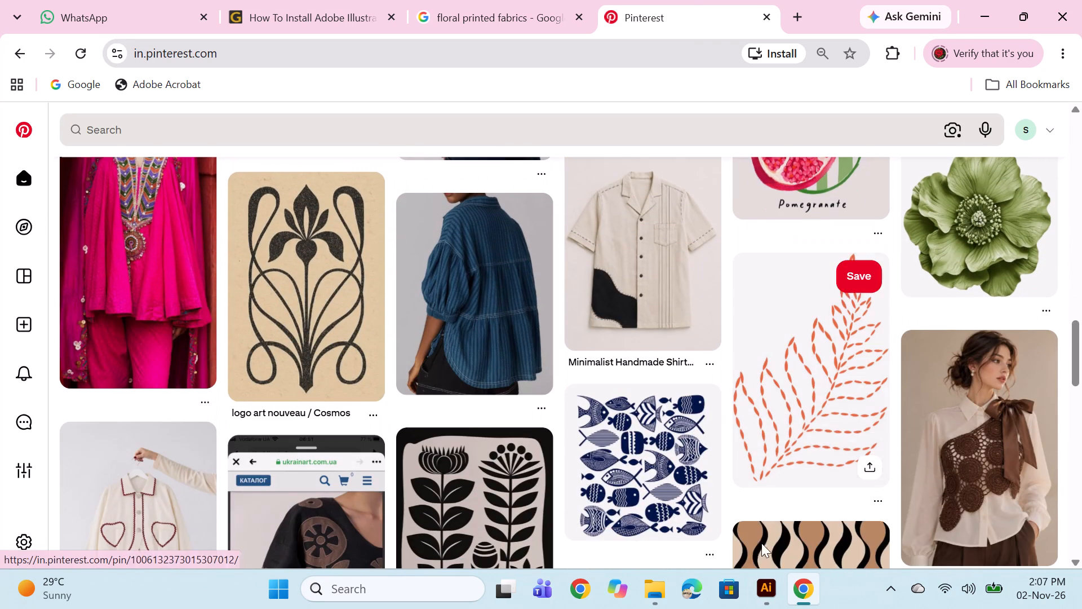
Switch back to Illustrator and review the tulip pattern colourways in the open documents 3.ai through 3-c10.ai.
left_click(767, 592)
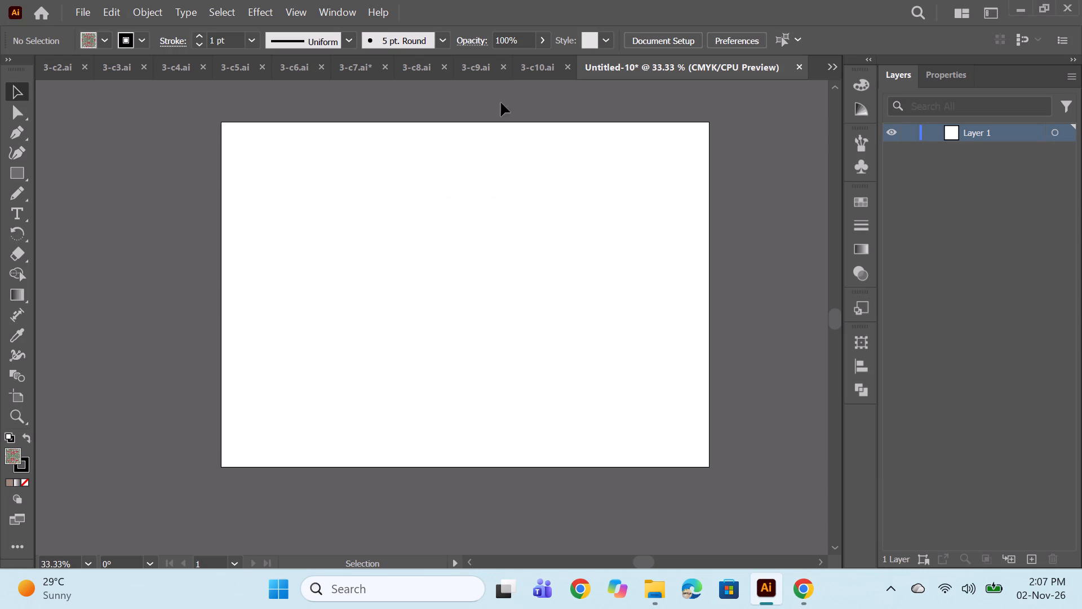
left_click(543, 70)
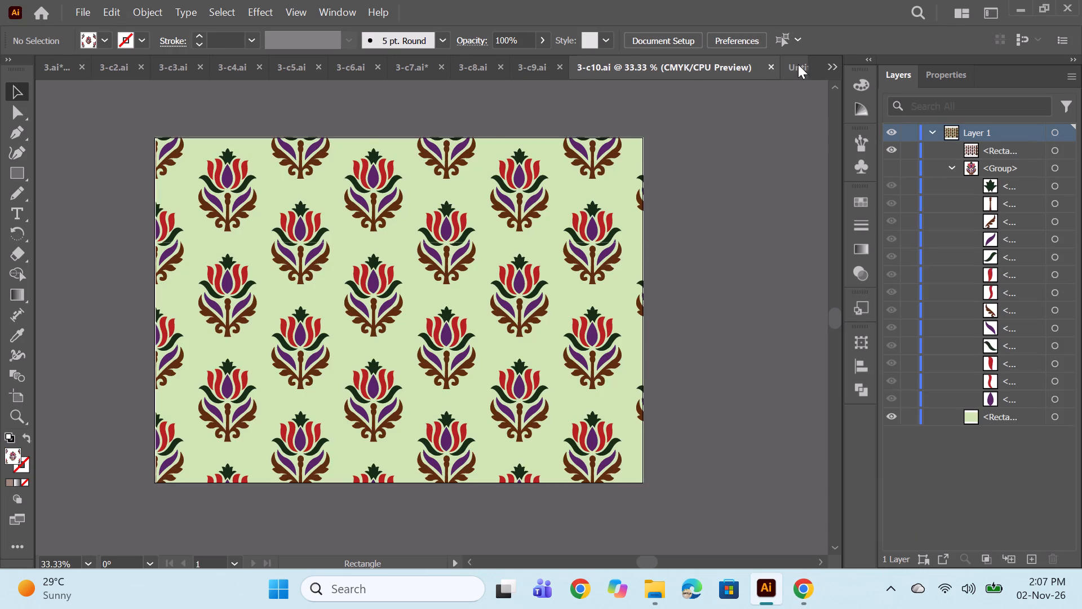
left_click(798, 64)
left_click(548, 72)
left_click(54, 68)
left_click(247, 64)
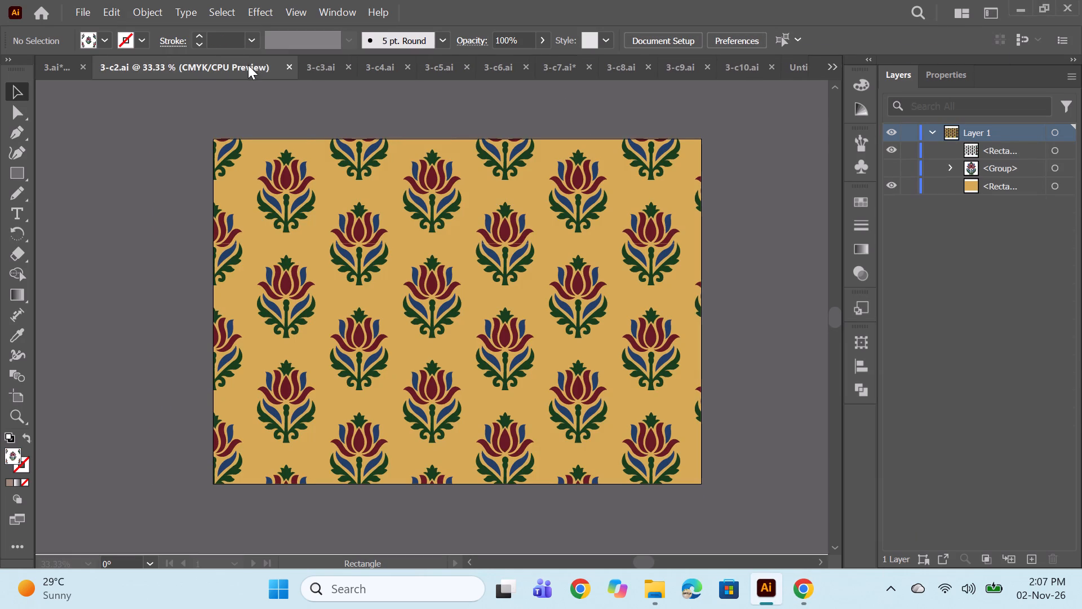
left_click(327, 61)
left_click(372, 63)
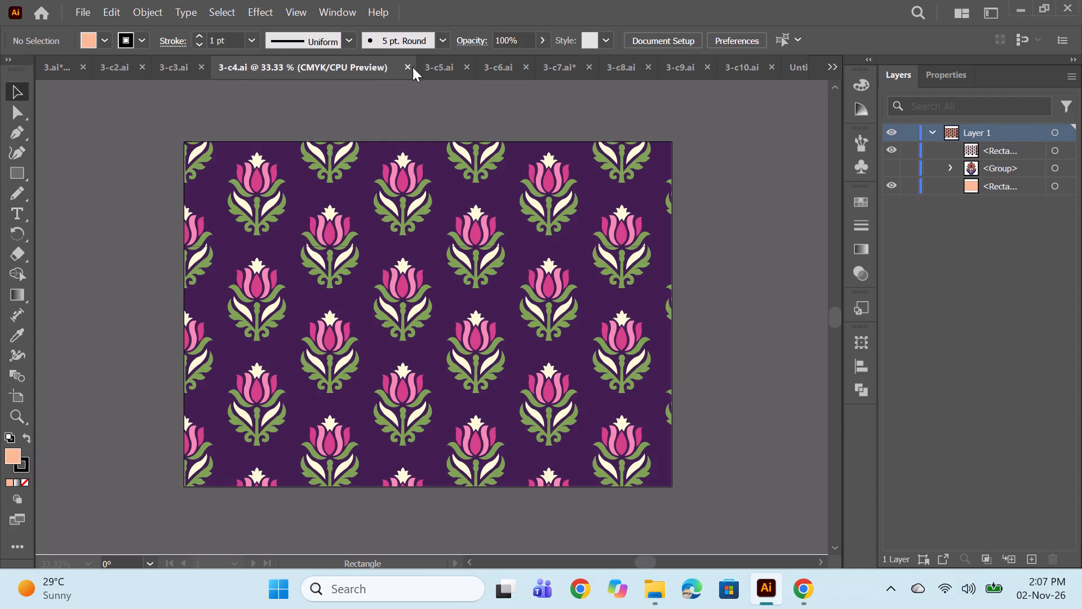
left_click(440, 61)
left_click(497, 60)
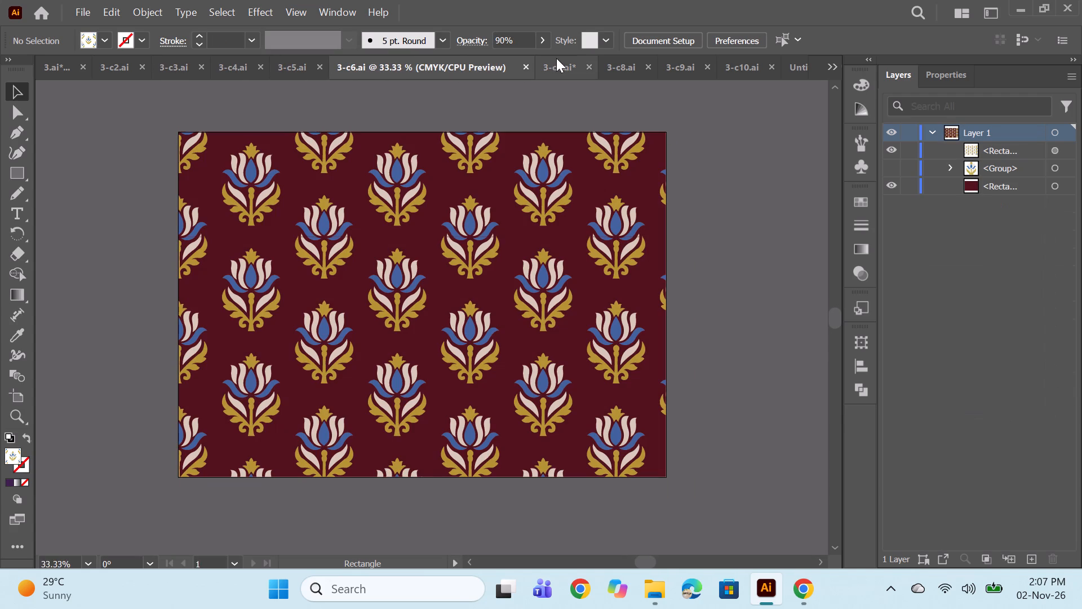
left_click(555, 65)
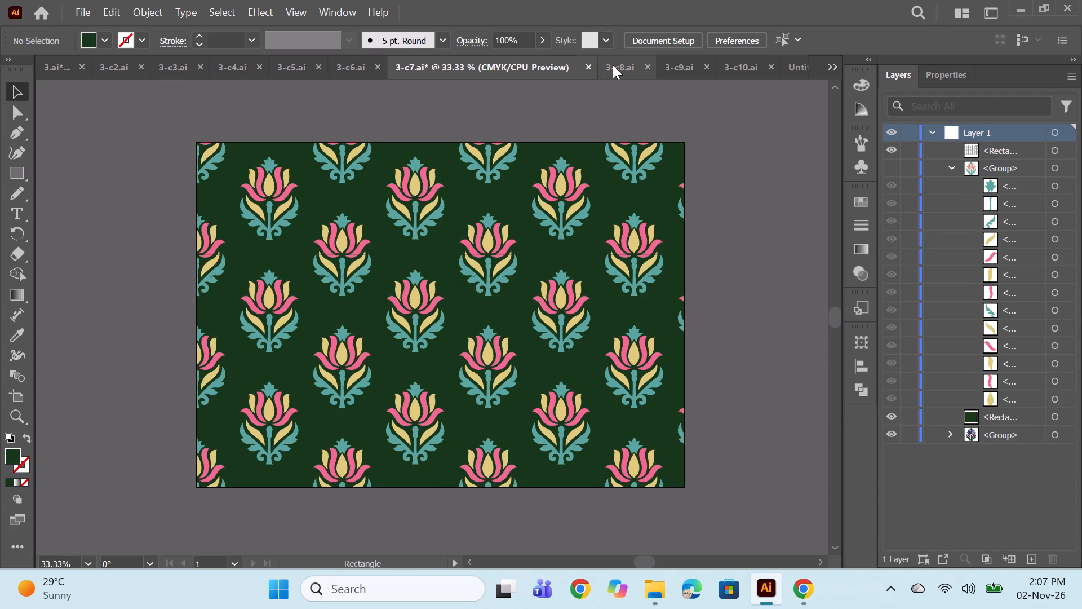
left_click(613, 65)
left_click(671, 63)
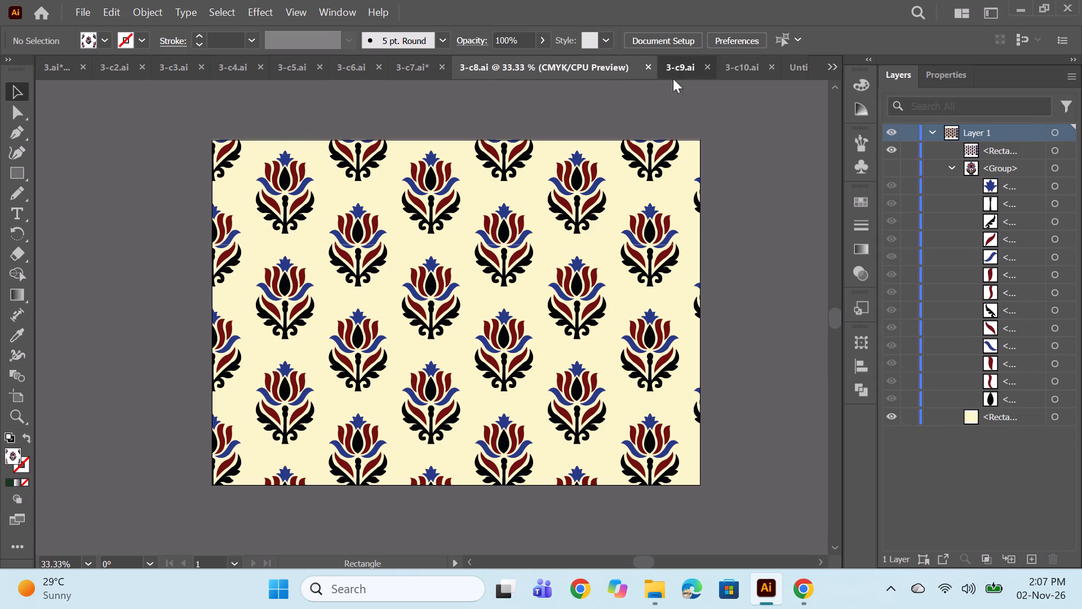
left_click(742, 70)
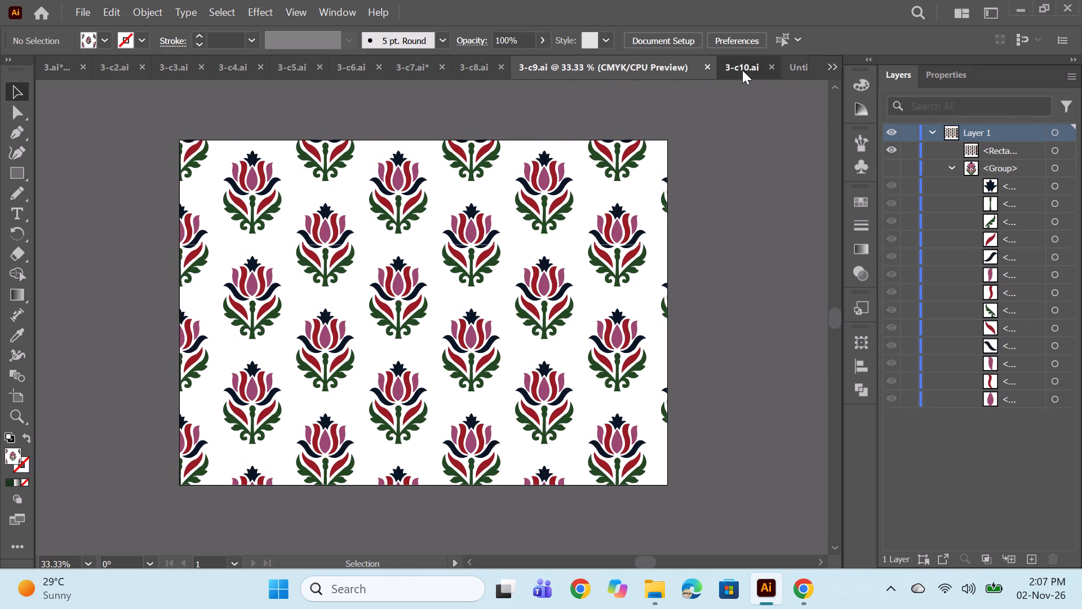
left_click(798, 67)
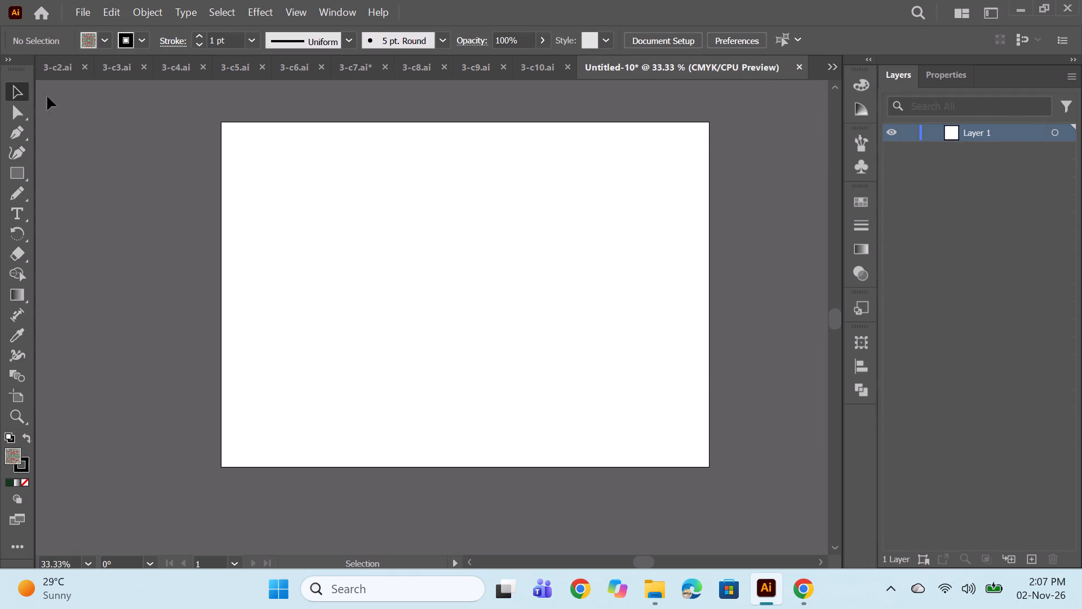
left_click(51, 59)
left_click(57, 61)
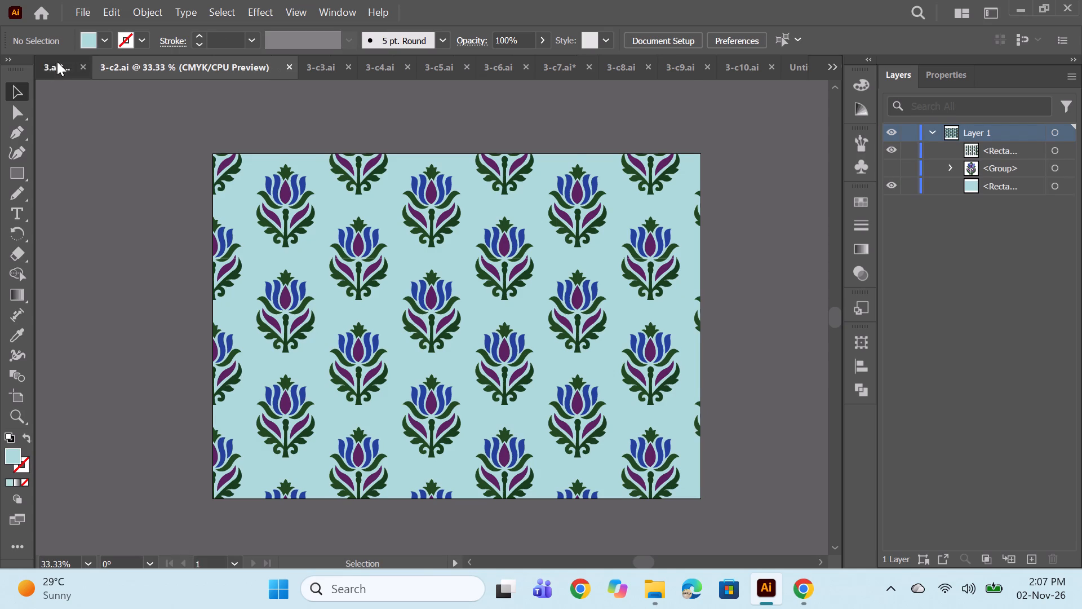